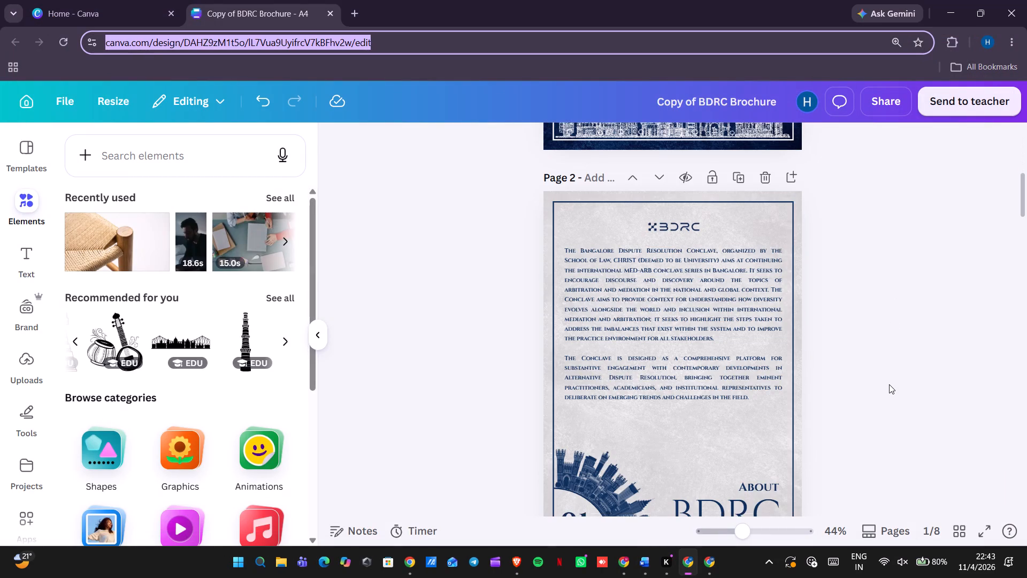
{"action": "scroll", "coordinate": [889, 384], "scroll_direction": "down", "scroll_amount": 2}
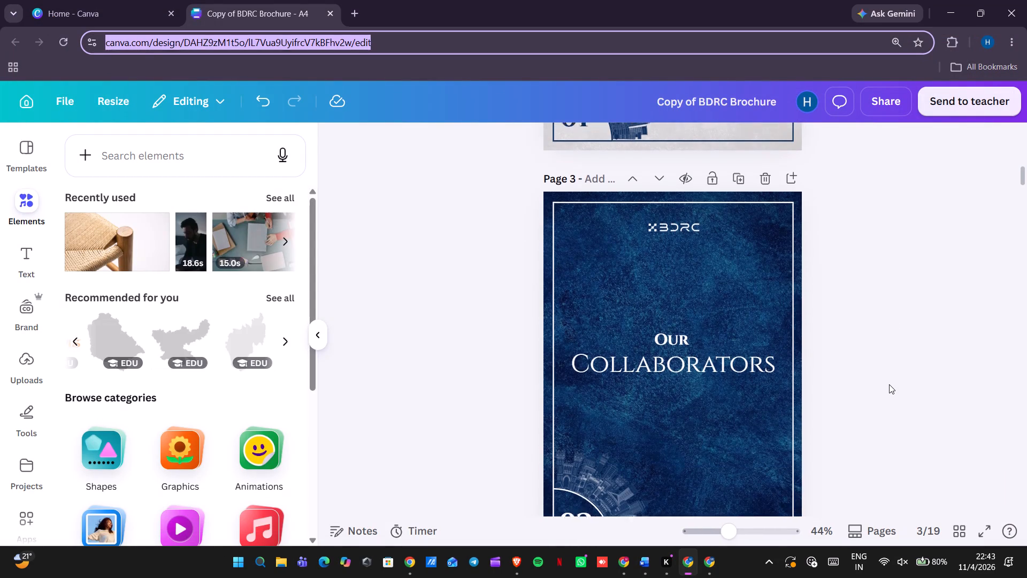
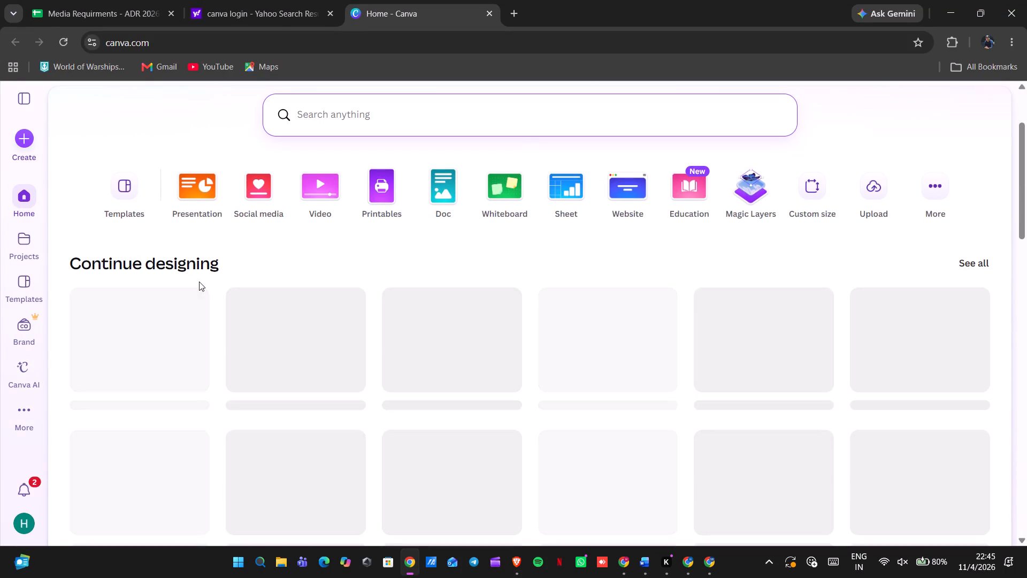
Open the "Brochure - 7th CMAC 2027" design from the recent designs on the Canva home page.
{"action": "scroll", "coordinate": [217, 337], "scroll_direction": "down", "scroll_amount": 2}
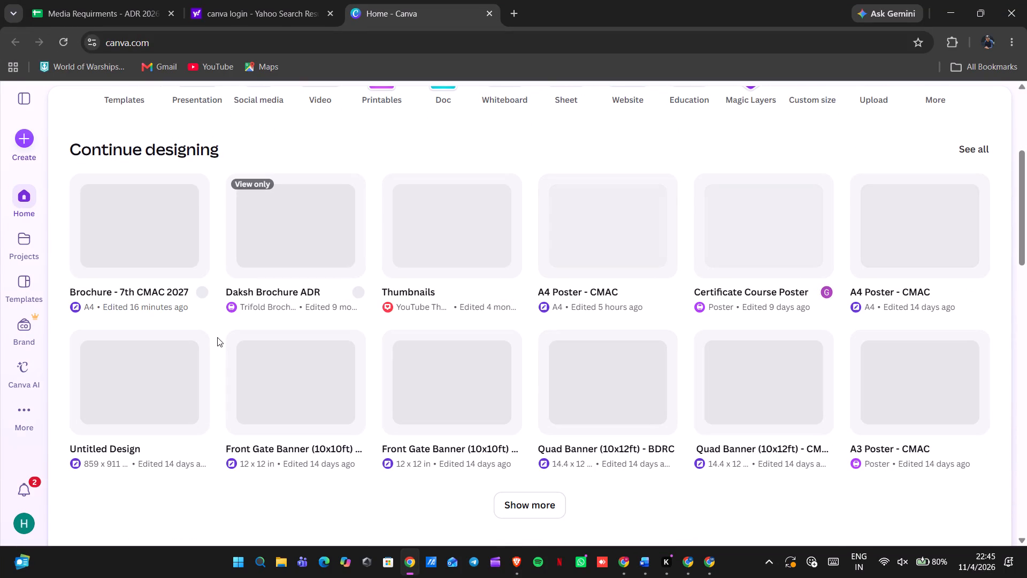
{"action": "scroll", "coordinate": [217, 337], "scroll_direction": "up", "scroll_amount": 1}
{"action": "scroll", "coordinate": [304, 364], "scroll_direction": "down", "scroll_amount": 1}
{"action": "scroll", "coordinate": [617, 353], "scroll_direction": "down", "scroll_amount": 3}
{"action": "scroll", "coordinate": [617, 353], "scroll_direction": "up", "scroll_amount": 2}
{"action": "scroll", "coordinate": [617, 353], "scroll_direction": "down", "scroll_amount": 2}
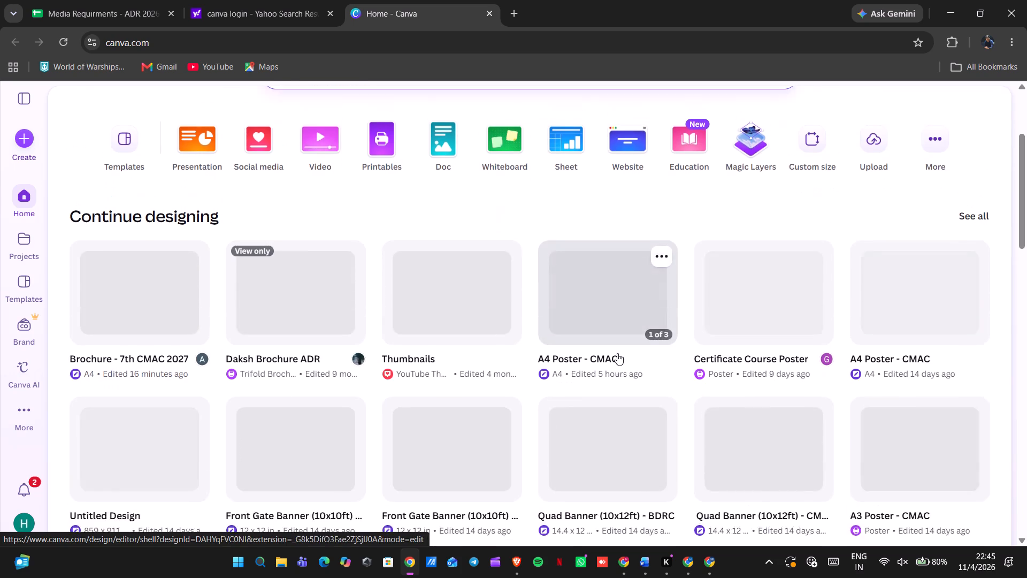
{"action": "scroll", "coordinate": [617, 353], "scroll_direction": "down", "scroll_amount": 4}
{"action": "scroll", "coordinate": [617, 353], "scroll_direction": "up", "scroll_amount": 6}
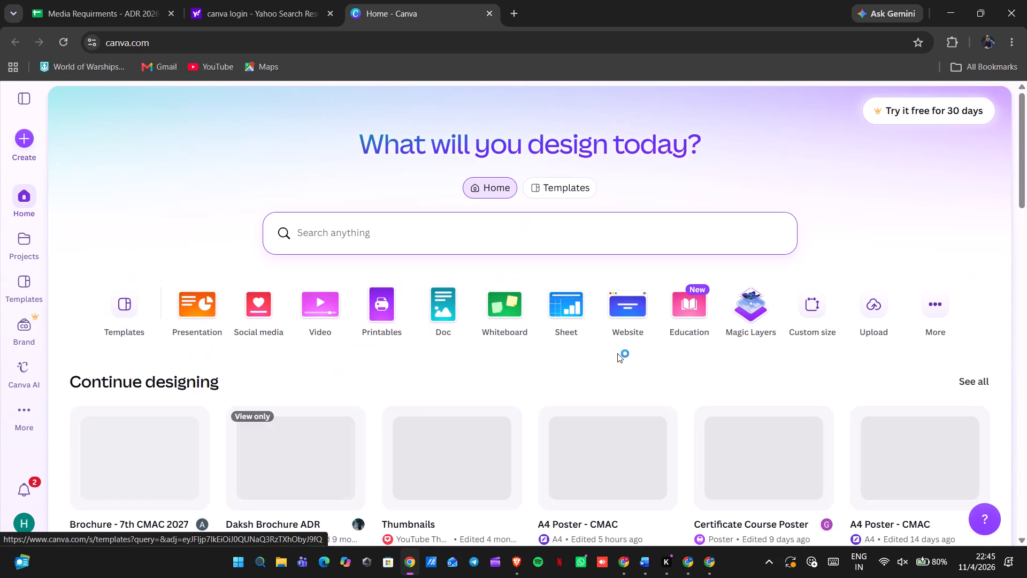
{"action": "double_click", "coordinate": [150, 447]}
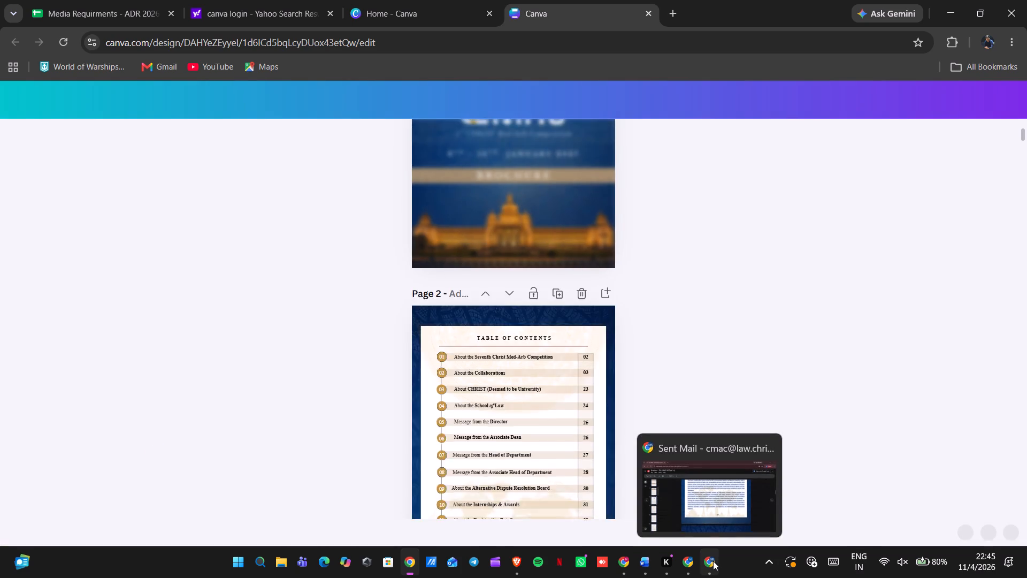
Close the separate browser window showing Sent Mail.
{"action": "left_click", "coordinate": [763, 443]}
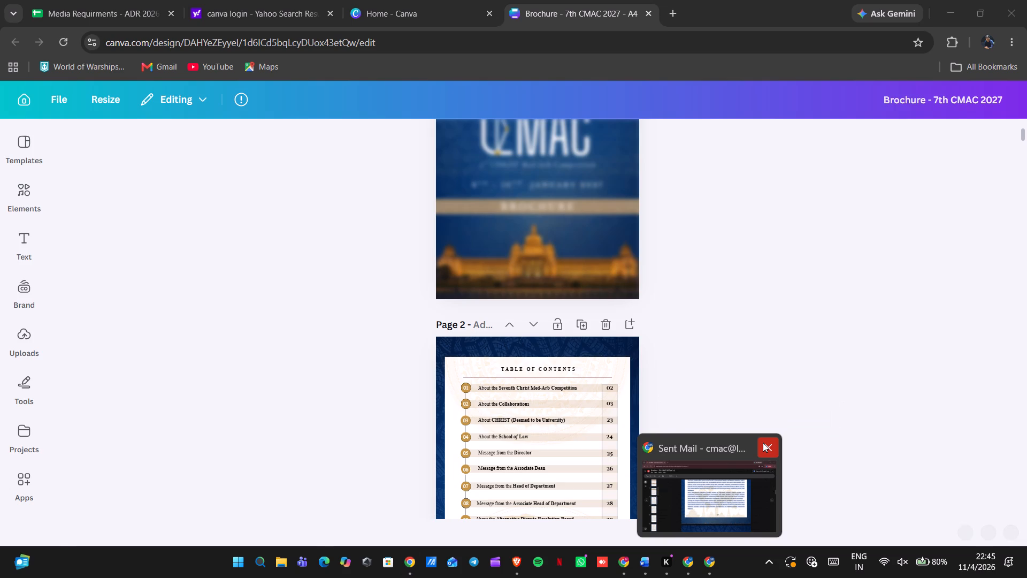
Switch to the browser window with the "Copy of BDRC Brochure" design and look over its law firm partner pages.
{"action": "left_click", "coordinate": [707, 561]}
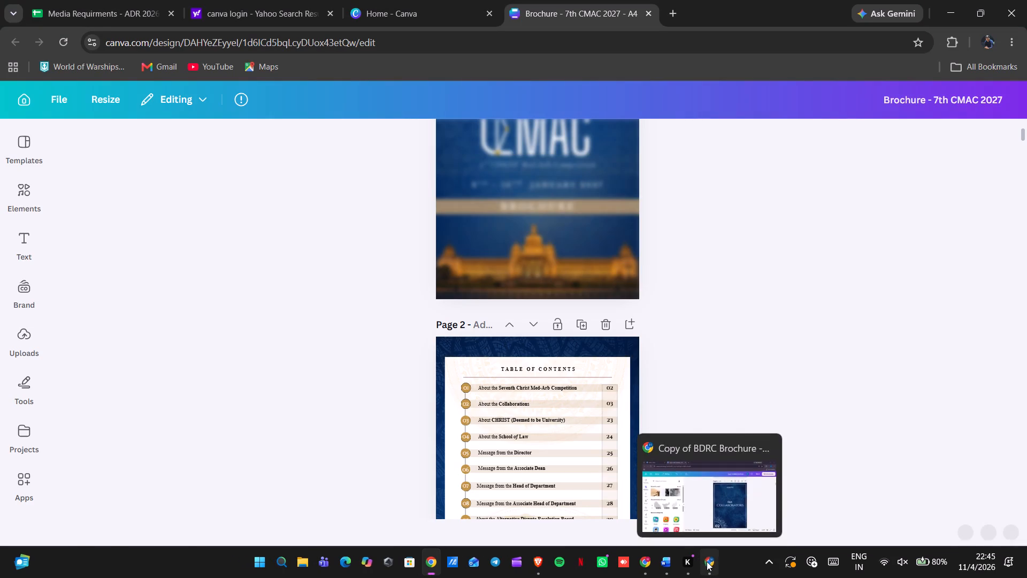
{"action": "left_click", "coordinate": [849, 326]}
{"action": "scroll", "coordinate": [849, 326], "scroll_direction": "down", "scroll_amount": 4}
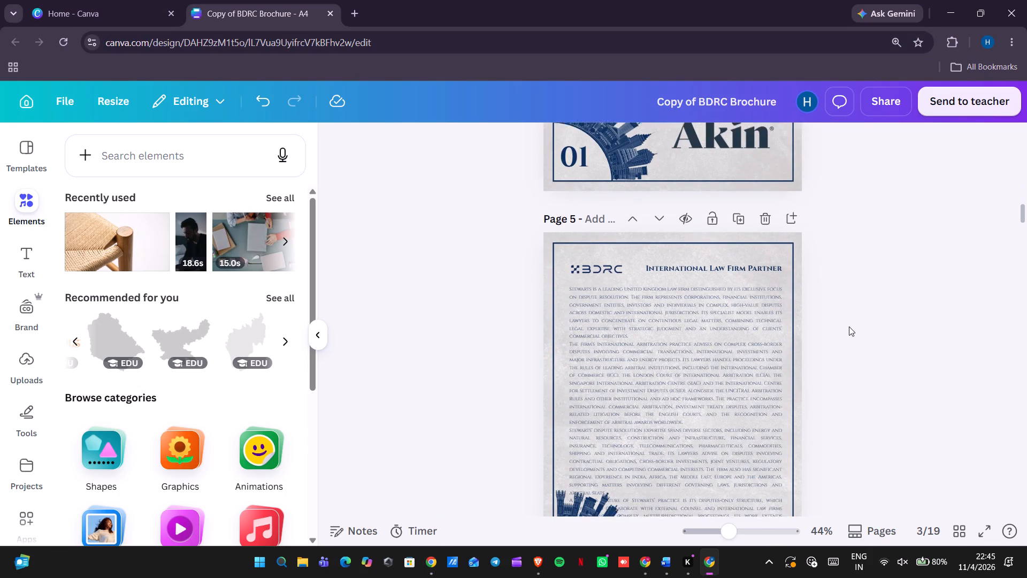
{"action": "scroll", "coordinate": [849, 326], "scroll_direction": "down", "scroll_amount": 2}
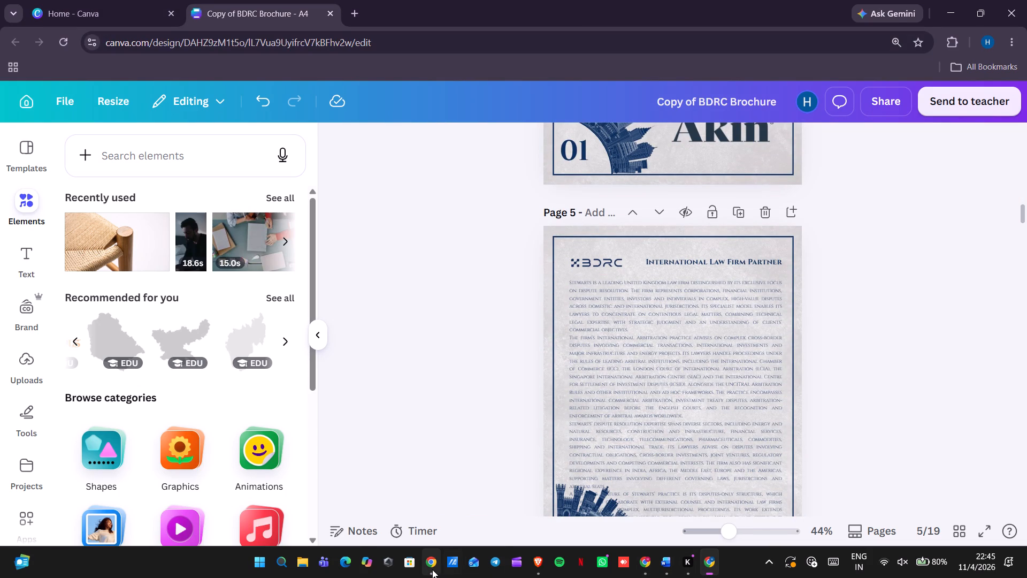
Reorder the taskbar so the BDRC brochure's browser window sits directly after the CMAC brochure's browser window.
{"action": "left_click_drag", "start_coordinate": [708, 575], "coordinate": [439, 559]}
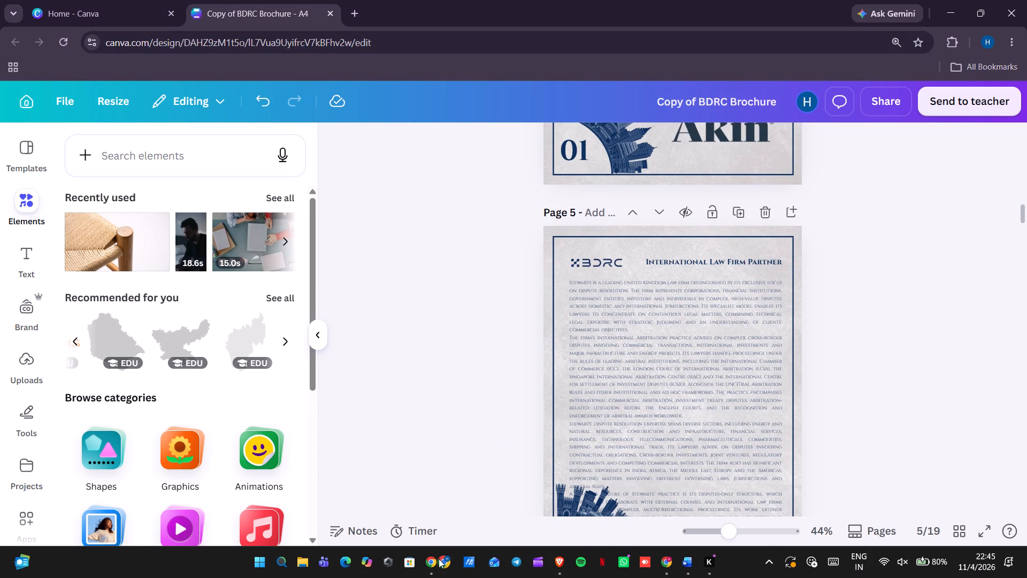
{"action": "left_click_drag", "start_coordinate": [439, 559], "coordinate": [451, 562]}
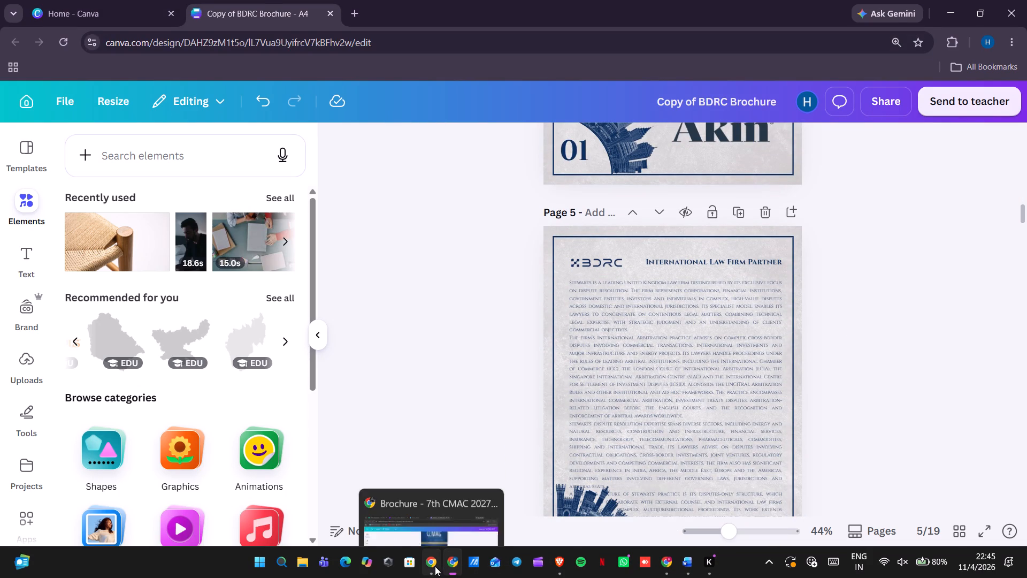
Switch to the 7th CMAC 2027 brochure and review its pages from the collaborations through to Internships and Awards and Registration Details.
{"action": "left_click", "coordinate": [435, 566]}
{"action": "scroll", "coordinate": [727, 334], "scroll_direction": "down", "scroll_amount": 10}
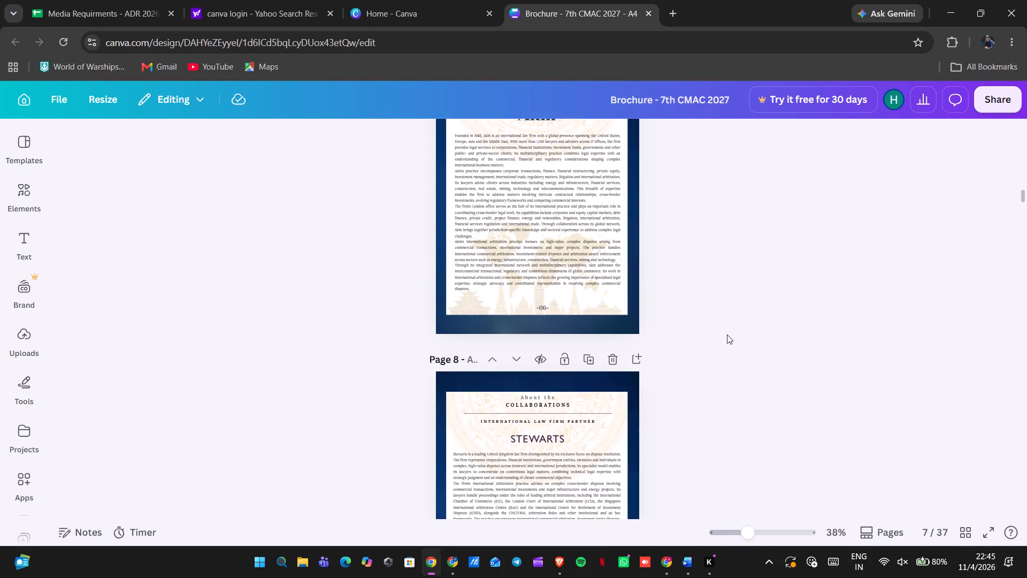
{"action": "scroll", "coordinate": [727, 334], "scroll_direction": "down", "scroll_amount": 13}
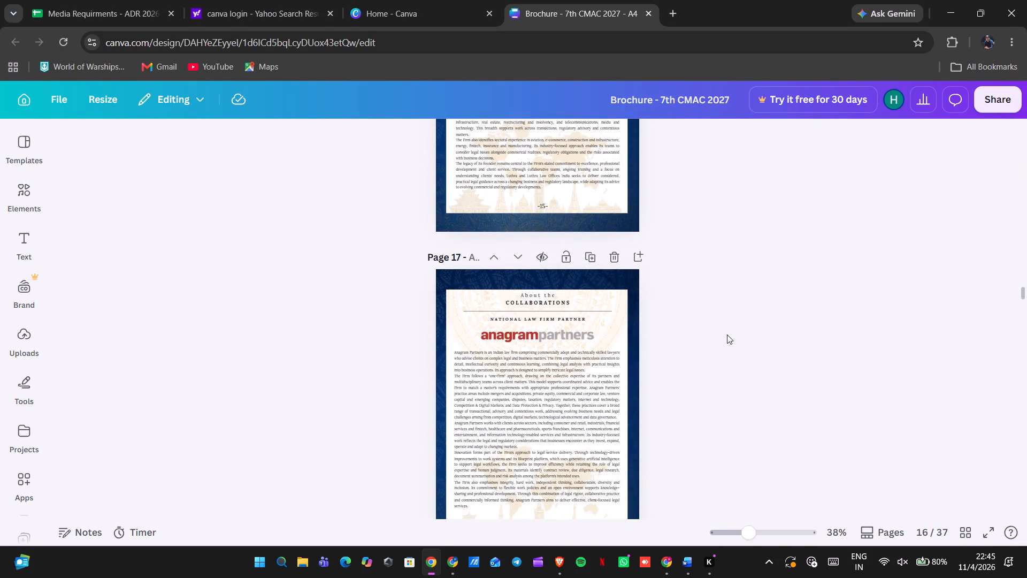
{"action": "scroll", "coordinate": [727, 334], "scroll_direction": "down", "scroll_amount": 12}
{"action": "scroll", "coordinate": [727, 334], "scroll_direction": "up", "scroll_amount": 1}
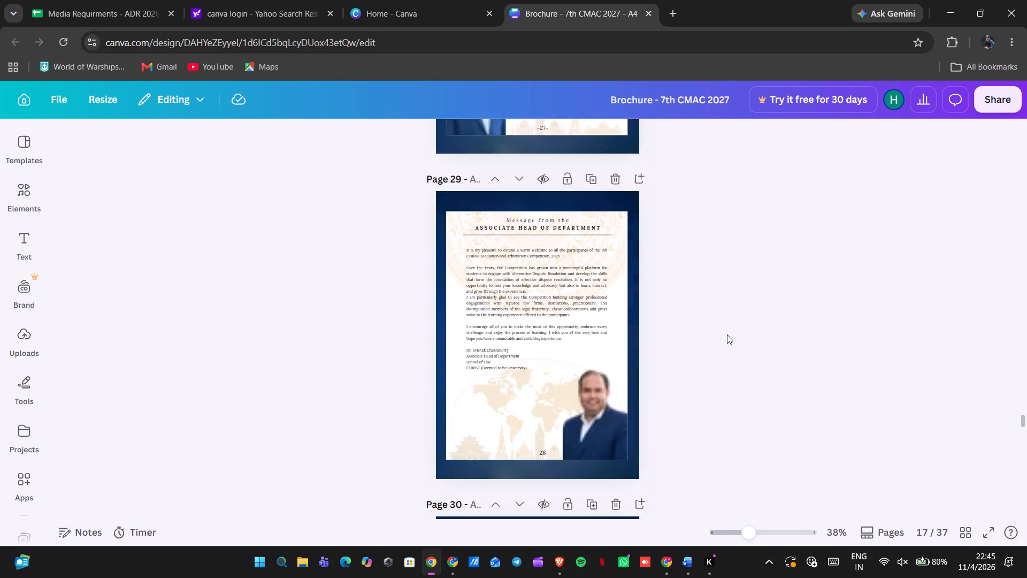
{"action": "scroll", "coordinate": [727, 334], "scroll_direction": "up", "scroll_amount": 3}
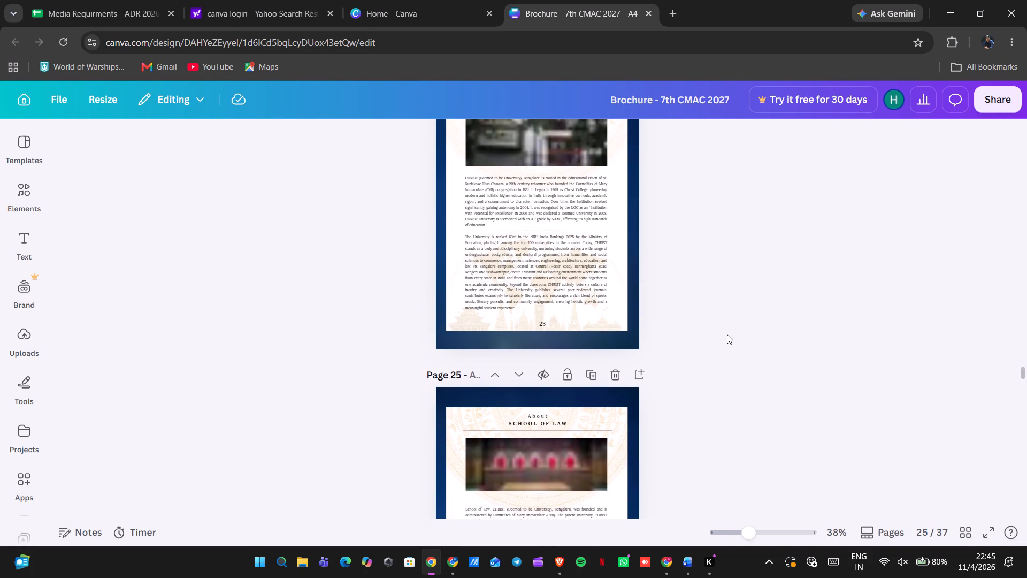
{"action": "scroll", "coordinate": [727, 334], "scroll_direction": "up", "scroll_amount": 1}
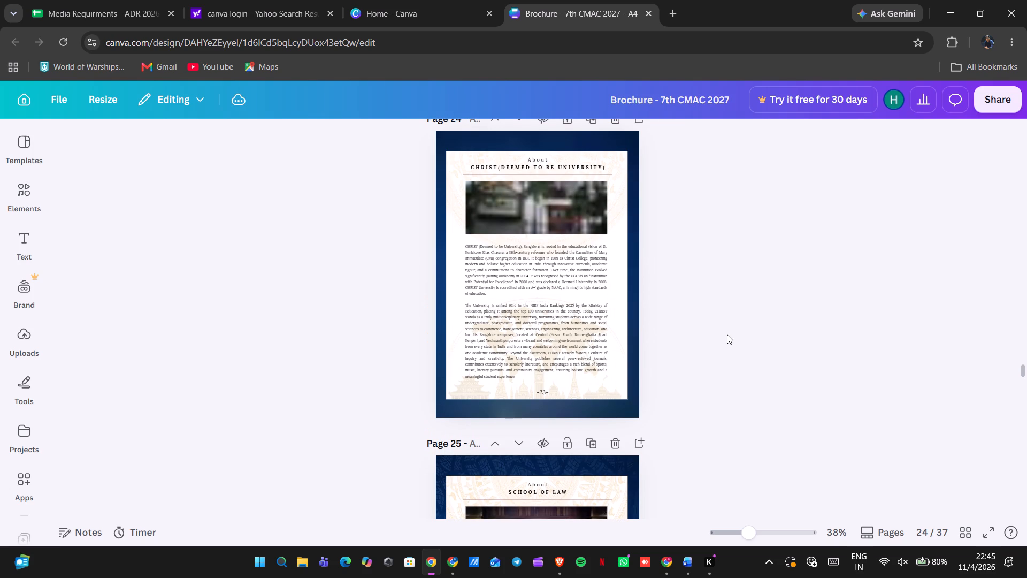
{"action": "scroll", "coordinate": [727, 334], "scroll_direction": "down", "scroll_amount": 3}
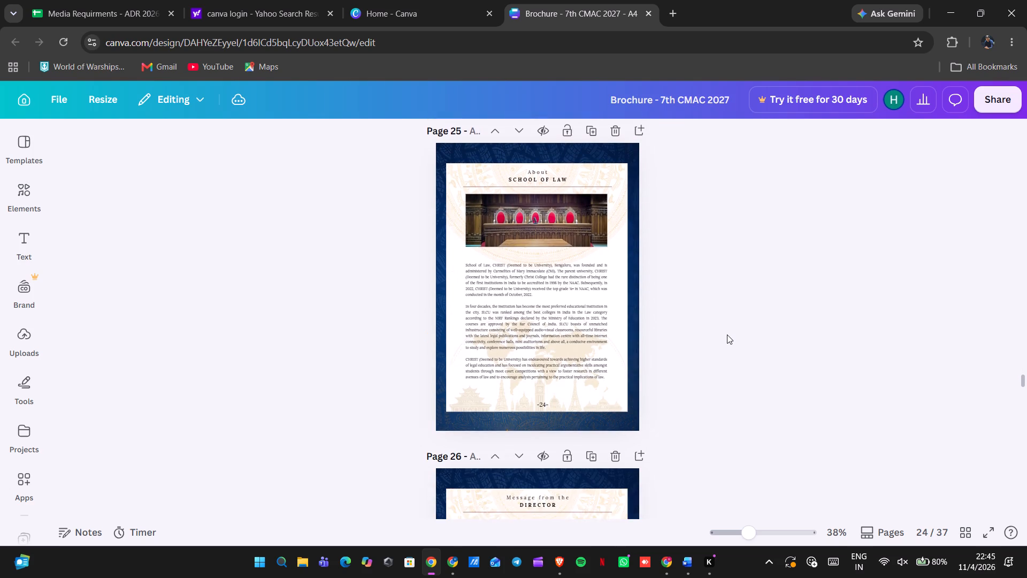
{"action": "scroll", "coordinate": [727, 334], "scroll_direction": "down", "scroll_amount": 9}
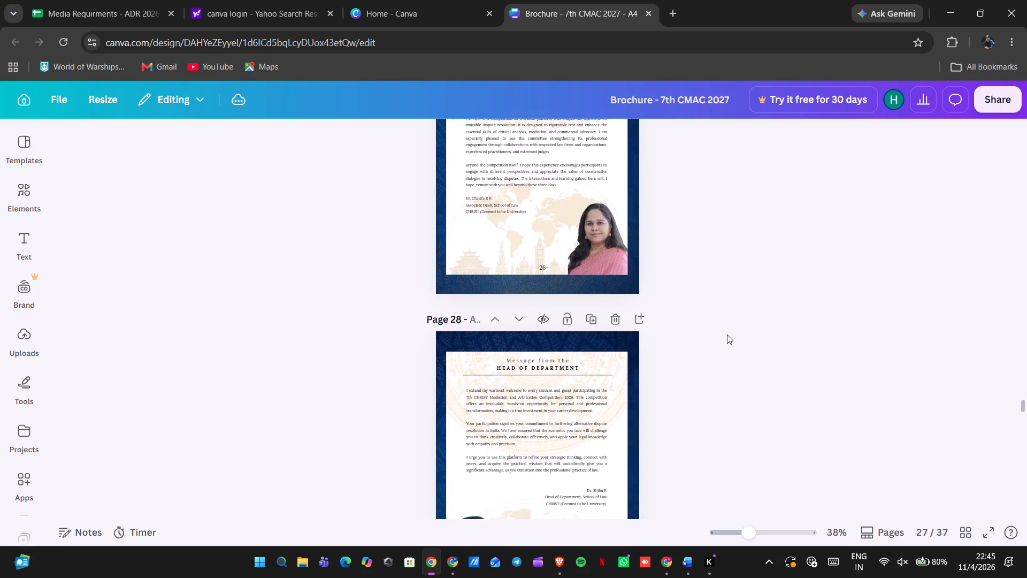
{"action": "scroll", "coordinate": [727, 334], "scroll_direction": "down", "scroll_amount": 4}
{"action": "scroll", "coordinate": [687, 367], "scroll_direction": "down", "scroll_amount": 1}
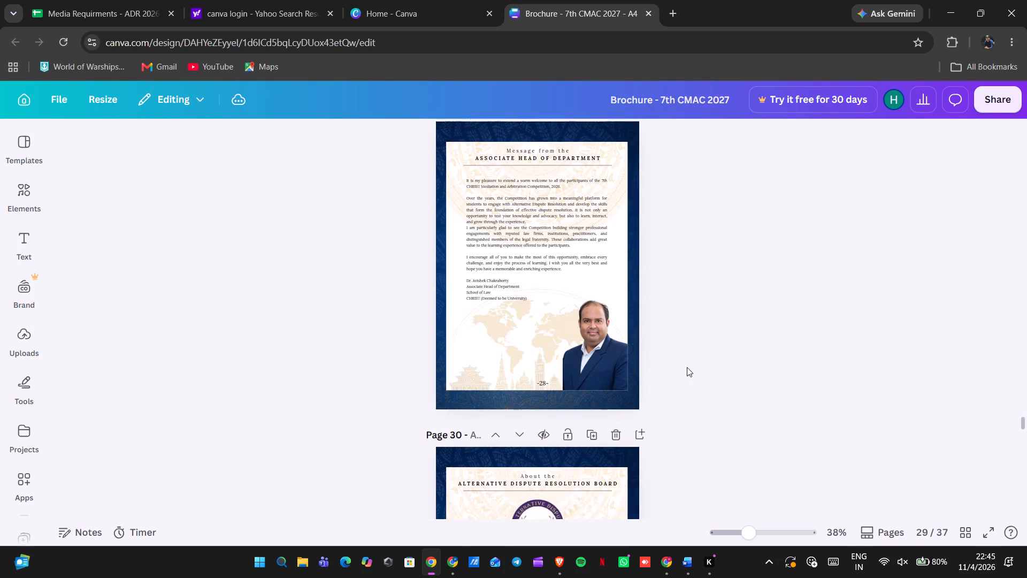
{"action": "scroll", "coordinate": [687, 367], "scroll_direction": "down", "scroll_amount": 4}
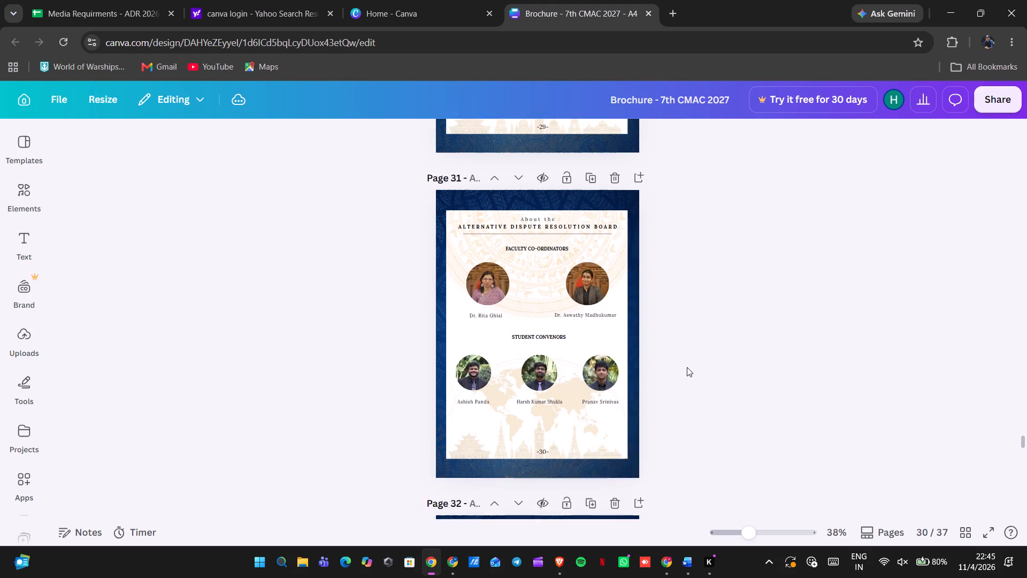
{"action": "scroll", "coordinate": [687, 367], "scroll_direction": "down", "scroll_amount": 1}
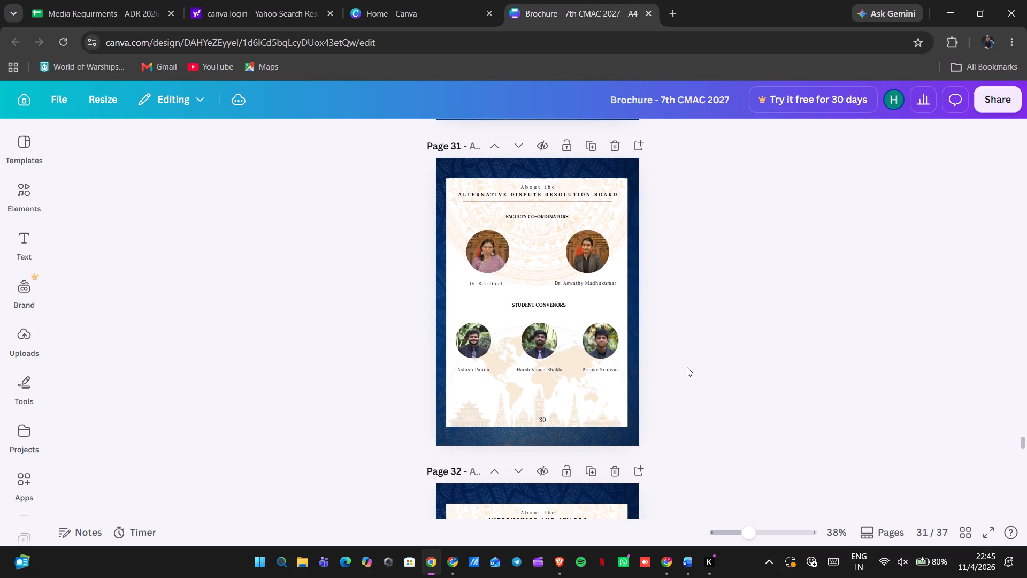
{"action": "scroll", "coordinate": [687, 367], "scroll_direction": "down", "scroll_amount": 1}
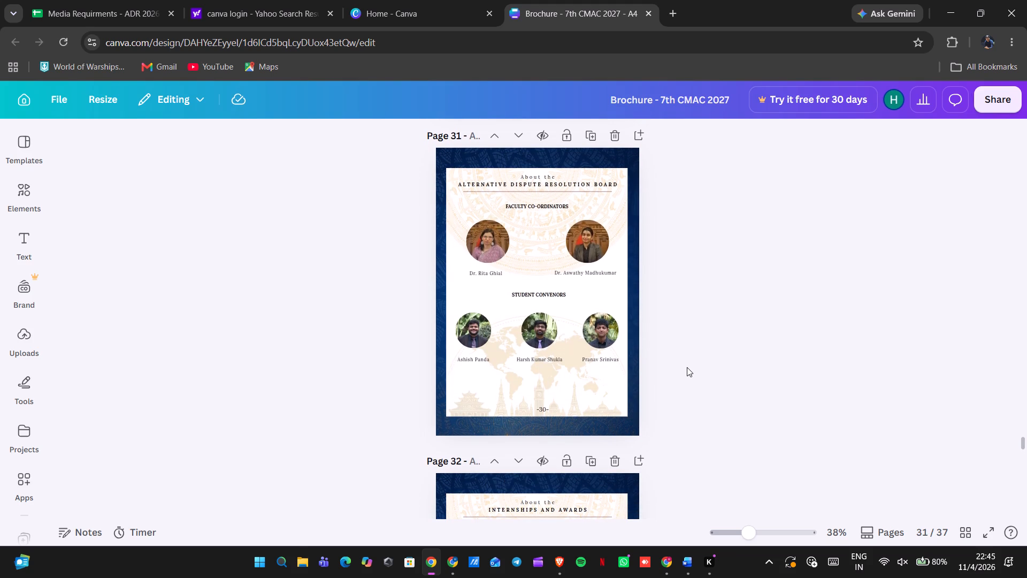
{"action": "scroll", "coordinate": [687, 367], "scroll_direction": "down", "scroll_amount": 3}
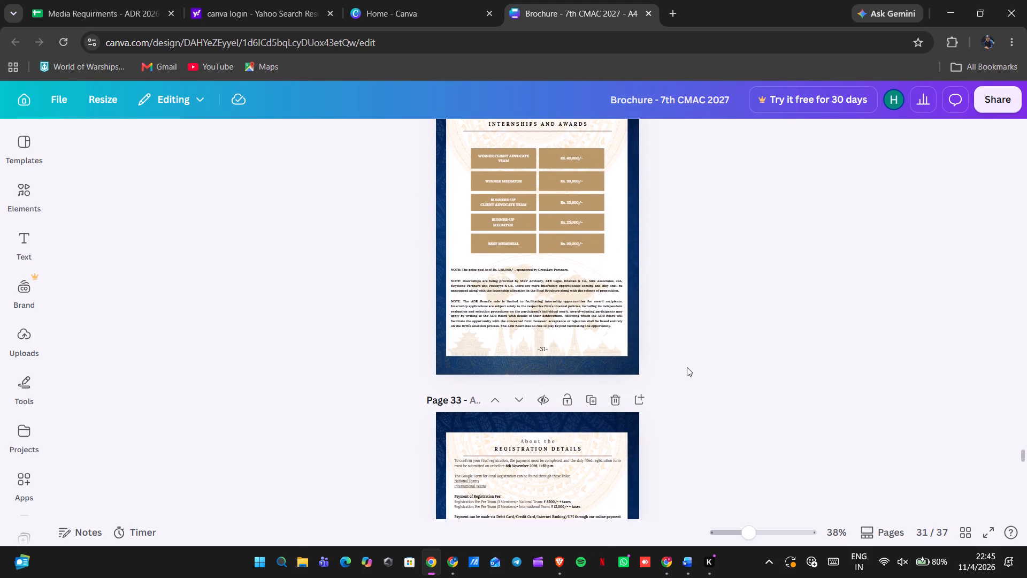
{"action": "scroll", "coordinate": [687, 367], "scroll_direction": "up", "scroll_amount": 2}
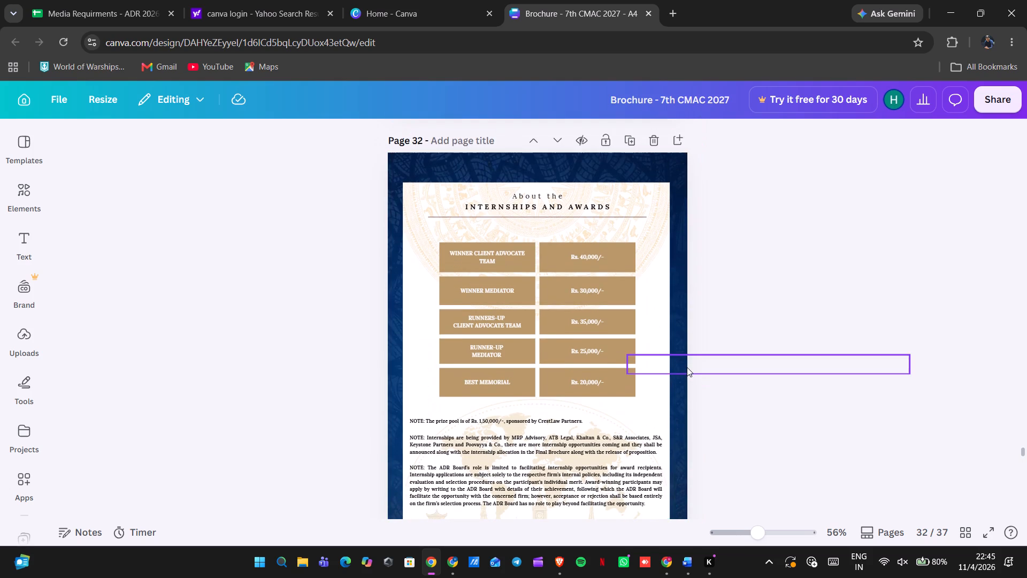
{"action": "scroll", "coordinate": [780, 402], "scroll_direction": "down", "scroll_amount": 4}
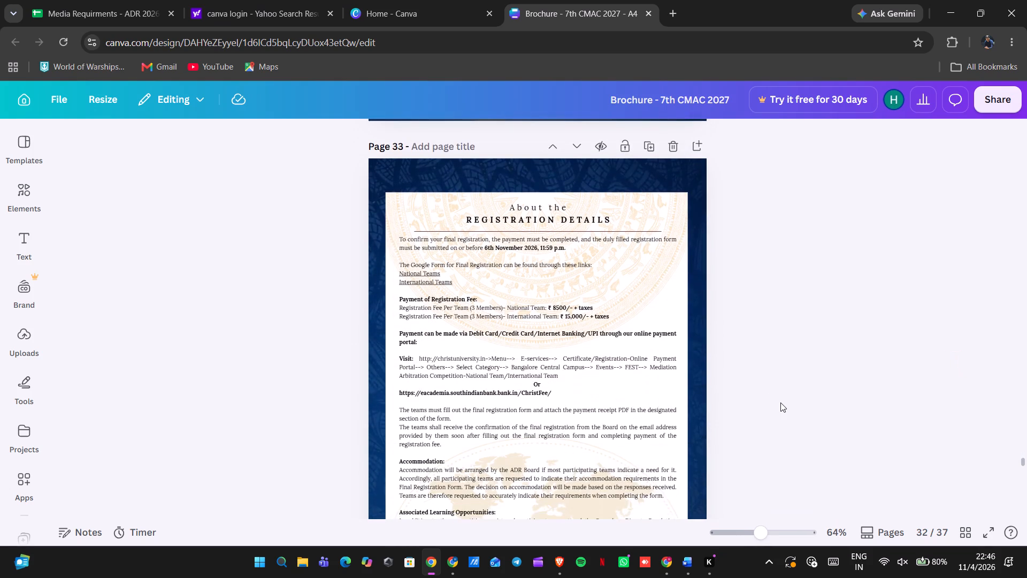
{"action": "scroll", "coordinate": [780, 402], "scroll_direction": "down", "scroll_amount": 1}
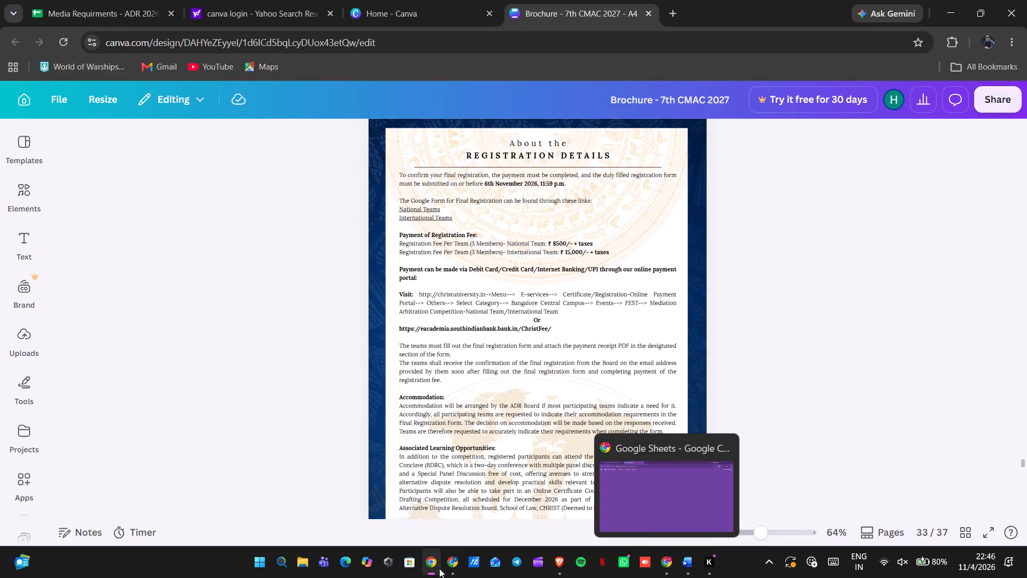
Switch to the Copy of BDRC Brochure and review its pages from the law firm partners to the contacts, focusing on Structure of the Conclave.
{"action": "left_click", "coordinate": [457, 568]}
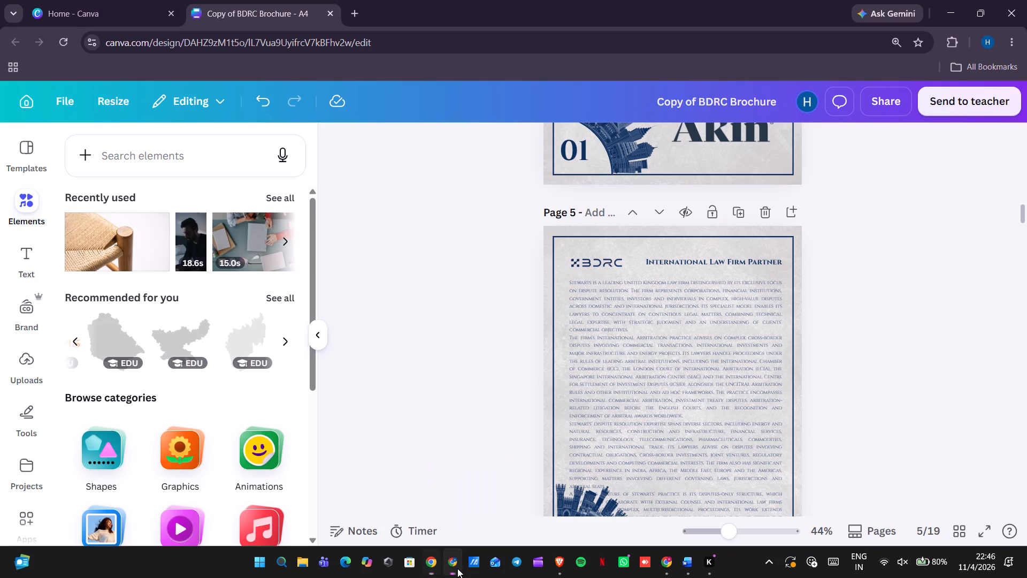
{"action": "left_click", "coordinate": [971, 315]}
{"action": "scroll", "coordinate": [971, 315], "scroll_direction": "down", "scroll_amount": 6}
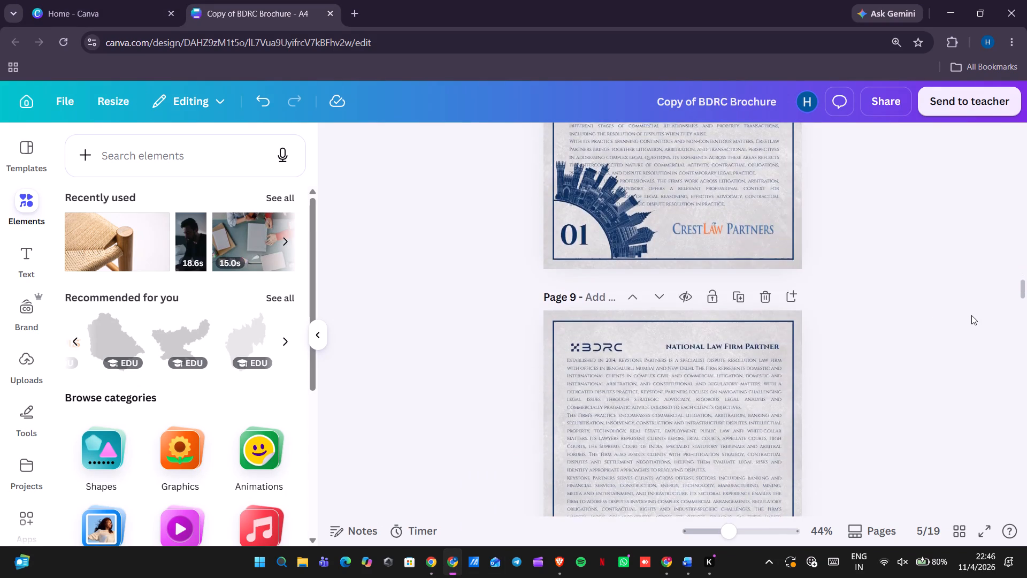
{"action": "scroll", "coordinate": [971, 315], "scroll_direction": "down", "scroll_amount": 10}
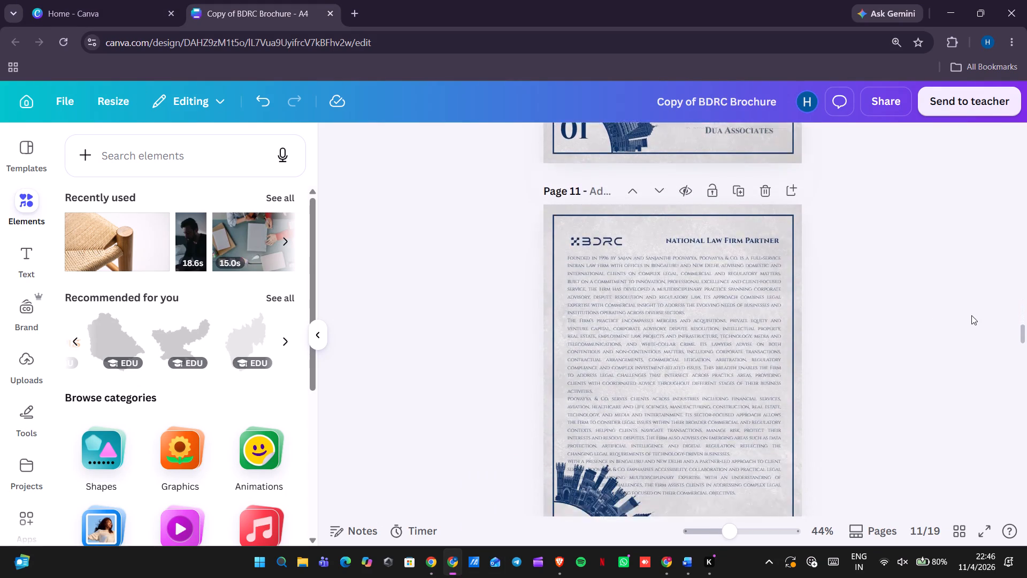
{"action": "scroll", "coordinate": [971, 315], "scroll_direction": "down", "scroll_amount": 8}
{"action": "scroll", "coordinate": [971, 315], "scroll_direction": "up", "scroll_amount": 2}
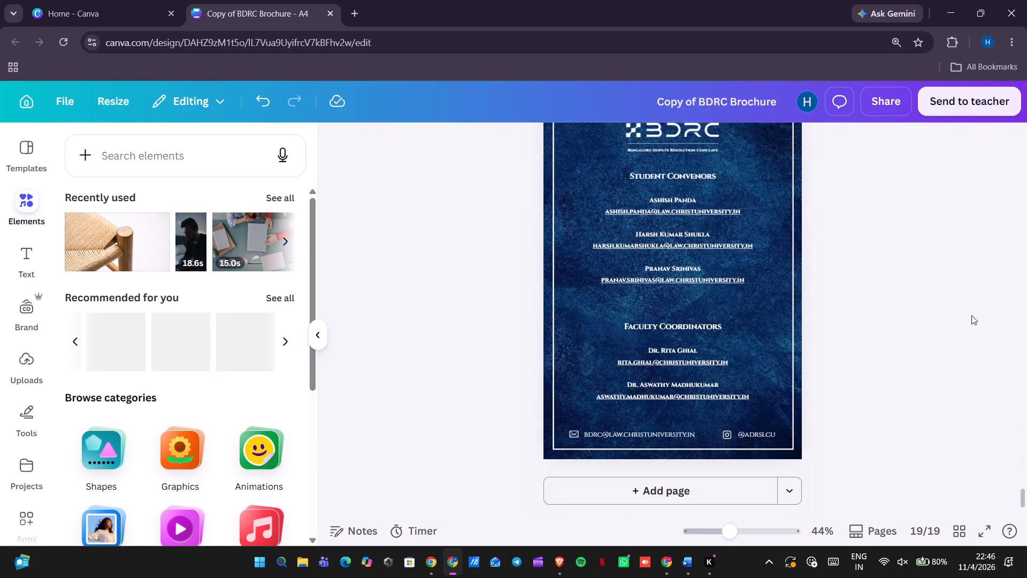
{"action": "scroll", "coordinate": [971, 315], "scroll_direction": "up", "scroll_amount": 4}
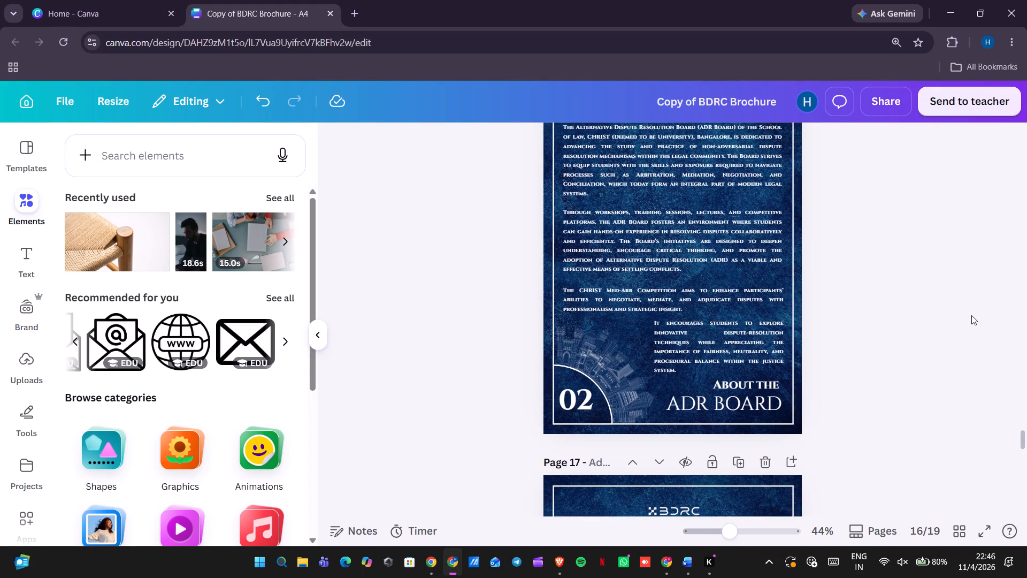
{"action": "scroll", "coordinate": [971, 315], "scroll_direction": "up", "scroll_amount": 2}
{"action": "scroll", "coordinate": [971, 315], "scroll_direction": "down", "scroll_amount": 1}
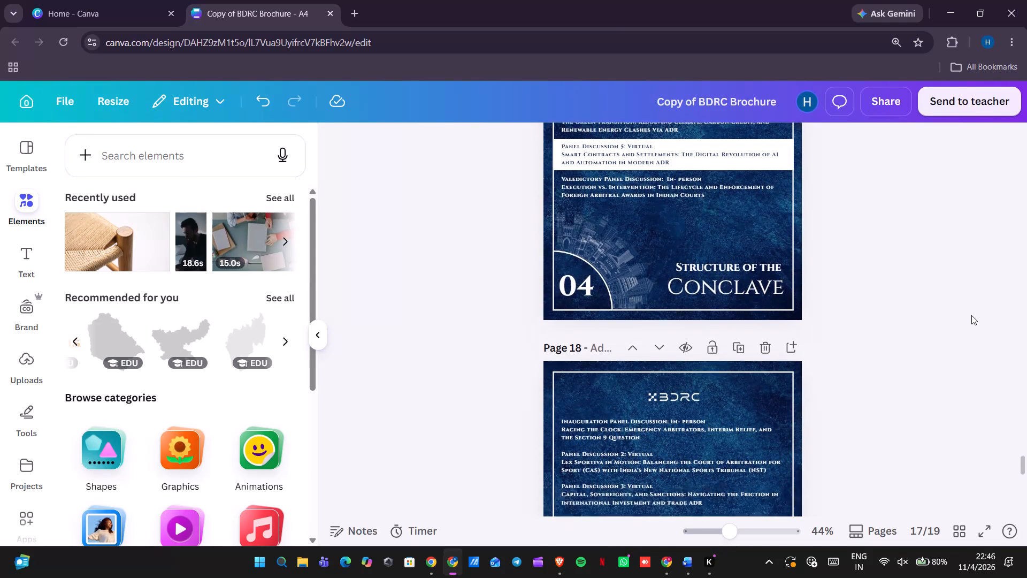
{"action": "scroll", "coordinate": [971, 315], "scroll_direction": "down", "scroll_amount": 1}
{"action": "scroll", "coordinate": [971, 315], "scroll_direction": "up", "scroll_amount": 2}
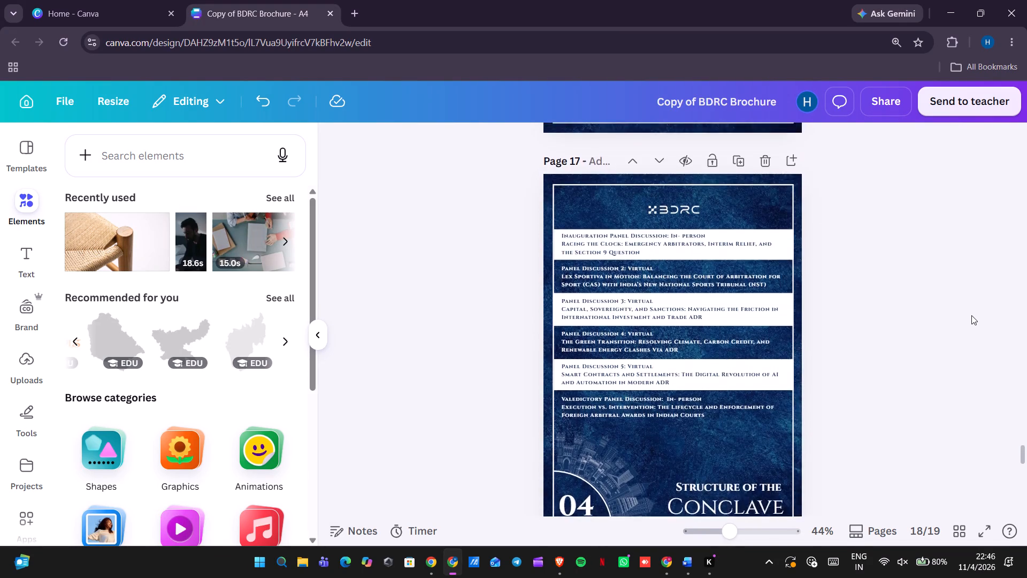
{"action": "scroll", "coordinate": [971, 315], "scroll_direction": "up", "scroll_amount": 1}
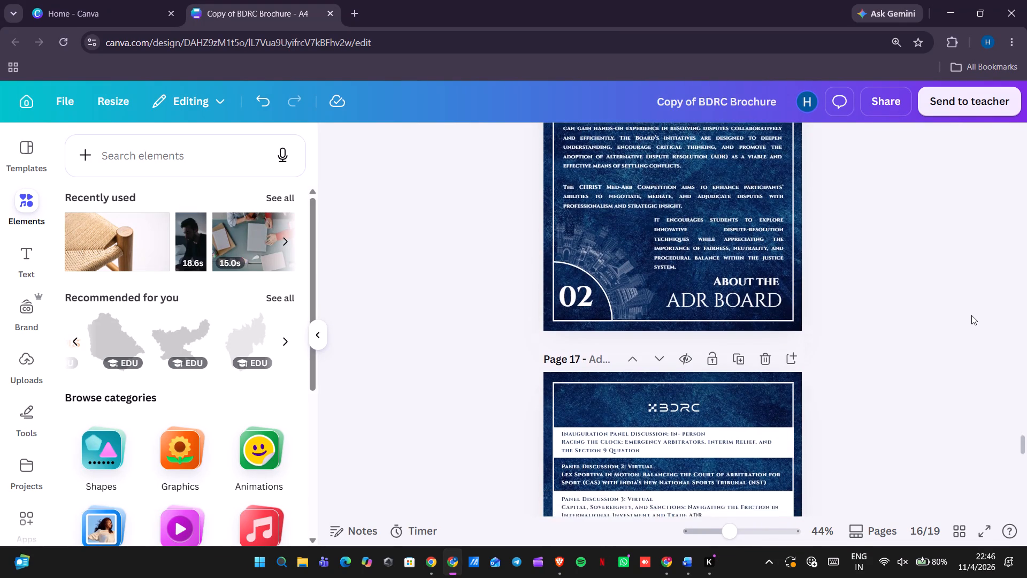
{"action": "scroll", "coordinate": [971, 315], "scroll_direction": "down", "scroll_amount": 3}
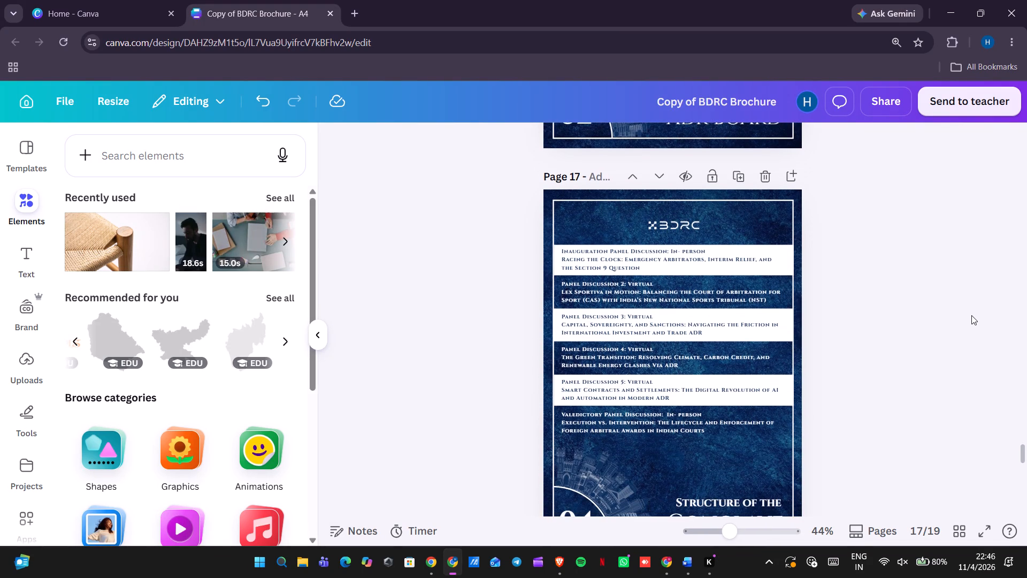
{"action": "scroll", "coordinate": [971, 315], "scroll_direction": "down", "scroll_amount": 1}
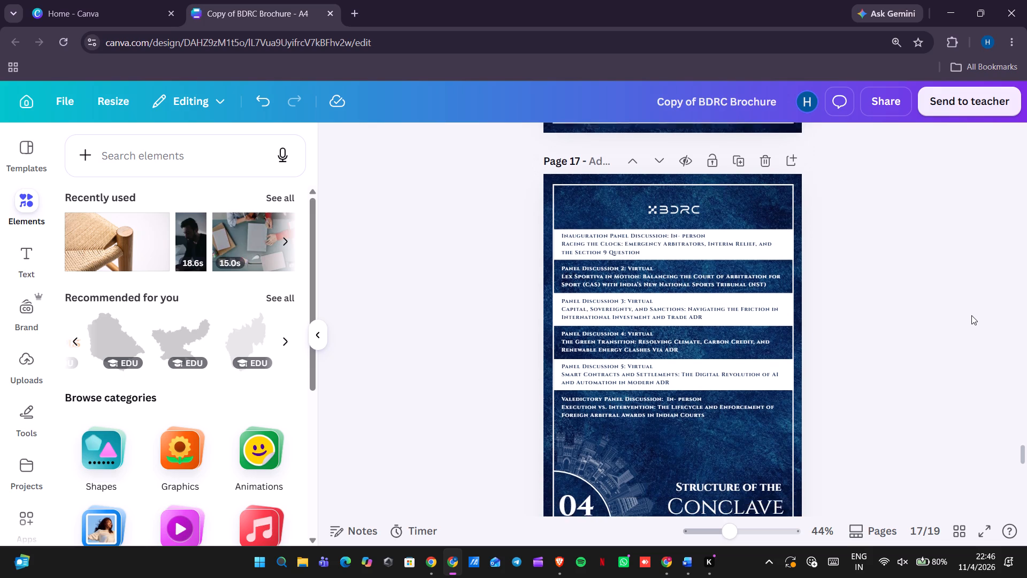
{"action": "scroll", "coordinate": [971, 315], "scroll_direction": "down", "scroll_amount": 1}
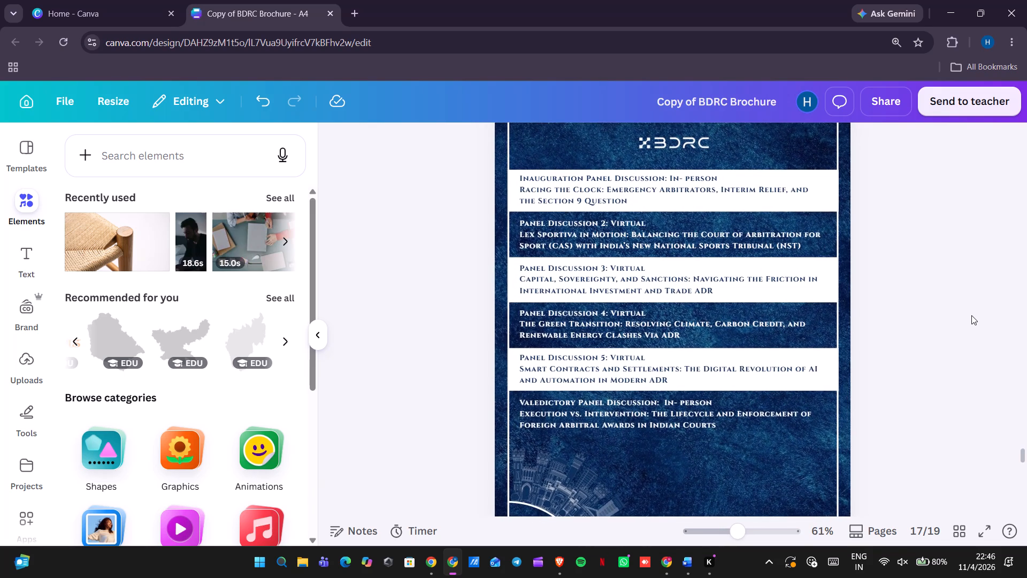
{"action": "scroll", "coordinate": [971, 315], "scroll_direction": "down", "scroll_amount": 1}
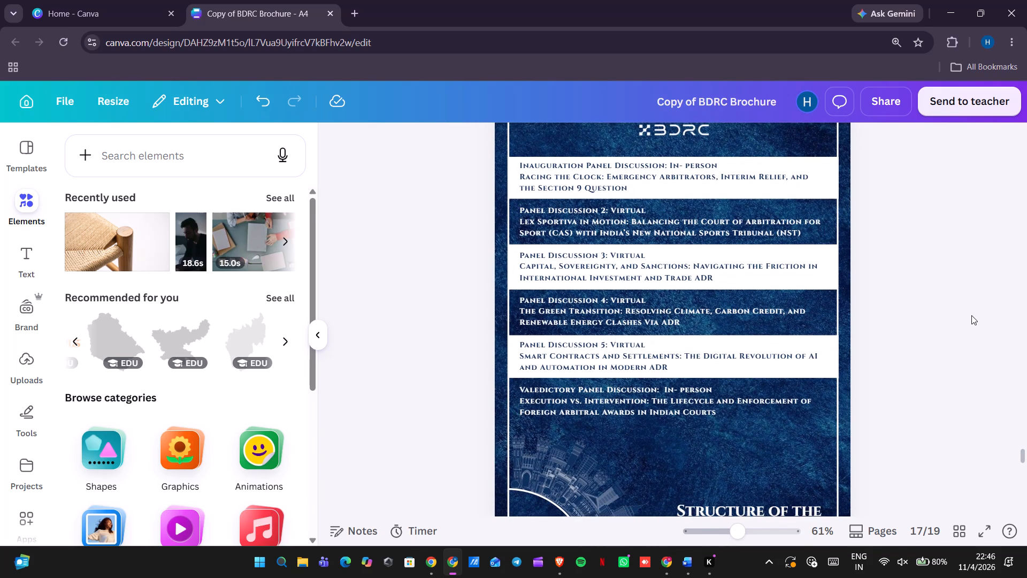
{"action": "scroll", "coordinate": [971, 315], "scroll_direction": "up", "scroll_amount": 2}
{"action": "scroll", "coordinate": [971, 315], "scroll_direction": "down", "scroll_amount": 1}
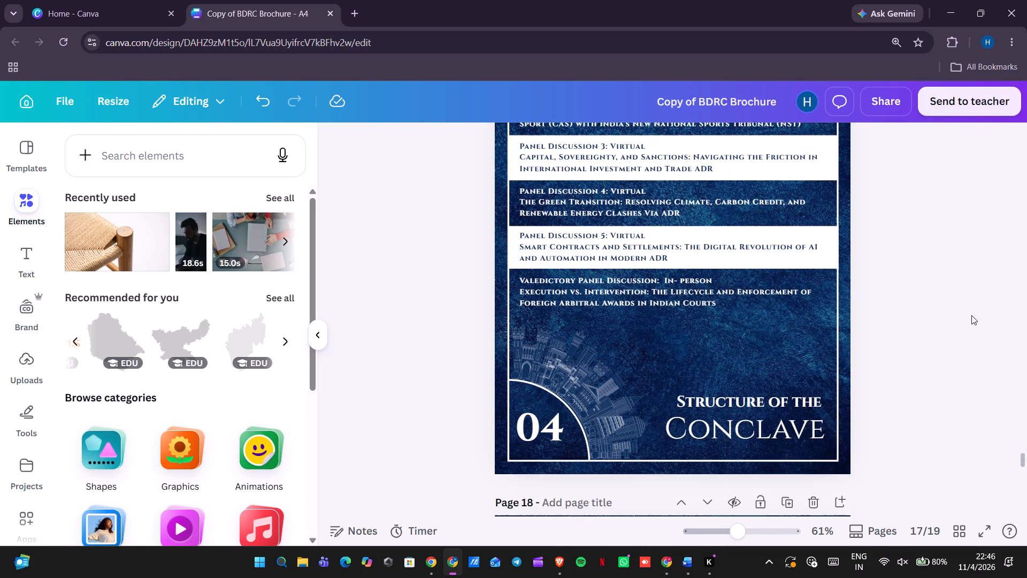
{"action": "scroll", "coordinate": [971, 315], "scroll_direction": "down", "scroll_amount": 1}
{"action": "scroll", "coordinate": [971, 315], "scroll_direction": "up", "scroll_amount": 1}
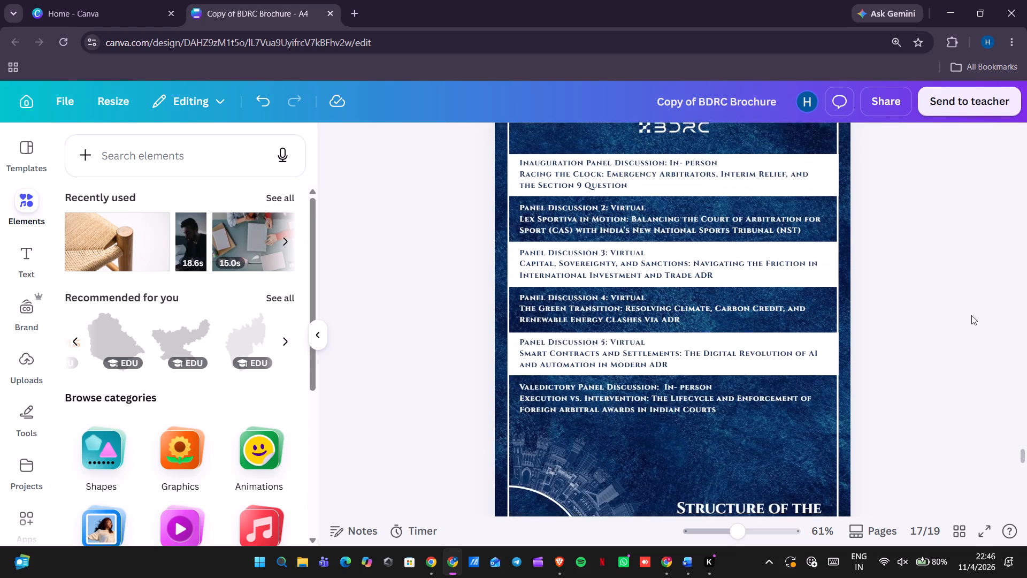
{"action": "scroll", "coordinate": [971, 315], "scroll_direction": "up", "scroll_amount": 2}
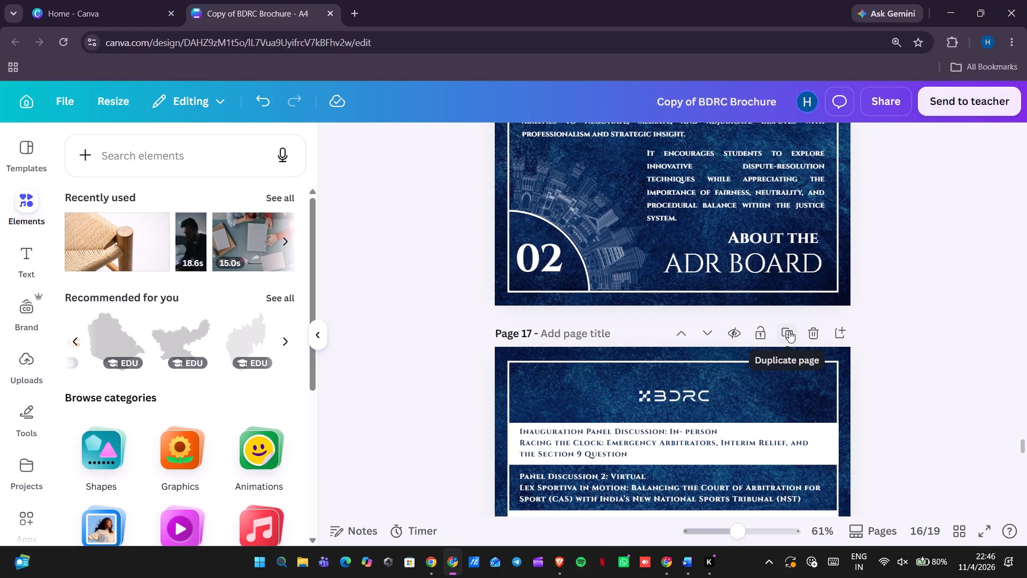
Duplicate the Structure of the Conclave page 17 and move the copy up one place, ahead of the original.
{"action": "left_click", "coordinate": [789, 331]}
{"action": "left_click", "coordinate": [689, 335]}
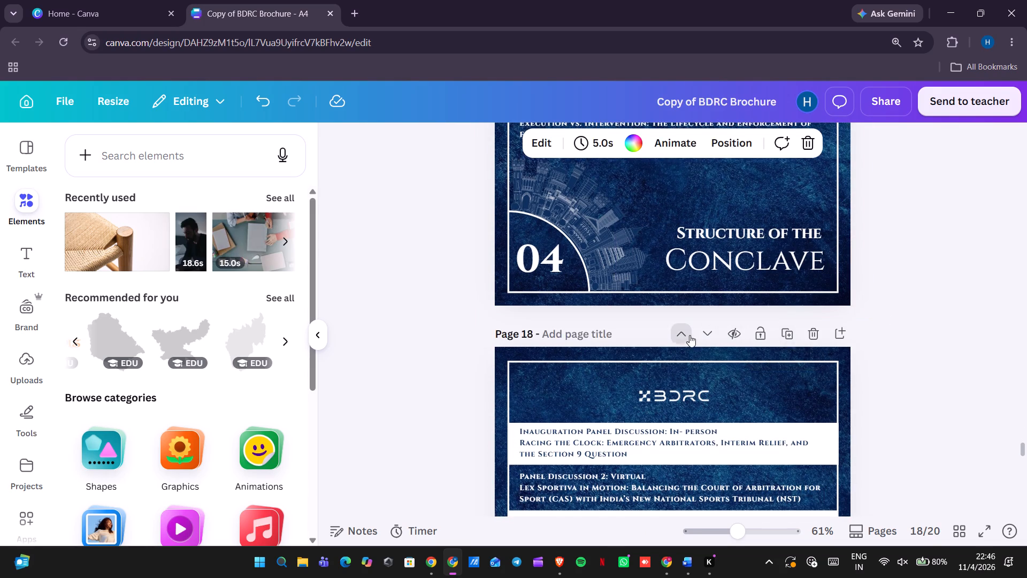
Delete the text box listing all the panel discussions from the page 17 copy.
{"action": "scroll", "coordinate": [821, 323], "scroll_direction": "down", "scroll_amount": 2}
{"action": "left_click", "coordinate": [757, 339]}
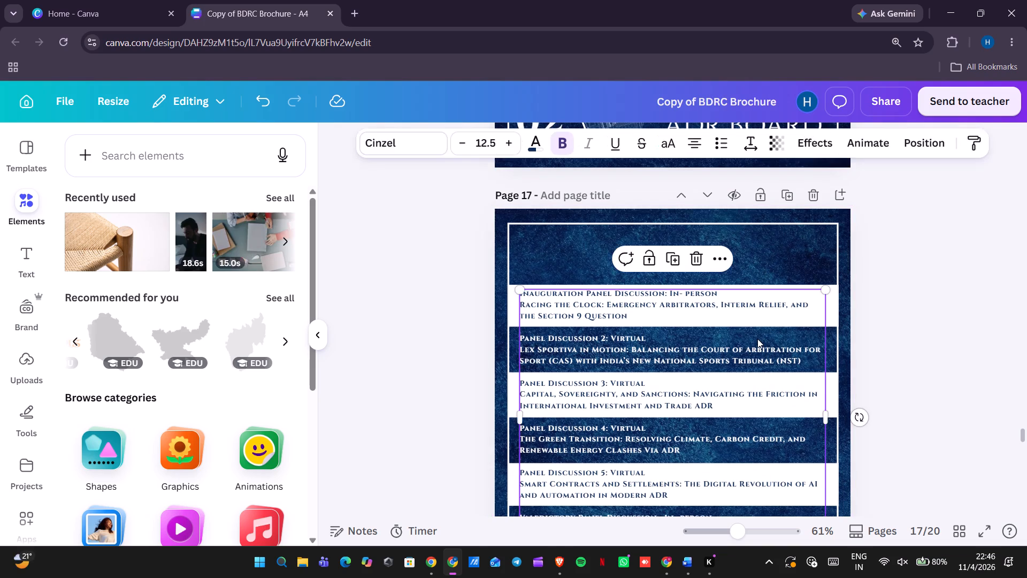
{"action": "key", "text": "Delete"}
Narrow the topmost white bar on page 17 and center it horizontally beneath the BDRC logo, inside the page's white frame.
{"action": "left_click", "coordinate": [703, 310]}
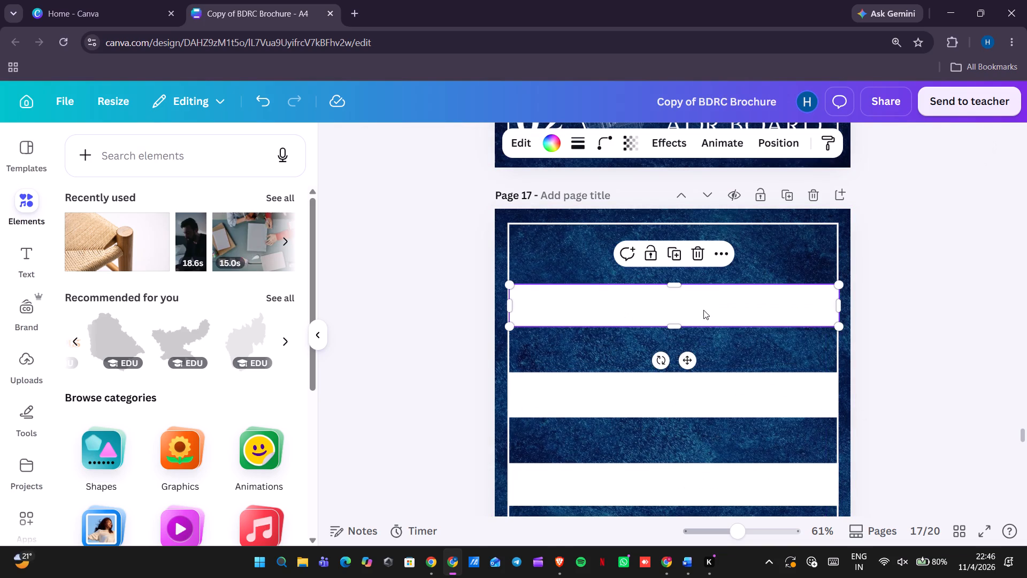
{"action": "left_click_drag", "start_coordinate": [510, 302], "coordinate": [541, 302]}
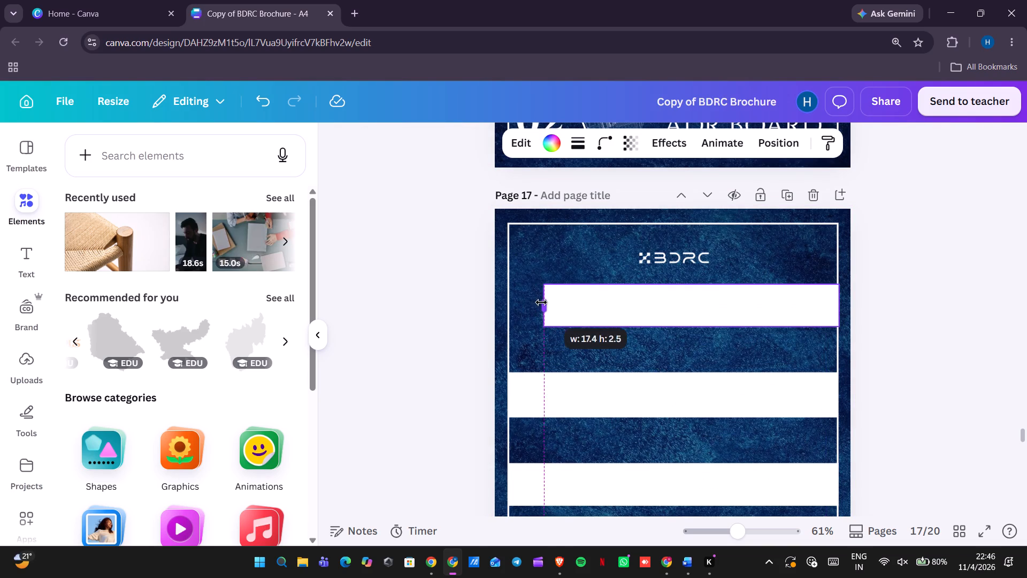
{"action": "left_click_drag", "start_coordinate": [541, 302], "coordinate": [560, 302]}
{"action": "left_click_drag", "start_coordinate": [692, 301], "coordinate": [673, 305]}
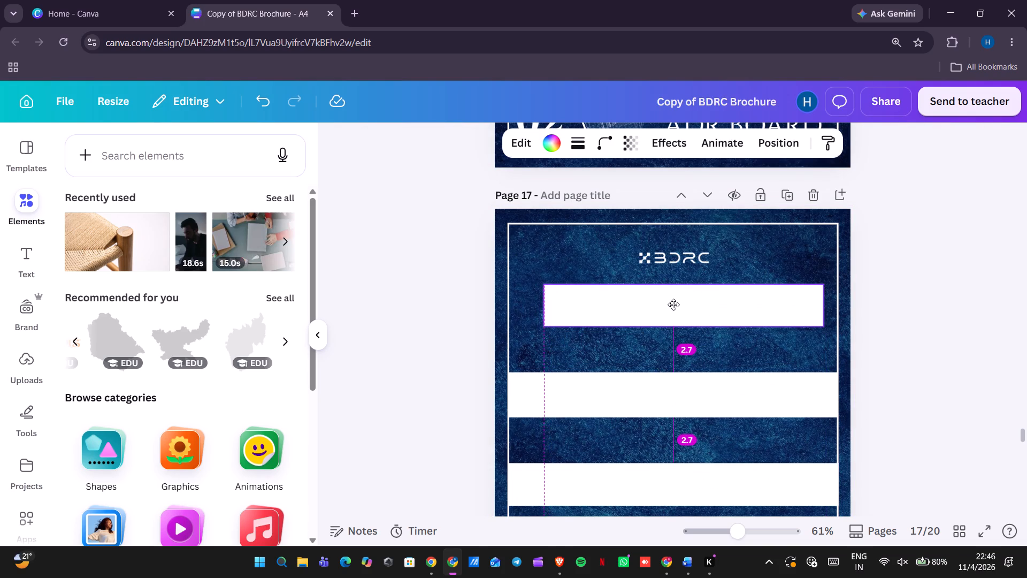
{"action": "left_click_drag", "start_coordinate": [673, 305], "coordinate": [672, 305]}
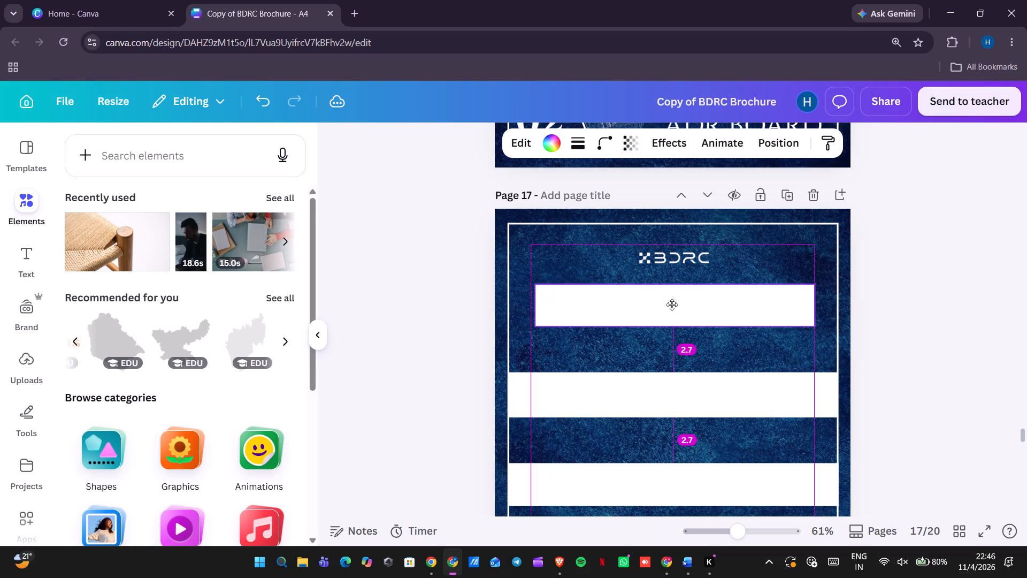
{"action": "left_click_drag", "start_coordinate": [672, 305], "coordinate": [668, 306]}
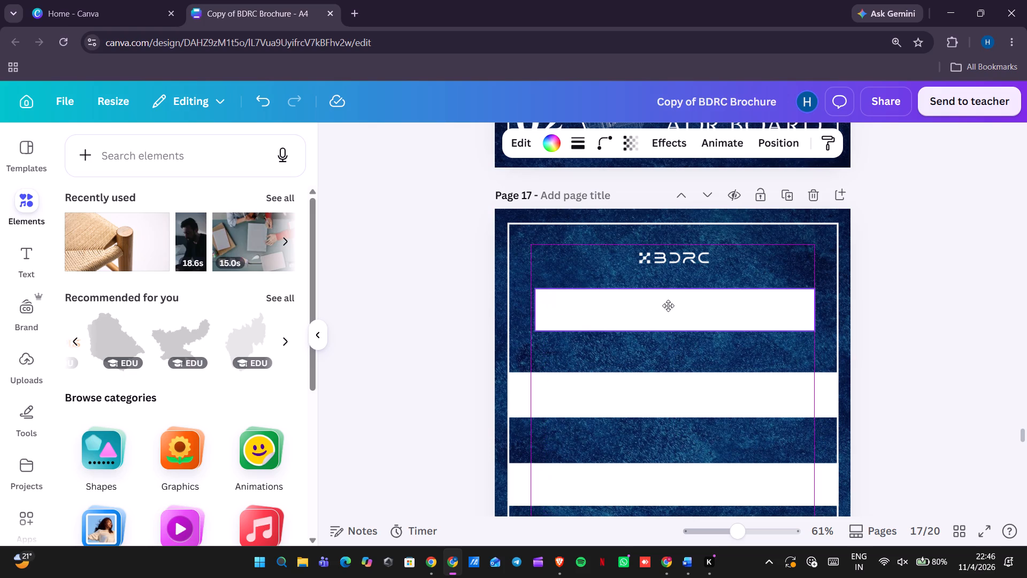
{"action": "left_click_drag", "start_coordinate": [668, 306], "coordinate": [666, 306]}
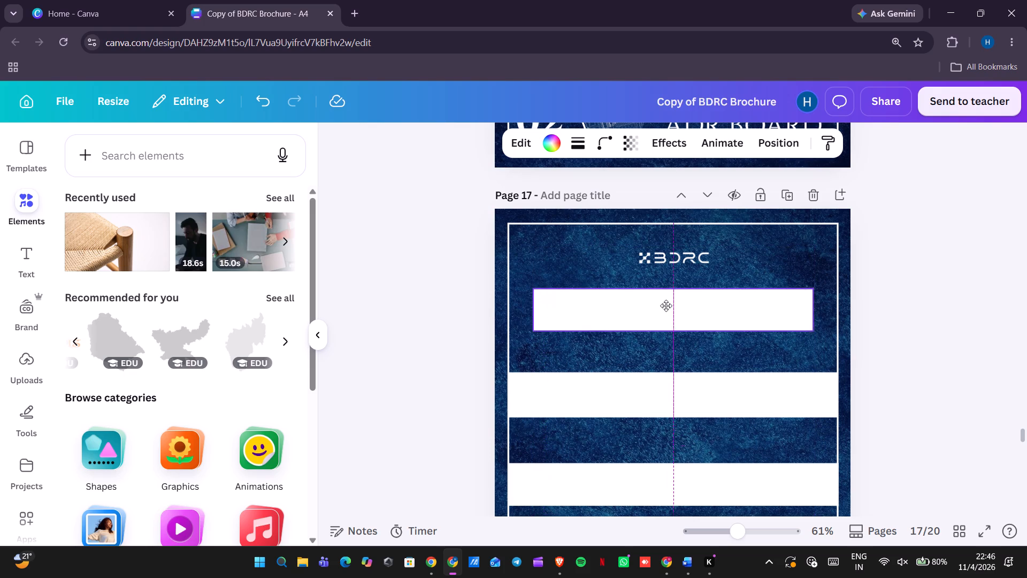
{"action": "left_click_drag", "start_coordinate": [666, 306], "coordinate": [666, 305]}
{"action": "left_click", "coordinate": [868, 302]}
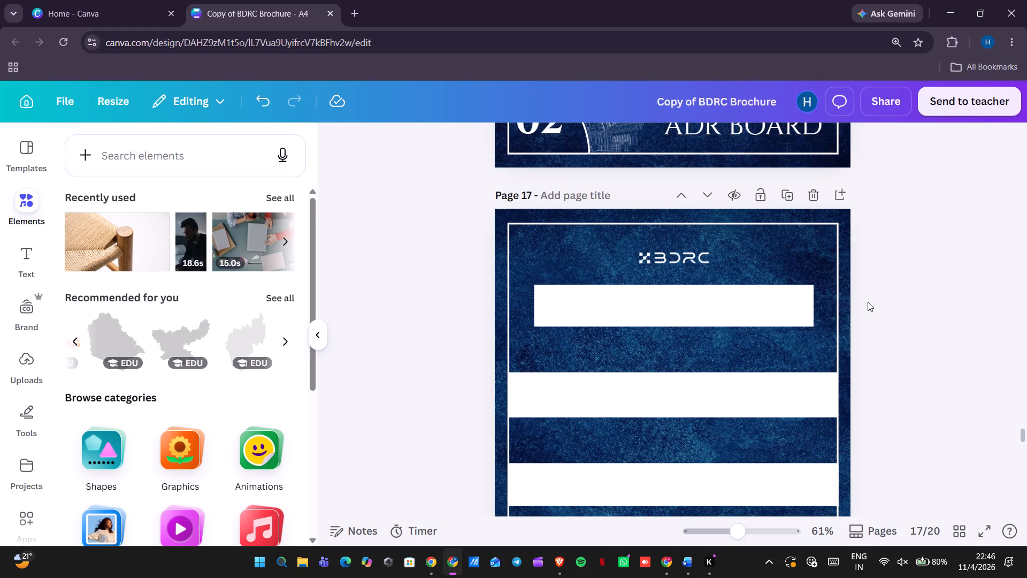
Delete the second full-width white bar on page 17, the one directly below the narrowed bar.
{"action": "scroll", "coordinate": [868, 302], "scroll_direction": "down", "scroll_amount": 1}
{"action": "left_click", "coordinate": [747, 330]}
{"action": "left_click", "coordinate": [699, 277]}
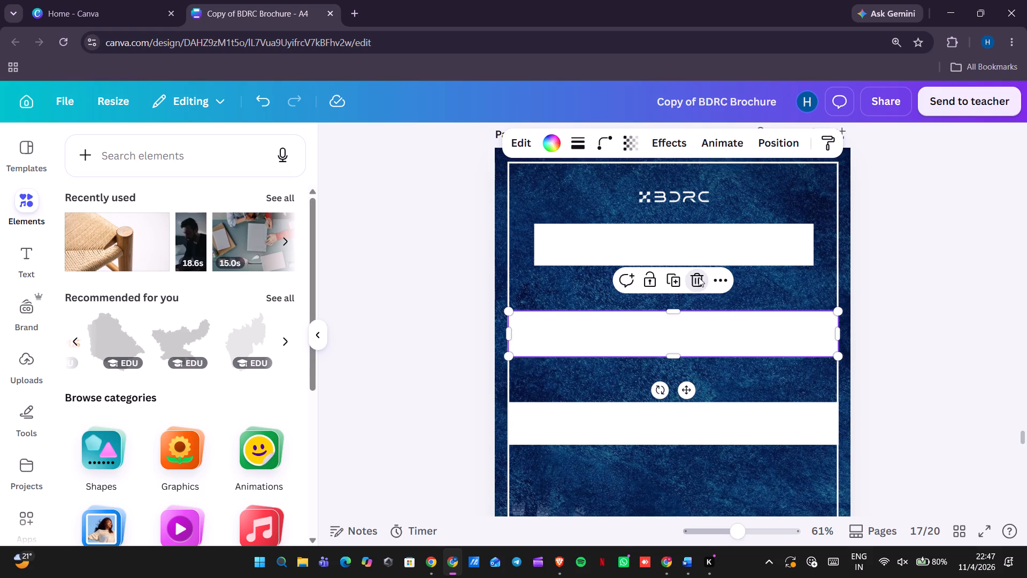
{"action": "scroll", "coordinate": [699, 277], "scroll_direction": "down", "scroll_amount": 1}
{"action": "left_click", "coordinate": [890, 375]}
Copy the panel discussions text box from page 18 and paste it onto page 17.
{"action": "scroll", "coordinate": [890, 375], "scroll_direction": "down", "scroll_amount": 4}
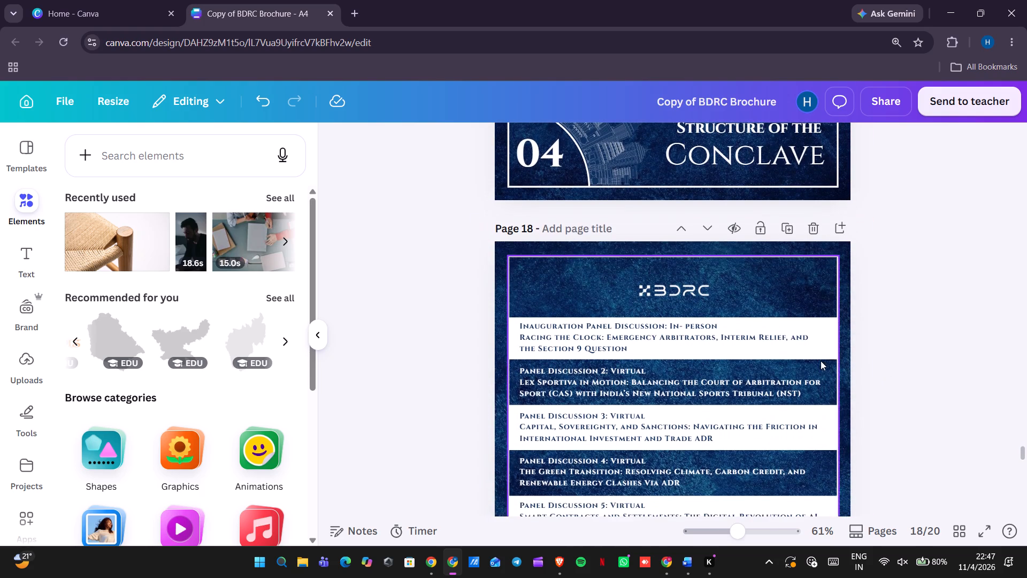
{"action": "scroll", "coordinate": [821, 361], "scroll_direction": "up", "scroll_amount": 1}
{"action": "left_click", "coordinate": [780, 377]}
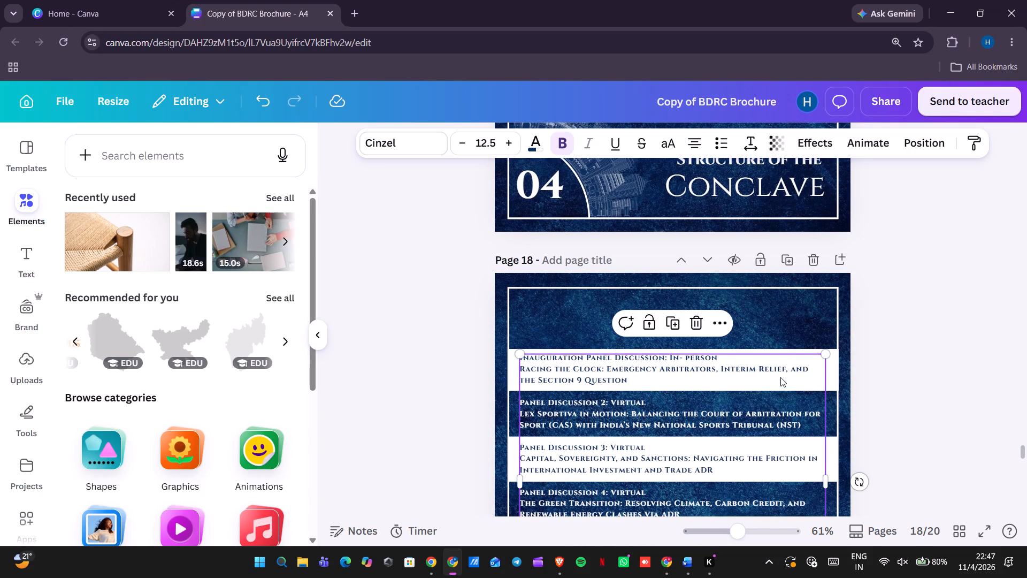
{"action": "scroll", "coordinate": [780, 377], "scroll_direction": "down", "scroll_amount": 1}
{"action": "key", "text": "ctrl+c"}
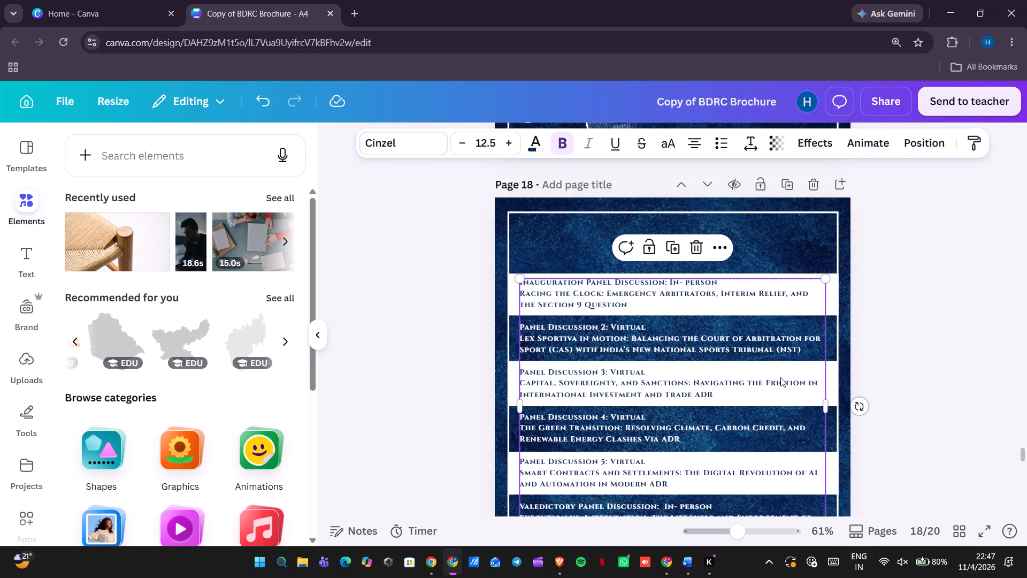
{"action": "scroll", "coordinate": [780, 377], "scroll_direction": "up", "scroll_amount": 3}
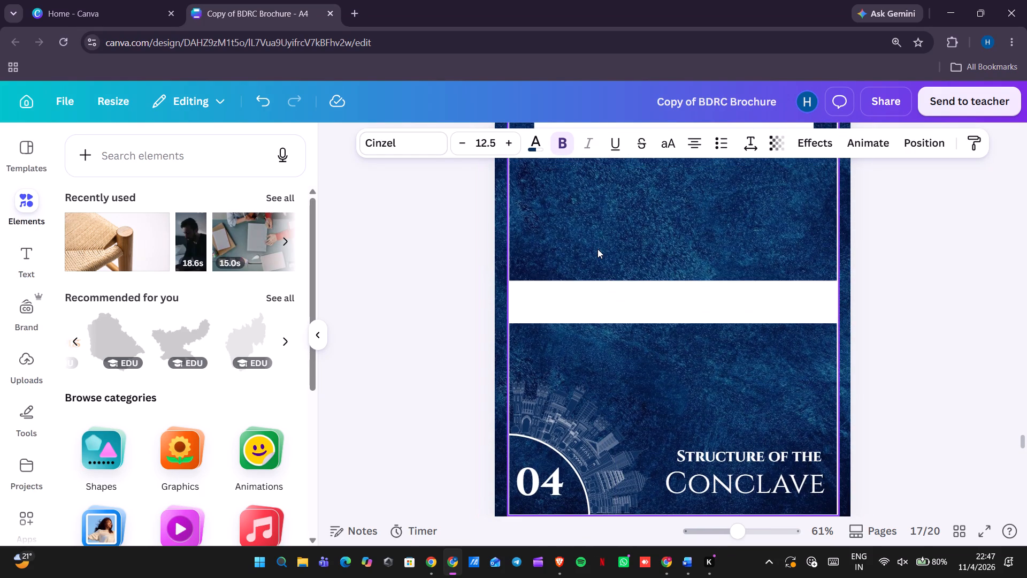
{"action": "key", "text": "ctrl+v"}
Remove everything from Panel Discussion 2 through the Valedictory Panel Discussion in the pasted text, keeping only the Inauguration Panel Discussion entry.
{"action": "scroll", "coordinate": [597, 249], "scroll_direction": "up", "scroll_amount": 1}
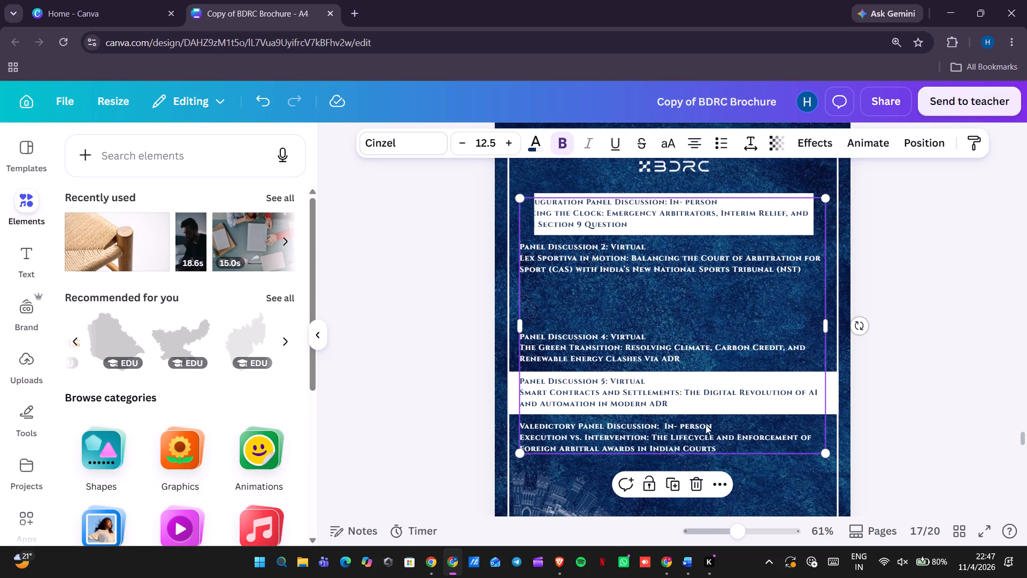
{"action": "left_click", "coordinate": [721, 448]}
{"action": "left_click", "coordinate": [720, 446]}
{"action": "left_click_drag", "start_coordinate": [720, 446], "coordinate": [580, 340]}
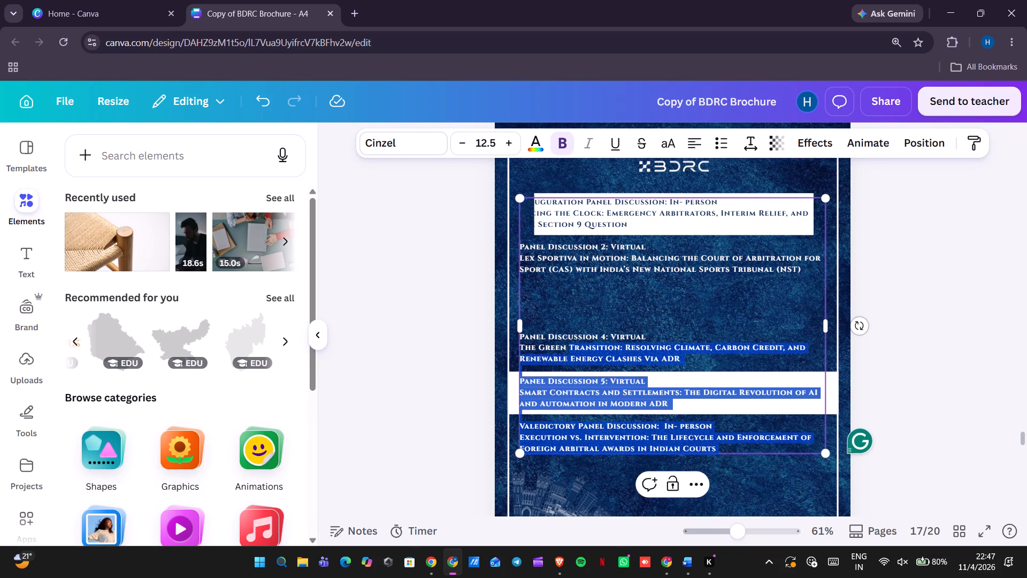
{"action": "left_click_drag", "start_coordinate": [580, 340], "coordinate": [520, 246]}
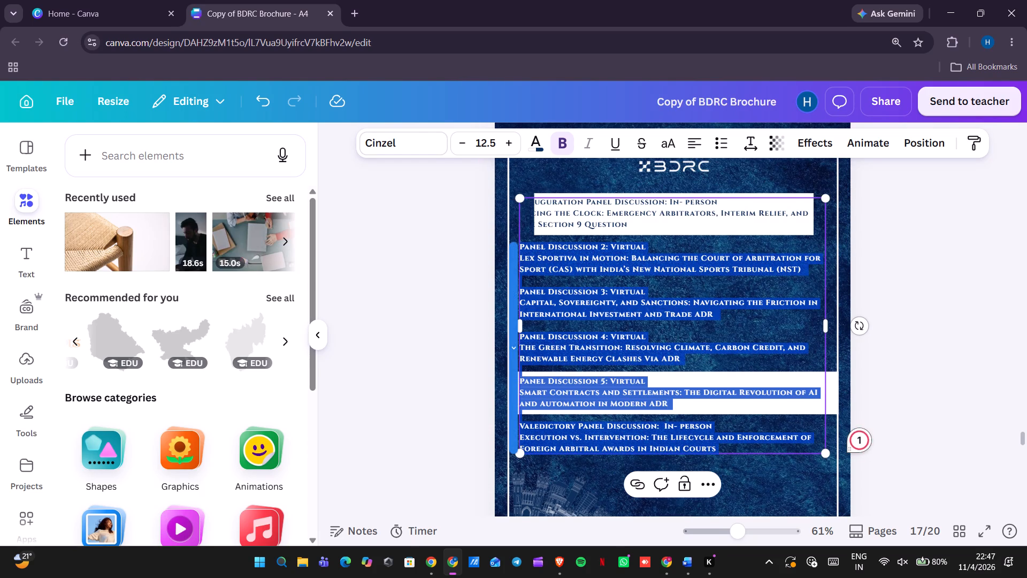
{"action": "key", "text": "BackSpace"}
{"action": "left_click", "coordinate": [858, 291]}
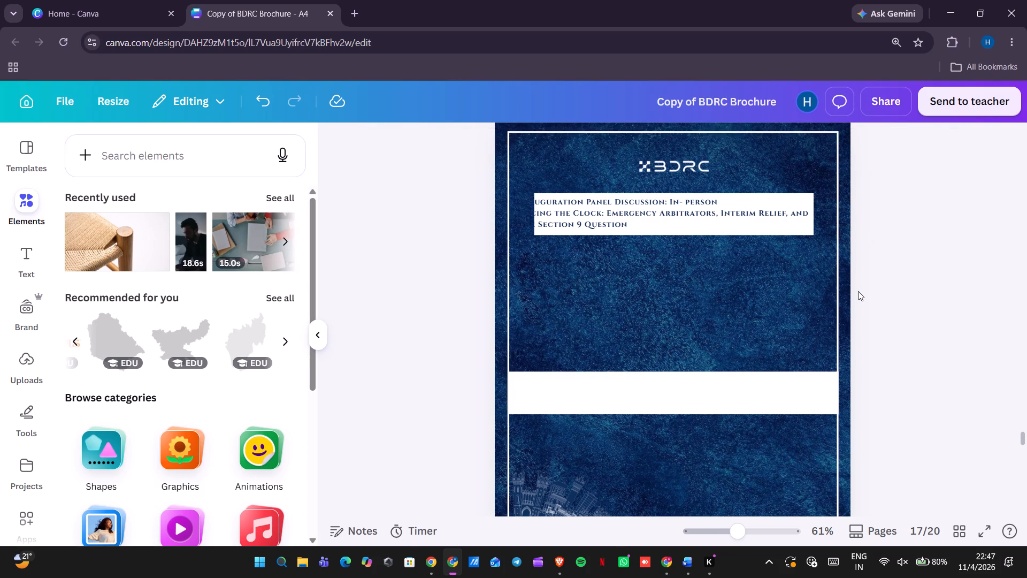
Shift the Inauguration Panel Discussion text box so its lines start inside the white bar, and remove the trailing blank line.
{"action": "scroll", "coordinate": [858, 291], "scroll_direction": "up", "scroll_amount": 1}
{"action": "left_click_drag", "start_coordinate": [712, 261], "coordinate": [744, 260]}
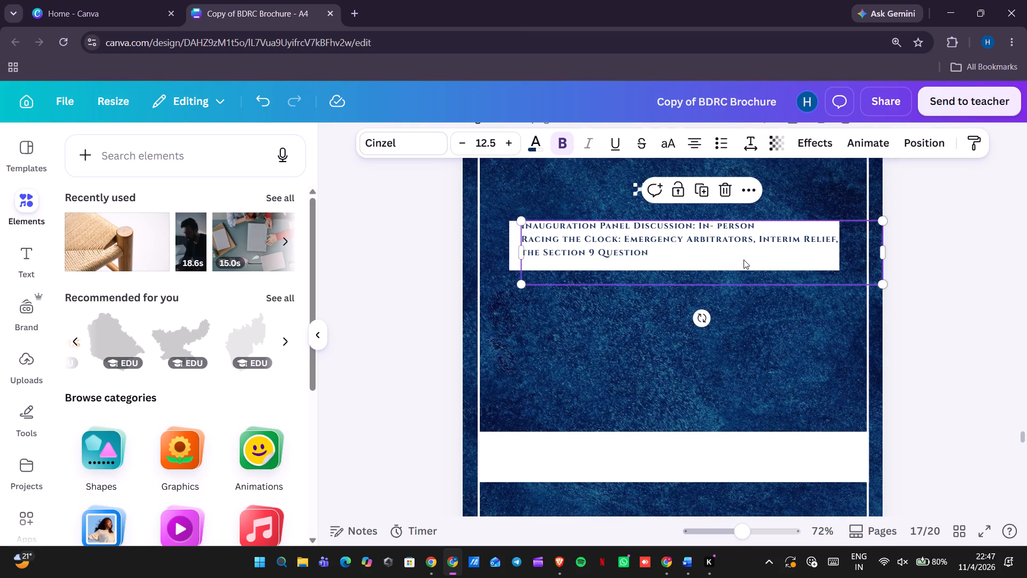
{"action": "left_click", "coordinate": [633, 267]}
{"action": "key", "text": "BackSpace"}
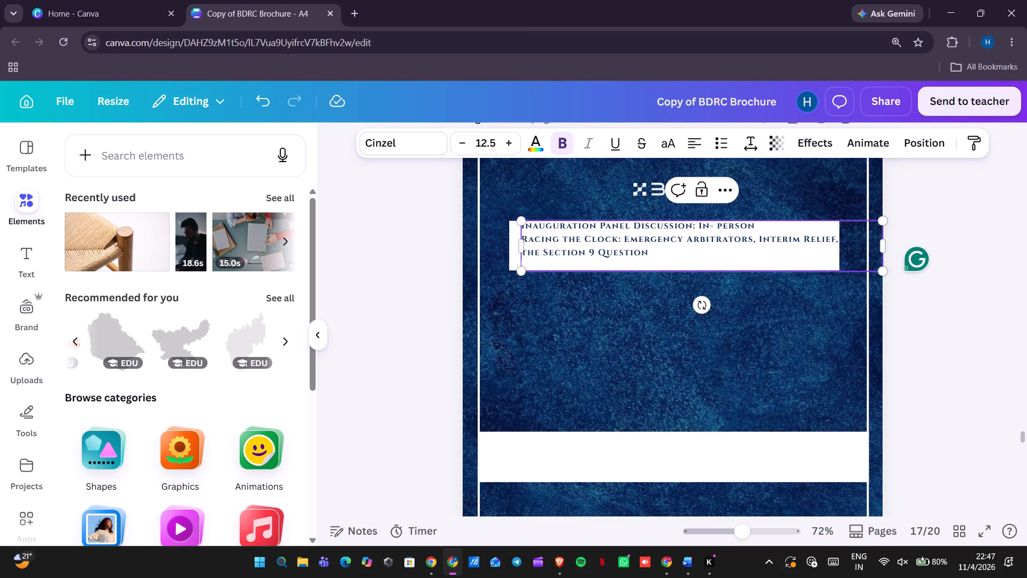
Center-align all the text in the Inauguration Panel Discussion text box on page 17.
{"action": "left_click", "coordinate": [686, 148]}
{"action": "left_click", "coordinate": [760, 255]}
{"action": "key", "text": "ctrl+a"}
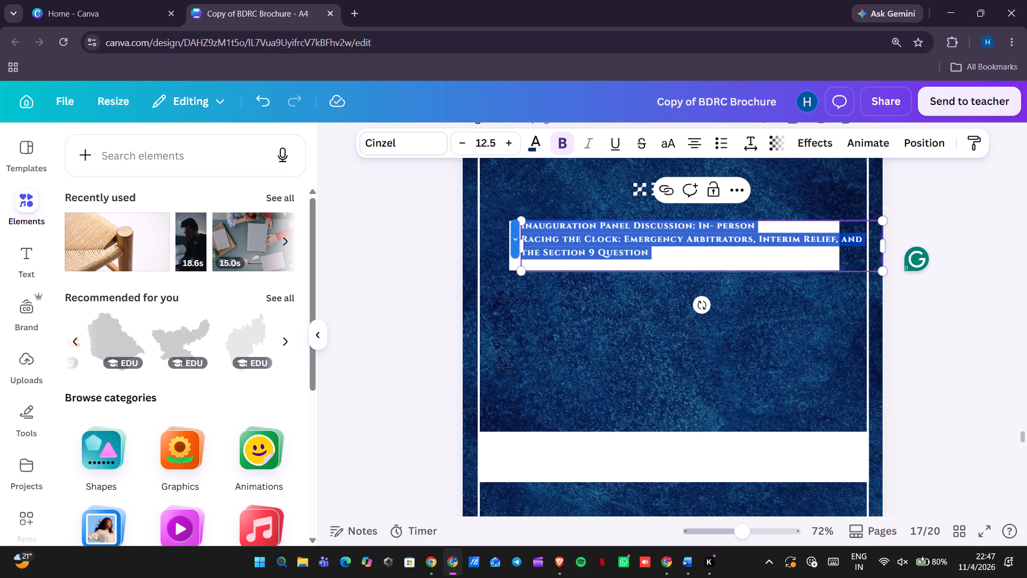
{"action": "key", "text": "ctrl+shift+e"}
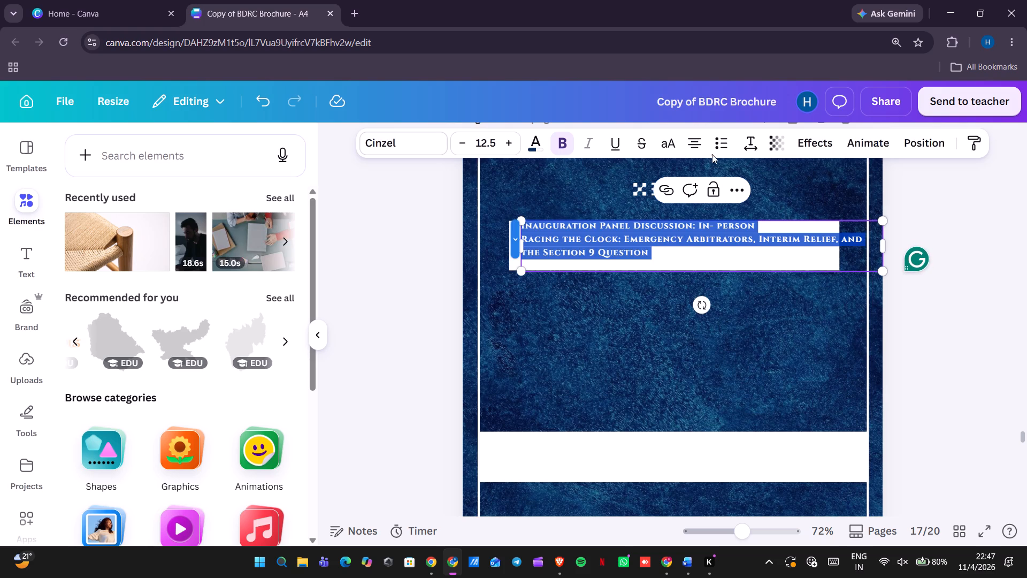
{"action": "left_click", "coordinate": [695, 146]}
{"action": "left_click", "coordinate": [695, 146]}
{"action": "left_click", "coordinate": [695, 147]}
{"action": "left_click", "coordinate": [695, 147]}
{"action": "left_click", "coordinate": [975, 320]}
Break the discussion title after "Emergency Arbitrators," so that "Interim Relief" starts the third line.
{"action": "scroll", "coordinate": [975, 320], "scroll_direction": "up", "scroll_amount": 1}
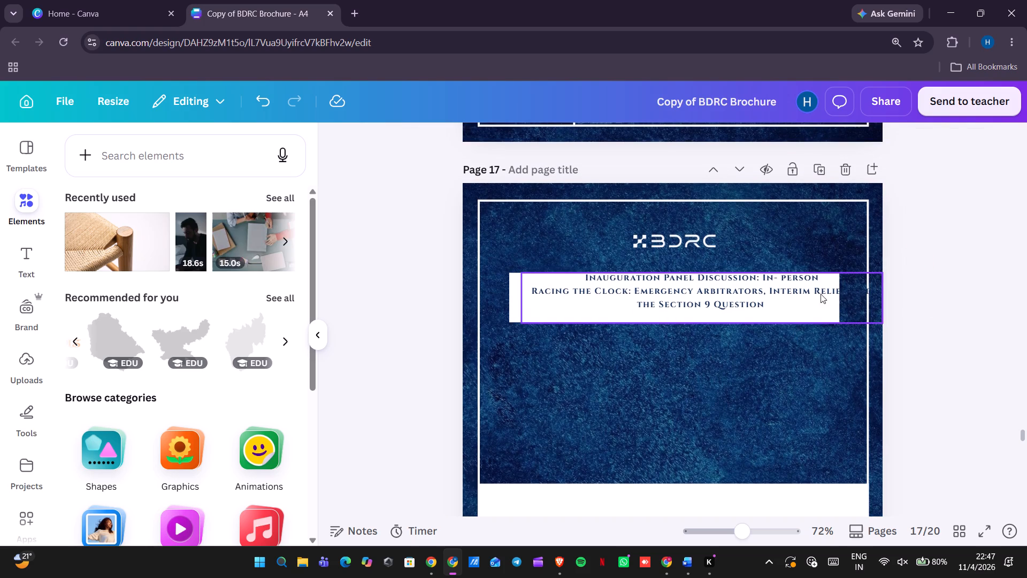
{"action": "left_click", "coordinate": [818, 291]}
{"action": "left_click", "coordinate": [816, 292]}
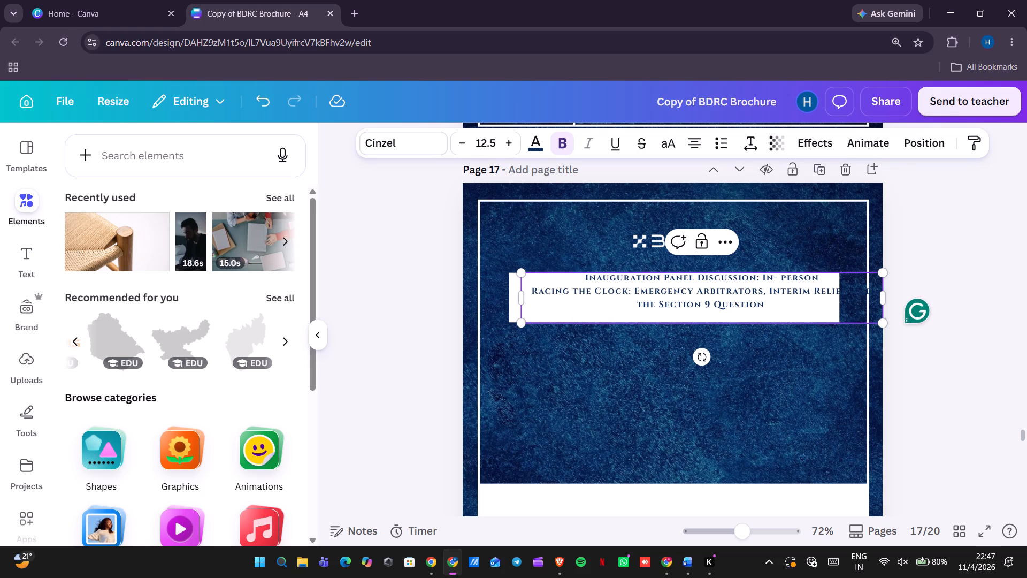
{"action": "left_click", "coordinate": [769, 291]}
{"action": "key", "text": "Return"}
{"action": "left_click", "coordinate": [1009, 311]}
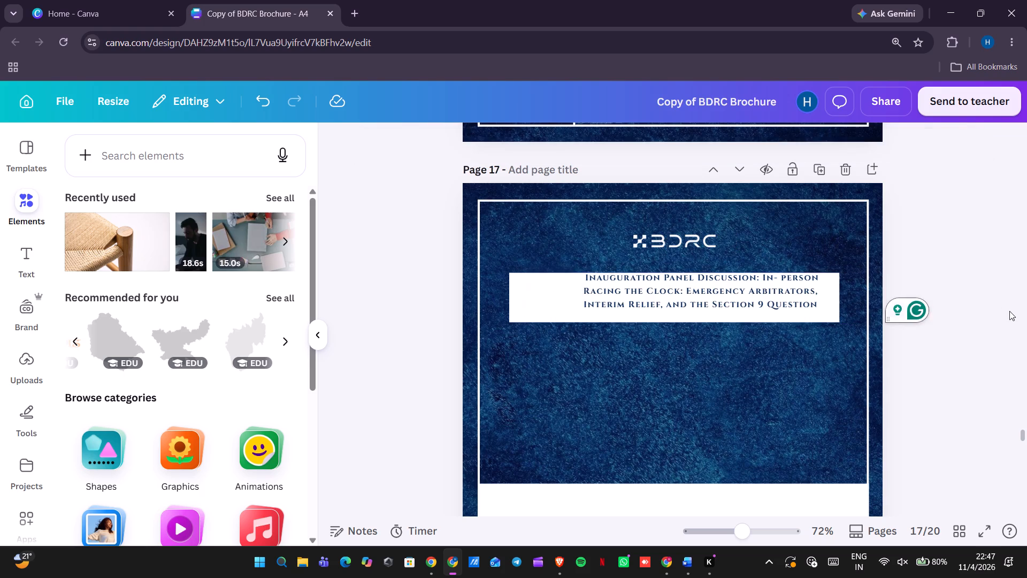
Reposition the three-line Inauguration Panel Discussion text over the white bar beneath the BDRC logo.
{"action": "left_click_drag", "start_coordinate": [767, 306], "coordinate": [735, 313]}
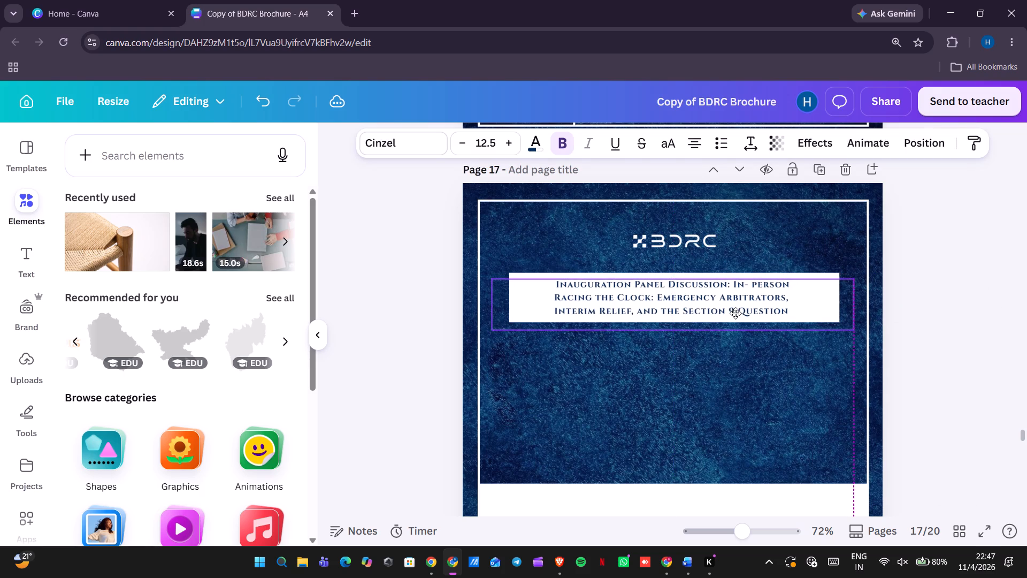
{"action": "left_click_drag", "start_coordinate": [735, 313], "coordinate": [735, 314]}
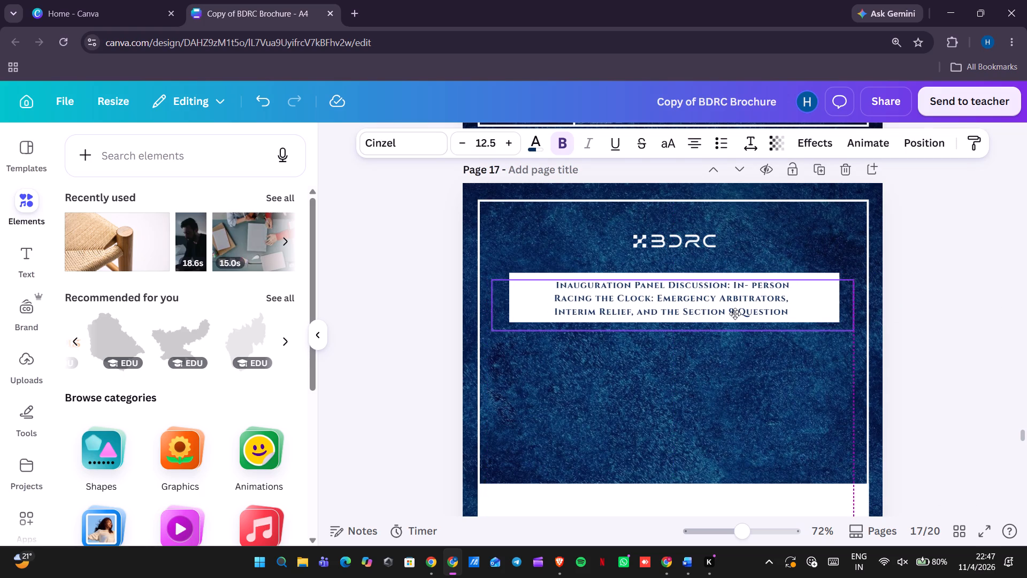
{"action": "left_click_drag", "start_coordinate": [735, 314], "coordinate": [735, 313]}
{"action": "left_click", "coordinate": [903, 322]}
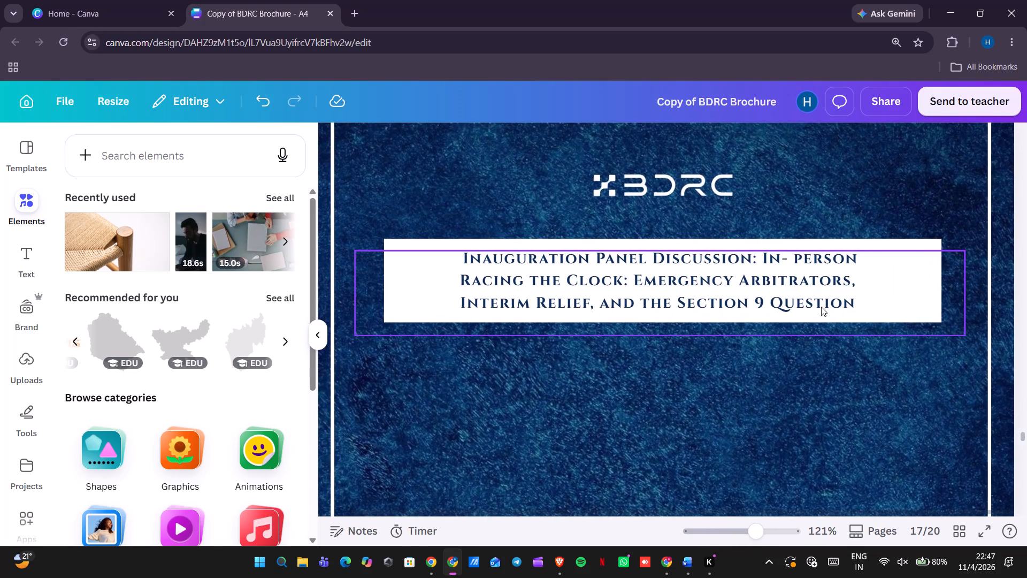
Underline the words "Inauguration Panel Discussion:" in the heading on page 17.
{"action": "left_click", "coordinate": [749, 258]}
{"action": "left_click", "coordinate": [757, 260]}
{"action": "left_click", "coordinate": [756, 261]}
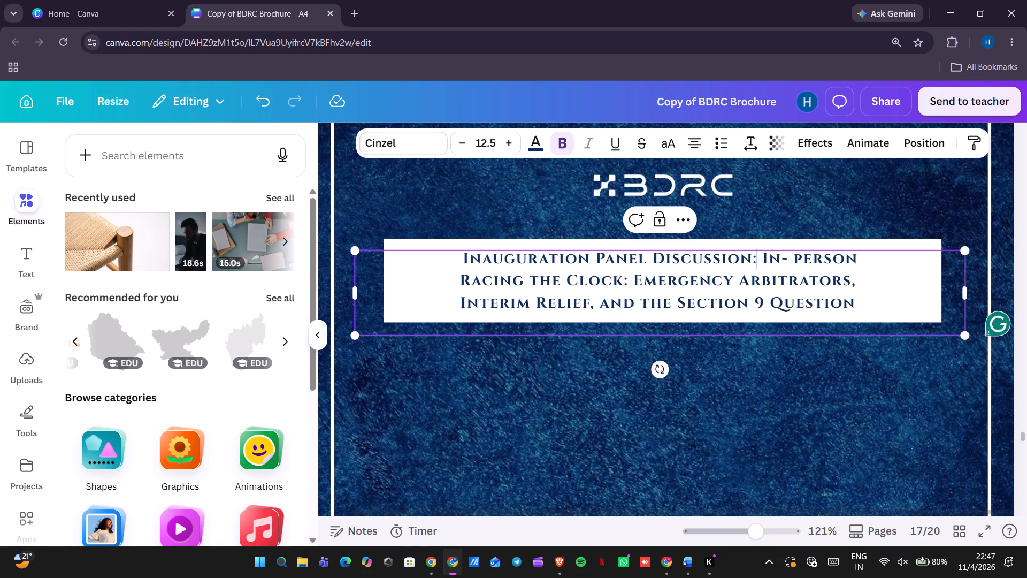
{"action": "left_click_drag", "start_coordinate": [755, 261], "coordinate": [619, 253]}
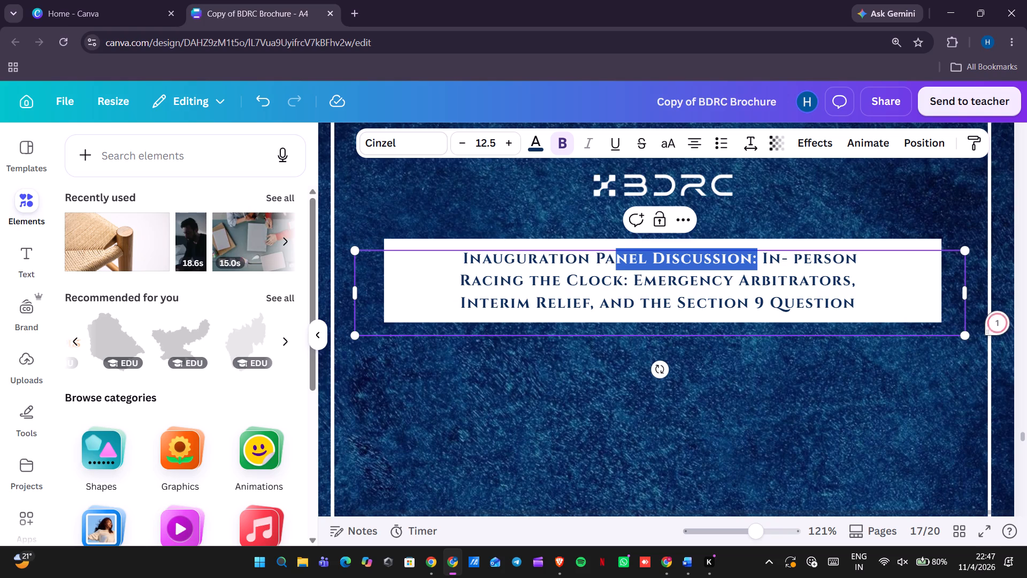
{"action": "left_click_drag", "start_coordinate": [619, 253], "coordinate": [455, 260]}
{"action": "key", "text": "ctrl+u"}
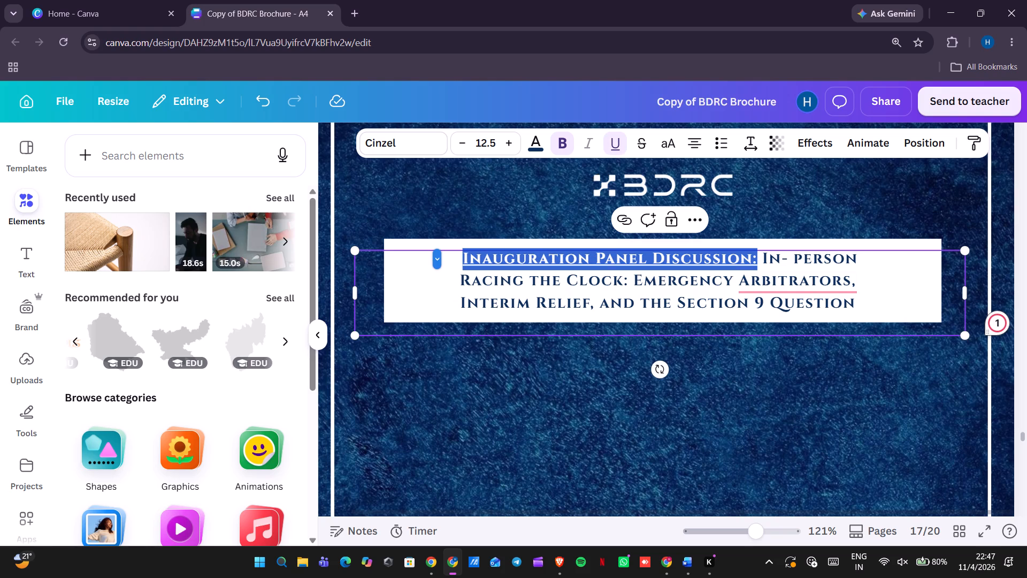
{"action": "left_click", "coordinate": [518, 422]}
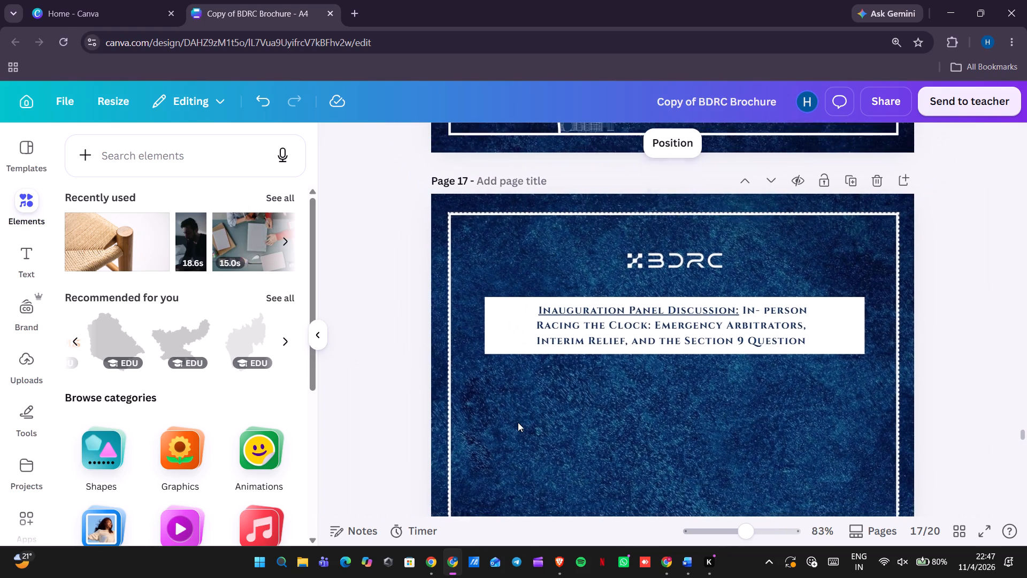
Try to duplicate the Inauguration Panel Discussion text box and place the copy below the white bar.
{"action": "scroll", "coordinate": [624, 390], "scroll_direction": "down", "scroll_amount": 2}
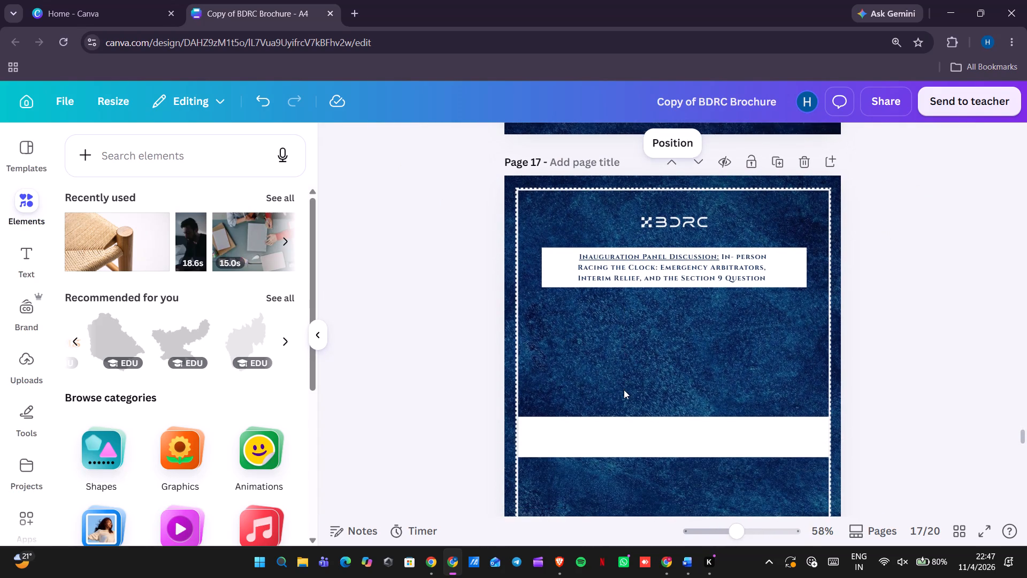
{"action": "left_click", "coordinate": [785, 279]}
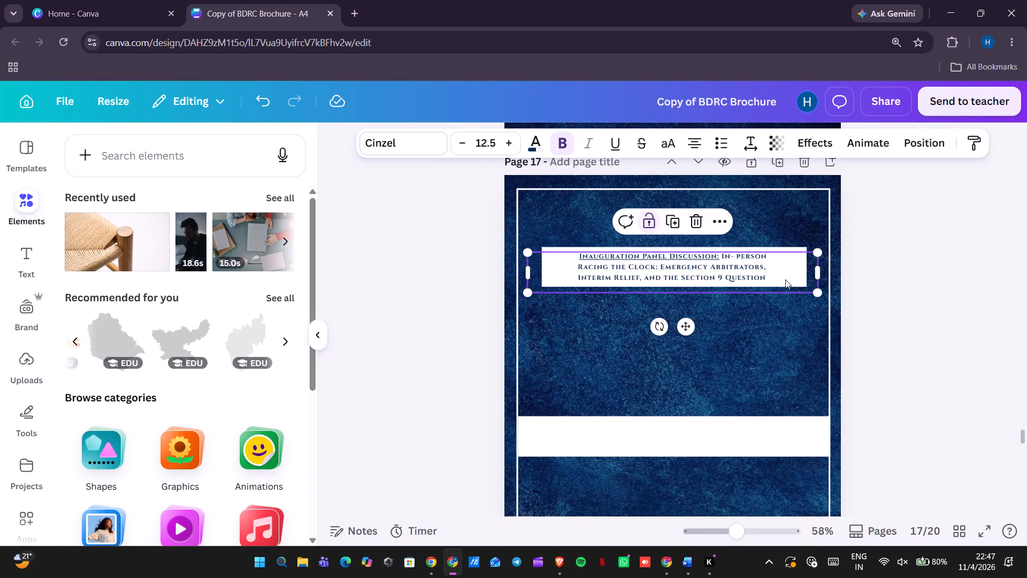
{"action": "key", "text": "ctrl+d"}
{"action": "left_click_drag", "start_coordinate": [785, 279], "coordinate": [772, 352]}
Copy the complete Panel Discussion 2 entry, from its heading through "(NST)", out of the text box on page 18.
{"action": "scroll", "coordinate": [772, 352], "scroll_direction": "down", "scroll_amount": 4}
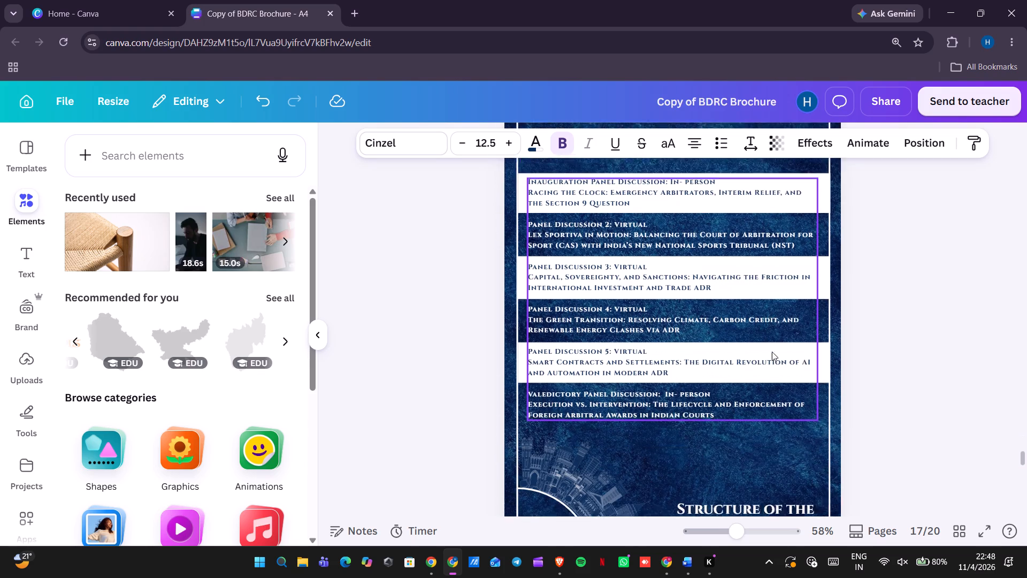
{"action": "scroll", "coordinate": [772, 352], "scroll_direction": "up", "scroll_amount": 1}
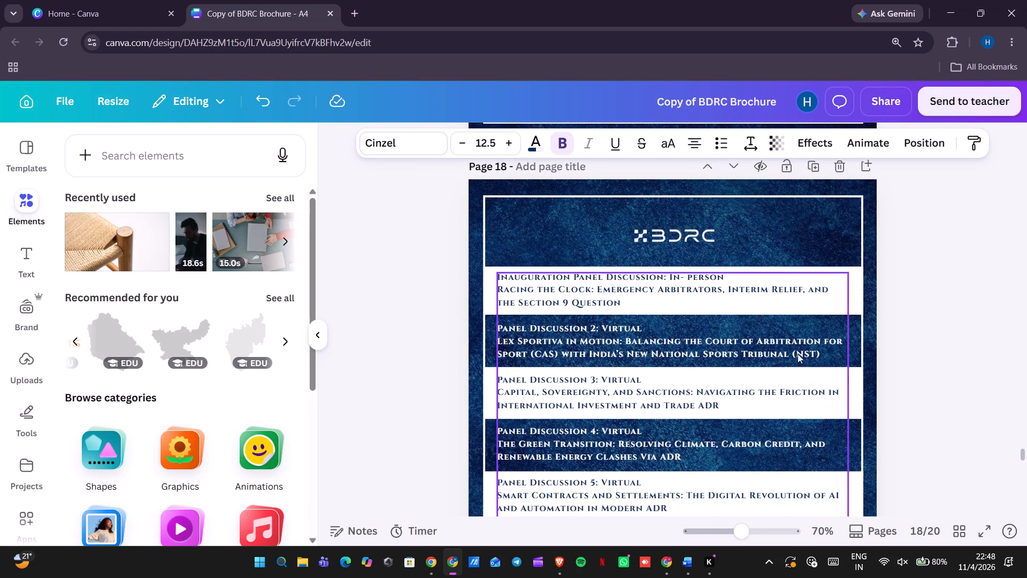
{"action": "left_click", "coordinate": [824, 361]}
{"action": "left_click", "coordinate": [824, 357]}
{"action": "left_click_drag", "start_coordinate": [824, 360], "coordinate": [773, 367]}
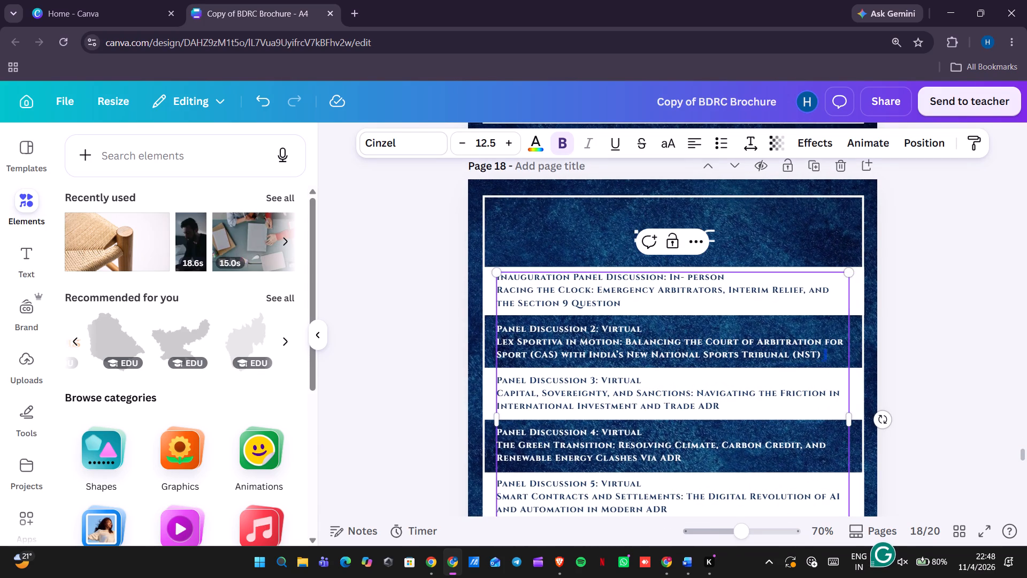
{"action": "left_click_drag", "start_coordinate": [773, 367], "coordinate": [499, 331]}
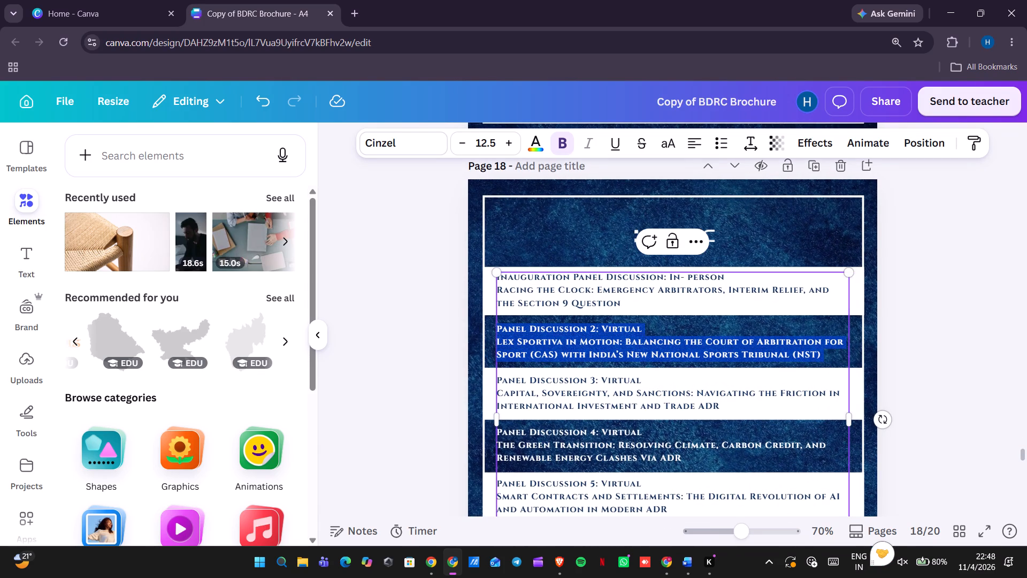
{"action": "left_click_drag", "start_coordinate": [499, 331], "coordinate": [498, 330]}
{"action": "key", "text": "ctrl+c"}
{"action": "scroll", "coordinate": [498, 330], "scroll_direction": "up", "scroll_amount": 2}
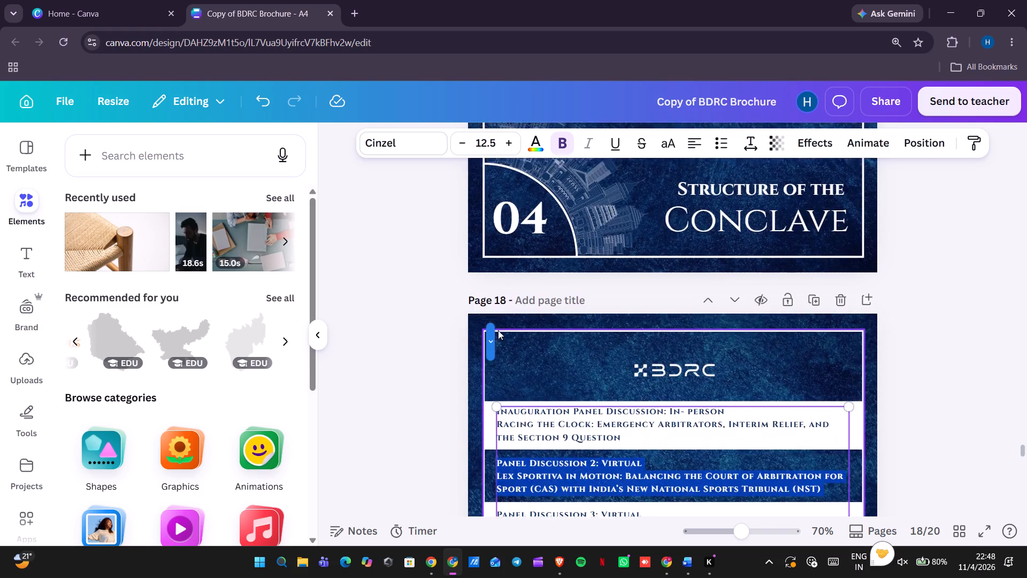
{"action": "scroll", "coordinate": [498, 330], "scroll_direction": "up", "scroll_amount": 2}
{"action": "scroll", "coordinate": [498, 330], "scroll_direction": "down", "scroll_amount": 3}
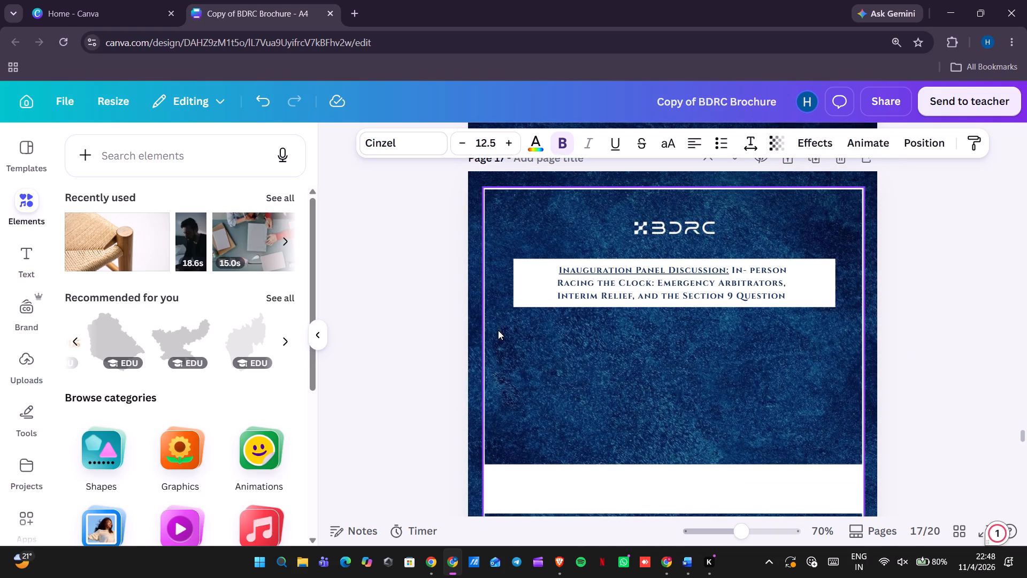
Start a new line after "Inauguration Panel Discussion:" and join "In- person" with the line beginning "Racing the Clock".
{"action": "double_click", "coordinate": [731, 273]}
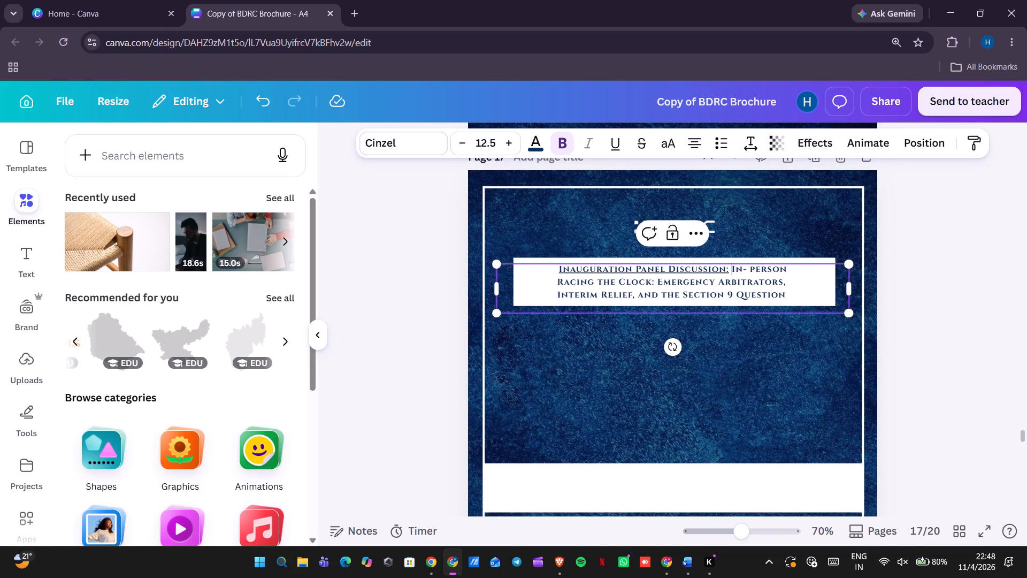
{"action": "key", "text": "Return"}
{"action": "left_click", "coordinate": [555, 311]}
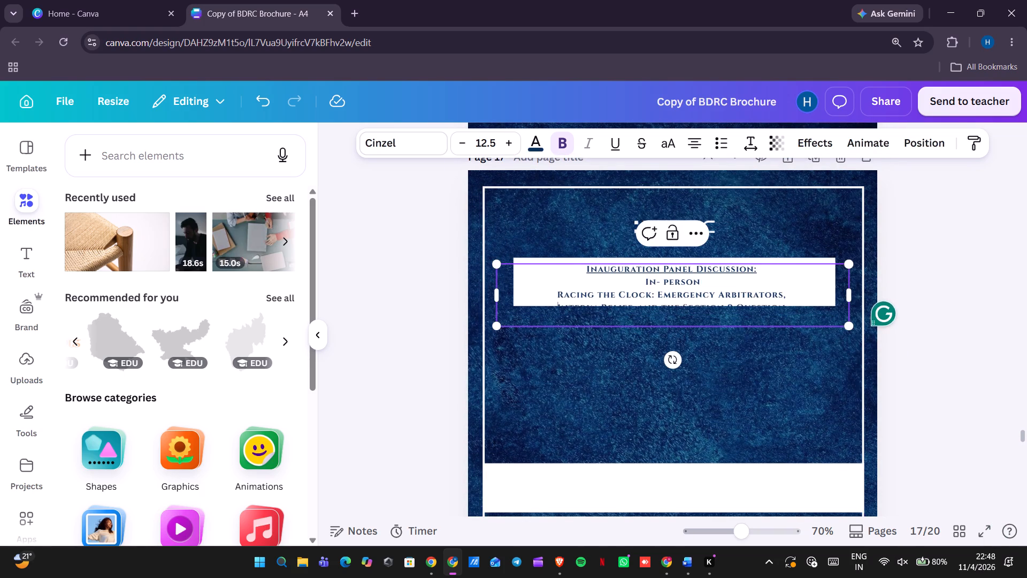
{"action": "left_click", "coordinate": [557, 293]}
{"action": "key", "text": "BackSpace"}
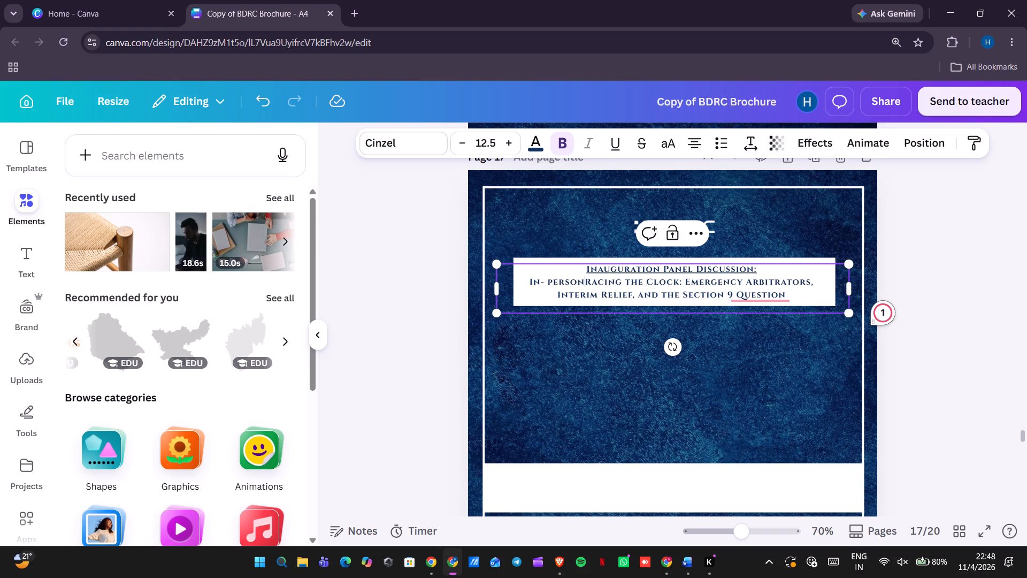
{"action": "left_click", "coordinate": [908, 344]}
Rebreak the discussion title on page 17 so its last line starts at "Arbitrators," and runs through "Section 9 Question".
{"action": "scroll", "coordinate": [908, 344], "scroll_direction": "down", "scroll_amount": 1}
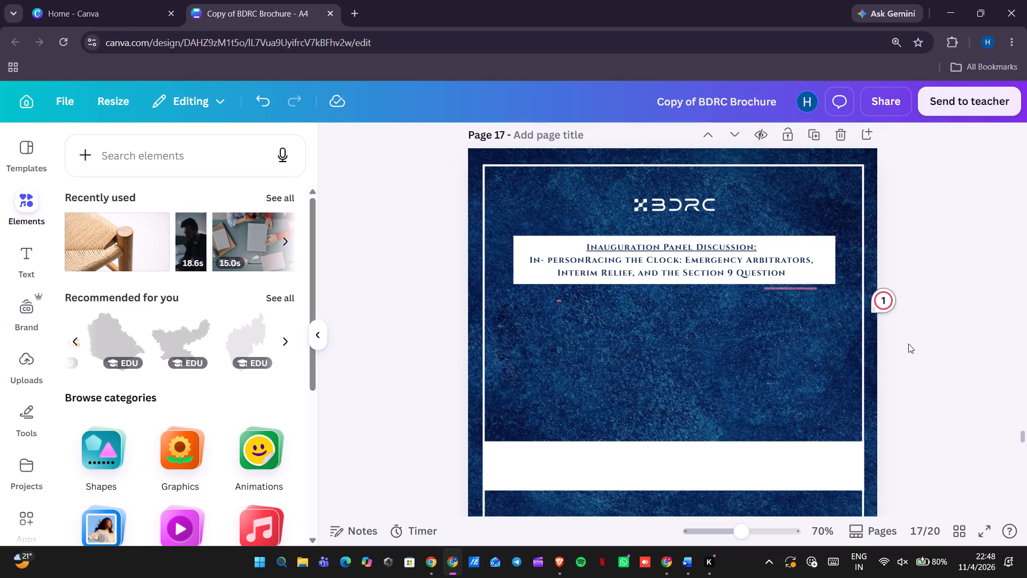
{"action": "scroll", "coordinate": [908, 344], "scroll_direction": "down", "scroll_amount": 2}
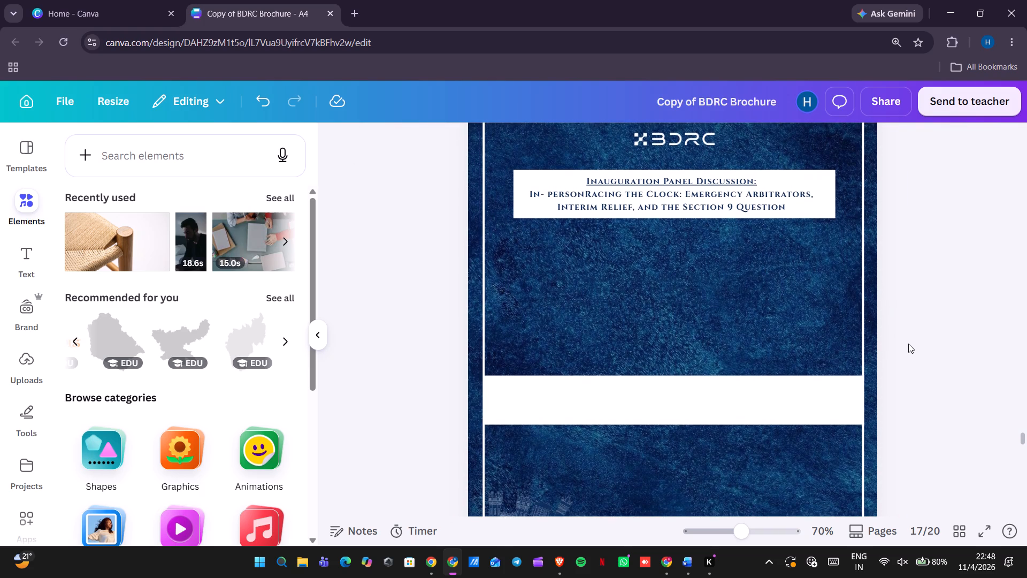
{"action": "scroll", "coordinate": [908, 344], "scroll_direction": "down", "scroll_amount": 1}
{"action": "scroll", "coordinate": [908, 344], "scroll_direction": "up", "scroll_amount": 1}
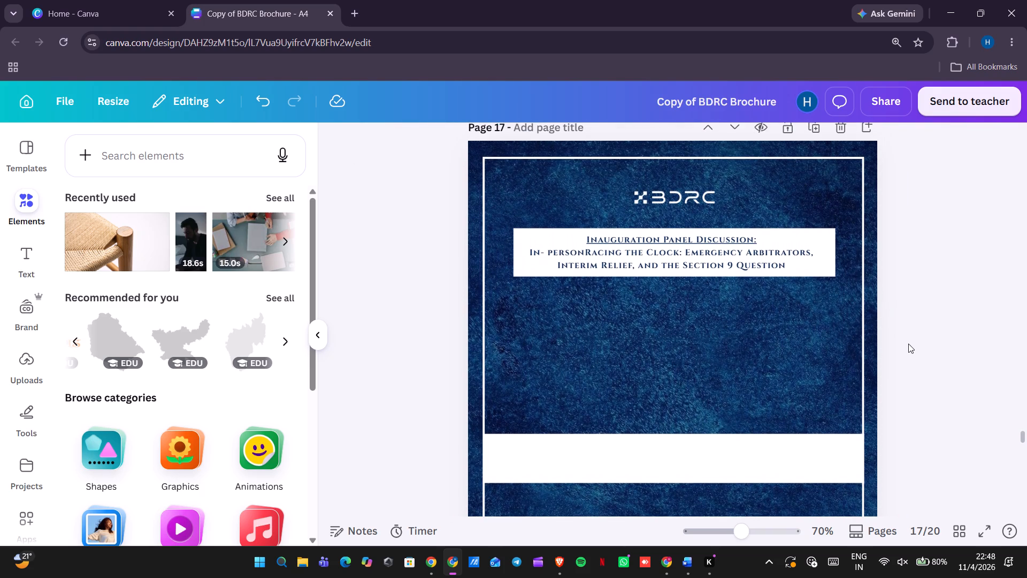
{"action": "scroll", "coordinate": [908, 344], "scroll_direction": "down", "scroll_amount": 1}
{"action": "scroll", "coordinate": [908, 344], "scroll_direction": "up", "scroll_amount": 1}
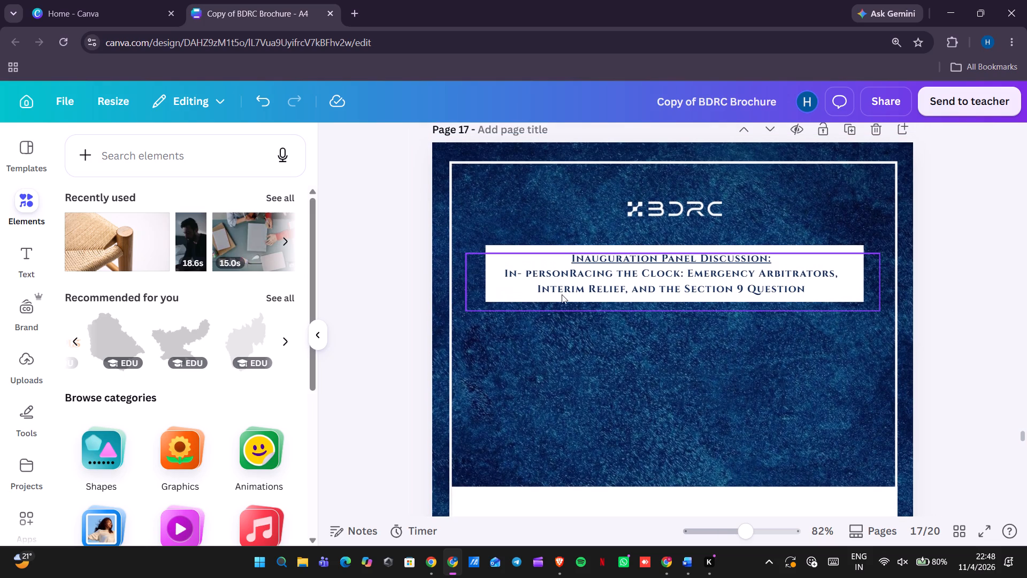
{"action": "left_click", "coordinate": [537, 285]}
{"action": "left_click", "coordinate": [537, 285]}
{"action": "key", "text": "BackSpace"}
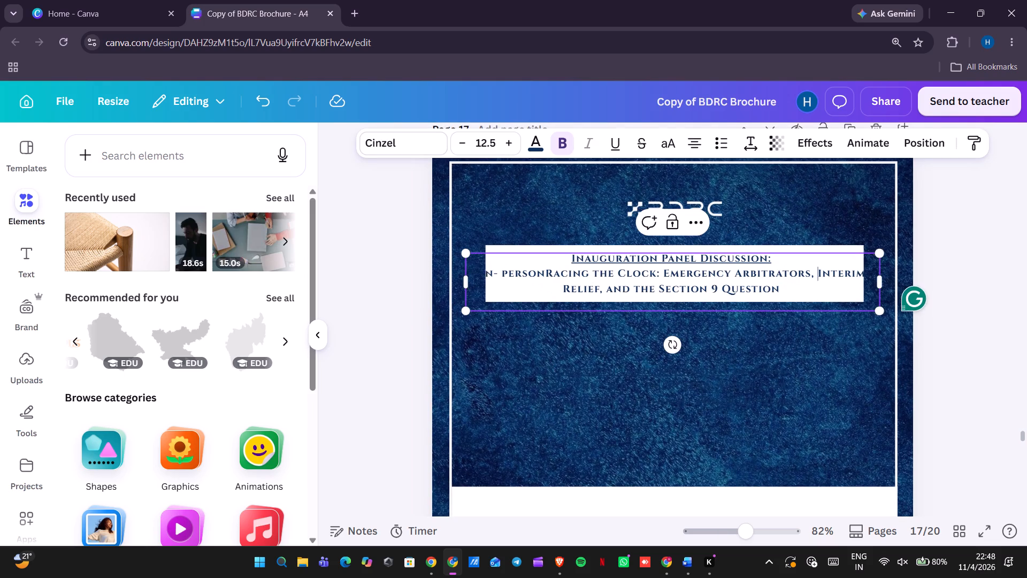
{"action": "key", "text": "space"}
{"action": "key", "text": "BackSpace"}
{"action": "left_click", "coordinate": [735, 275]}
{"action": "key", "text": "Return"}
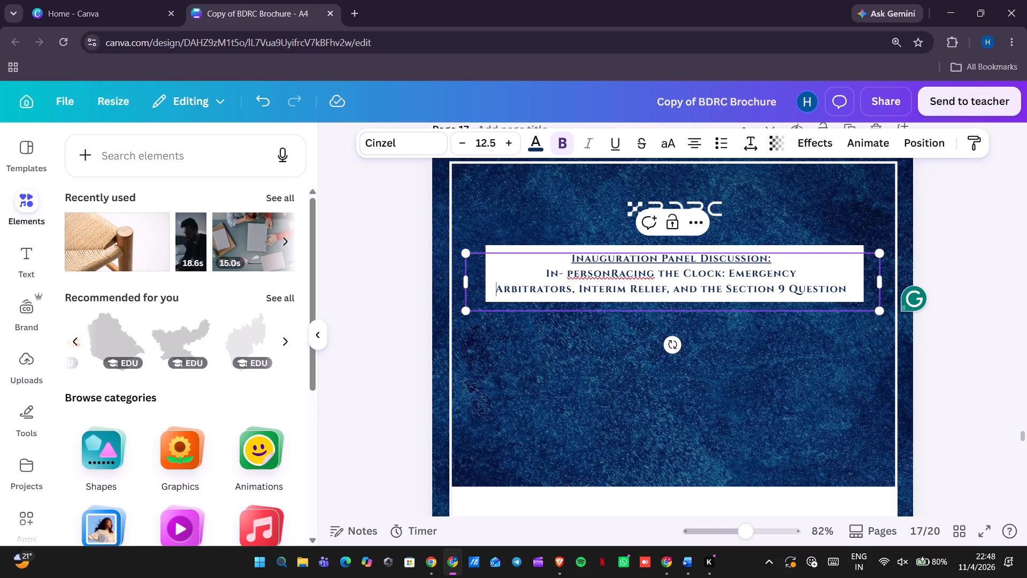
{"action": "left_click", "coordinate": [943, 285]}
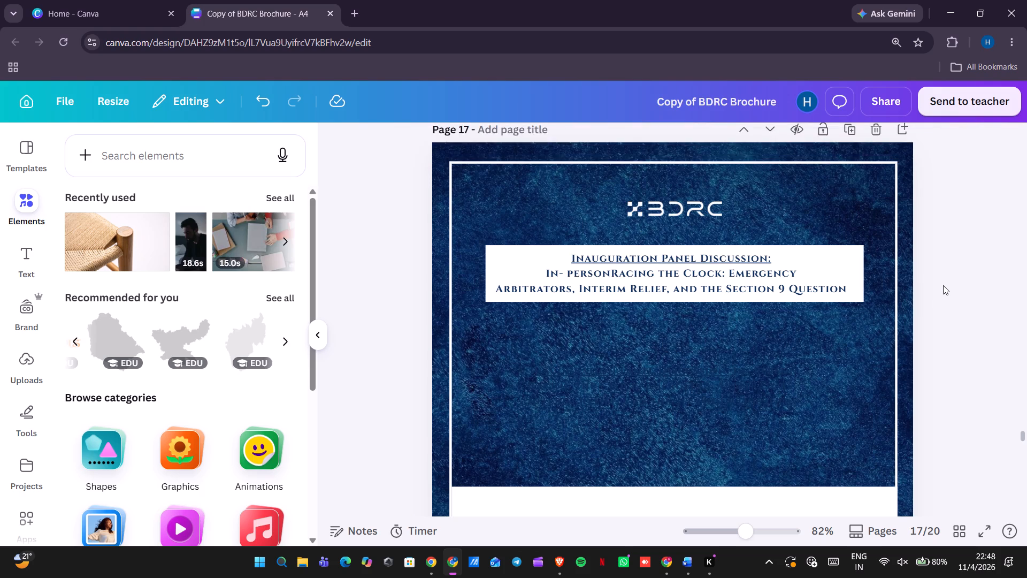
Widen the white bar behind the Inauguration Panel Discussion slightly at both ends and extend its lower edge a little.
{"action": "scroll", "coordinate": [943, 285], "scroll_direction": "down", "scroll_amount": 1}
{"action": "left_click", "coordinate": [863, 246]}
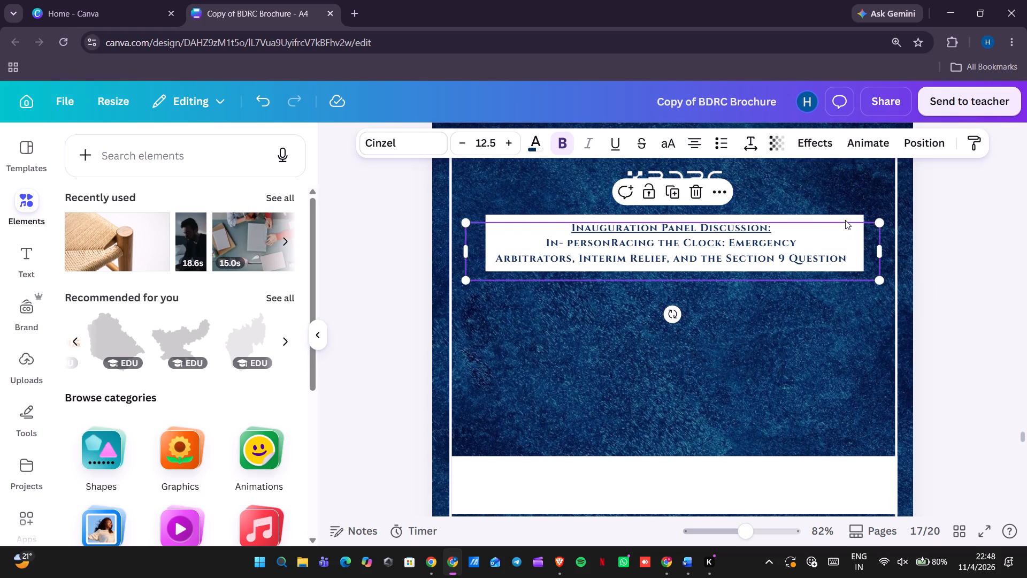
{"action": "left_click", "coordinate": [844, 218]}
{"action": "left_click", "coordinate": [868, 242]}
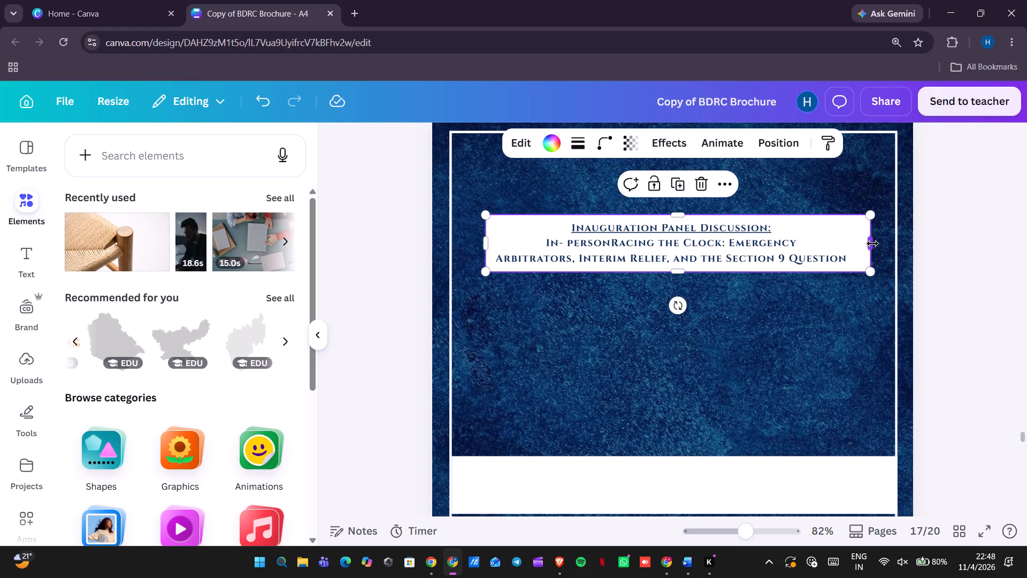
{"action": "left_click_drag", "start_coordinate": [487, 253], "coordinate": [480, 254]}
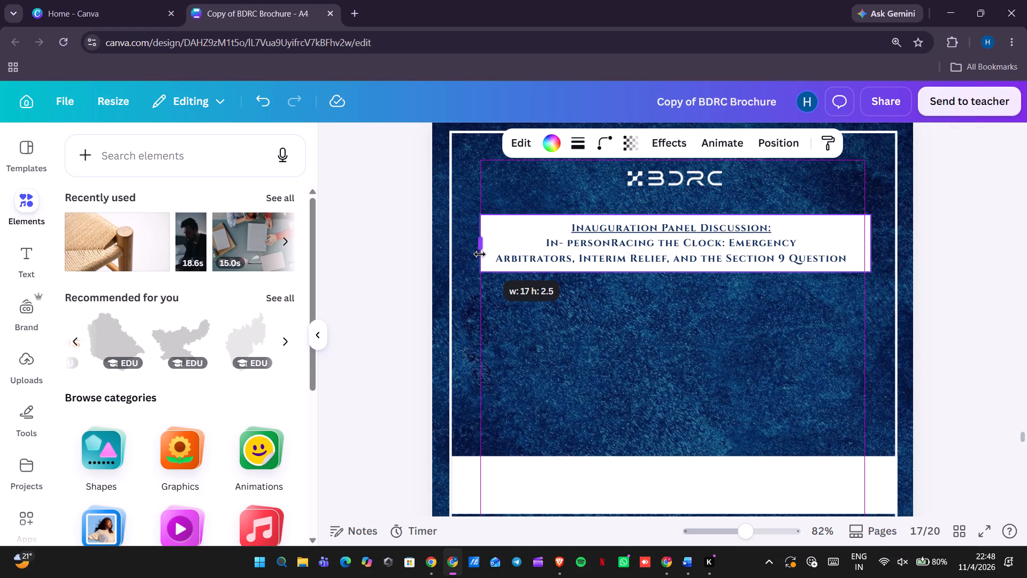
{"action": "left_click_drag", "start_coordinate": [480, 254], "coordinate": [476, 257]}
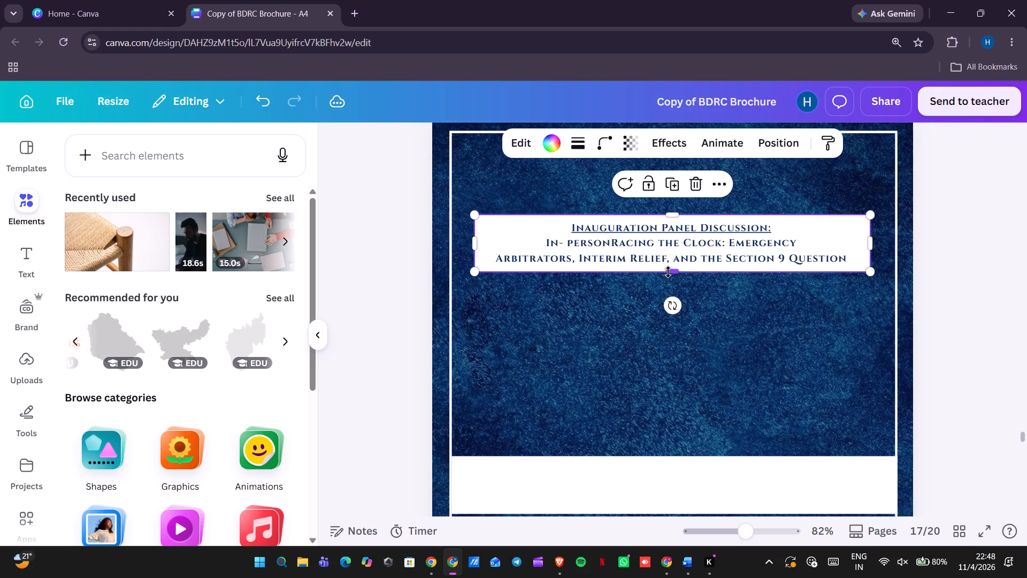
{"action": "left_click_drag", "start_coordinate": [671, 274], "coordinate": [672, 283]}
{"action": "left_click", "coordinate": [935, 244]}
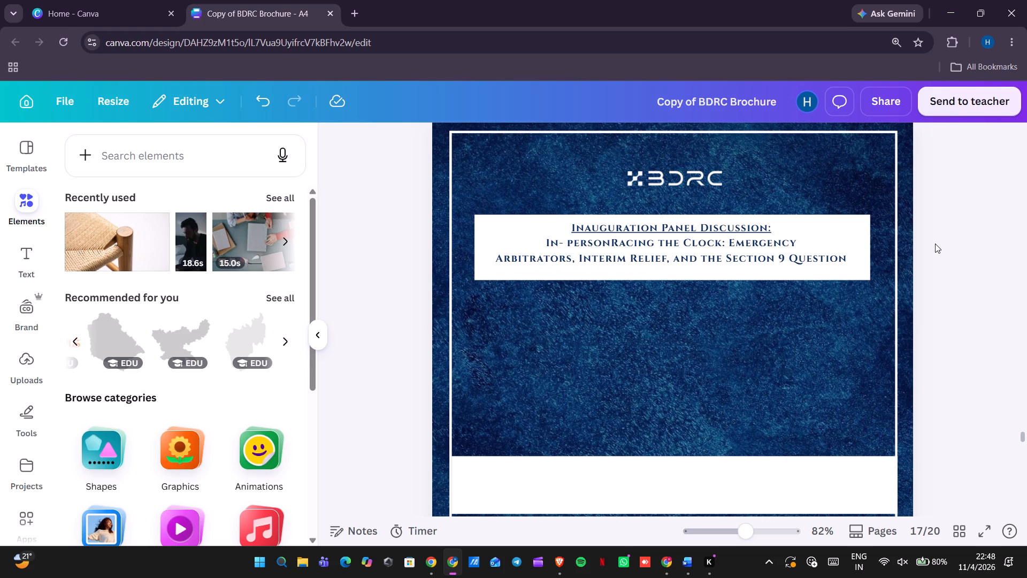
Move the Inauguration Panel Discussion text slightly down to centre it in the white bar, and delete its empty last line.
{"action": "left_click_drag", "start_coordinate": [748, 235], "coordinate": [749, 242]}
{"action": "left_click", "coordinate": [709, 275]}
{"action": "key", "text": "BackSpace"}
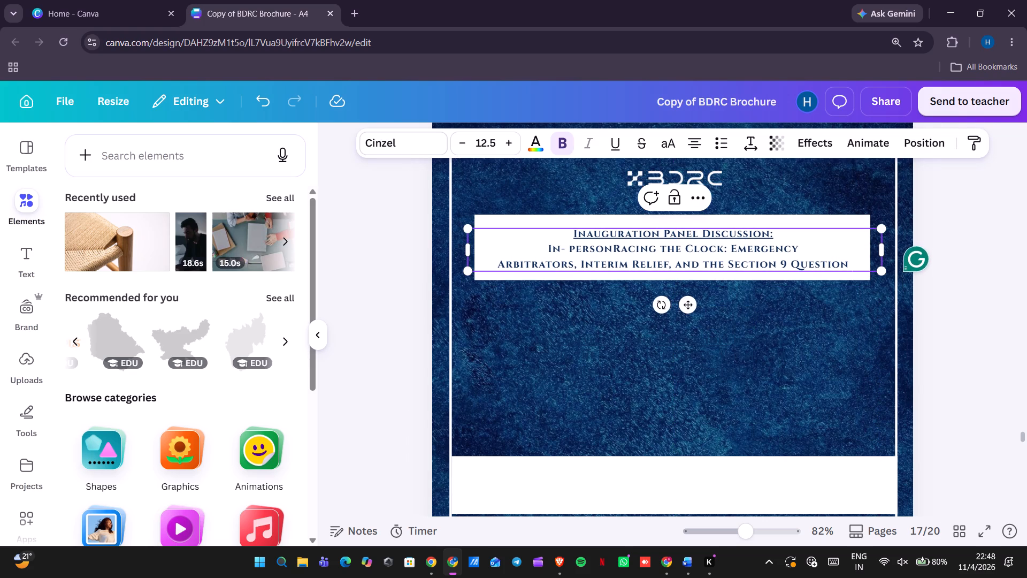
{"action": "left_click", "coordinate": [954, 259]}
Duplicate the Inauguration Panel Discussion text box below the white bar and replace its text with the copied Panel Discussion 2 entry.
{"action": "scroll", "coordinate": [954, 259], "scroll_direction": "down", "scroll_amount": 1}
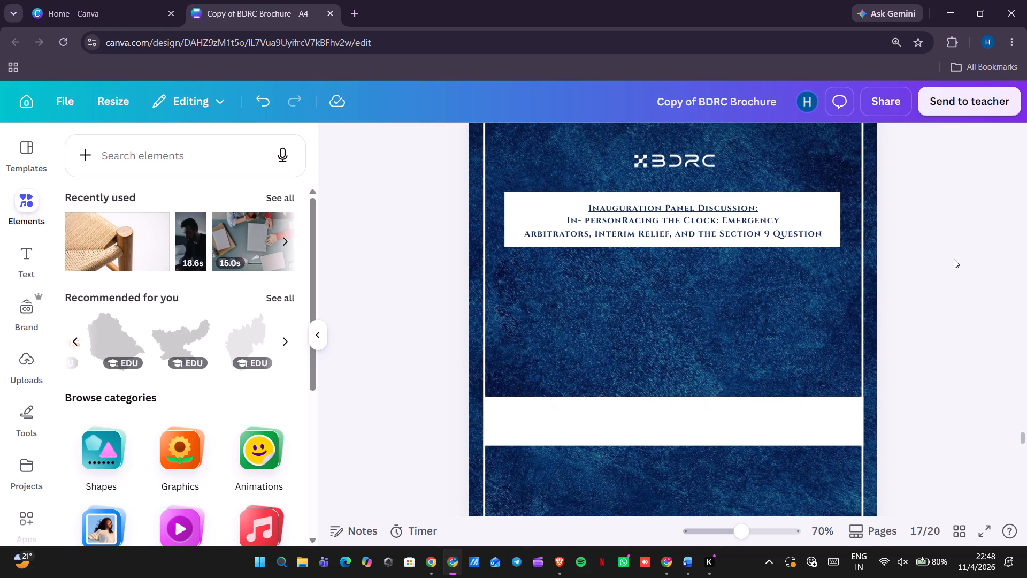
{"action": "scroll", "coordinate": [954, 259], "scroll_direction": "down", "scroll_amount": 1}
{"action": "scroll", "coordinate": [954, 259], "scroll_direction": "up", "scroll_amount": 1}
{"action": "left_click", "coordinate": [747, 202]}
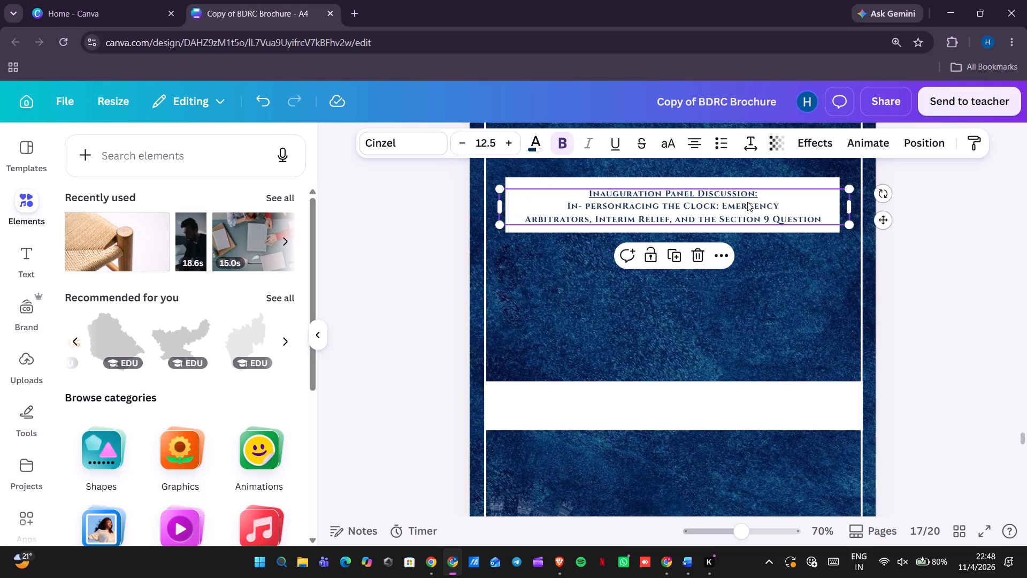
{"action": "key", "text": "ctrl+d"}
{"action": "left_click_drag", "start_coordinate": [747, 202], "coordinate": [745, 248]}
{"action": "left_click", "coordinate": [745, 248]}
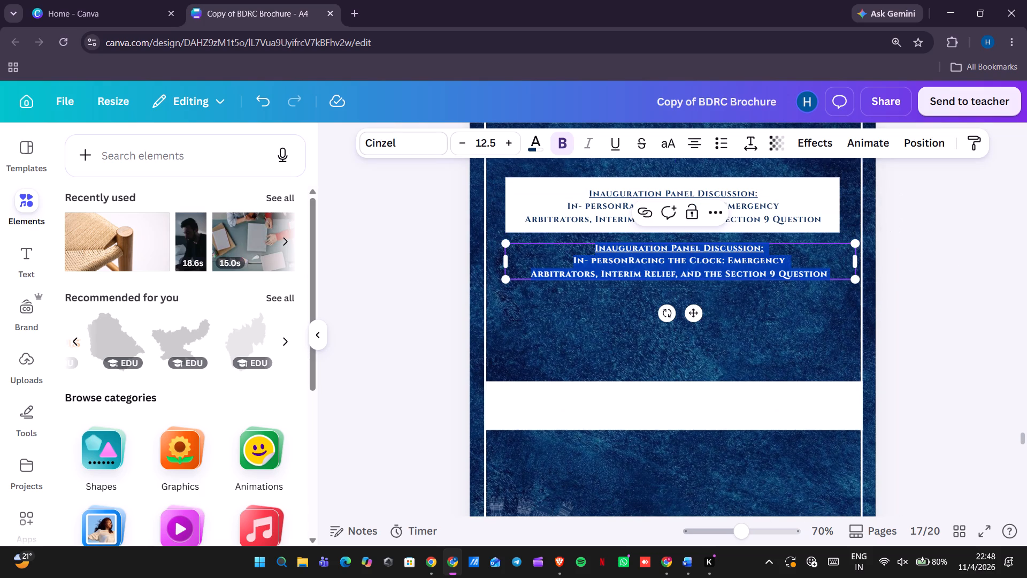
{"action": "key", "text": "ctrl+v"}
Set the entire pasted Panel Discussion 2 text to white (#ffffff) with no underline.
{"action": "key", "text": "ctrl+a"}
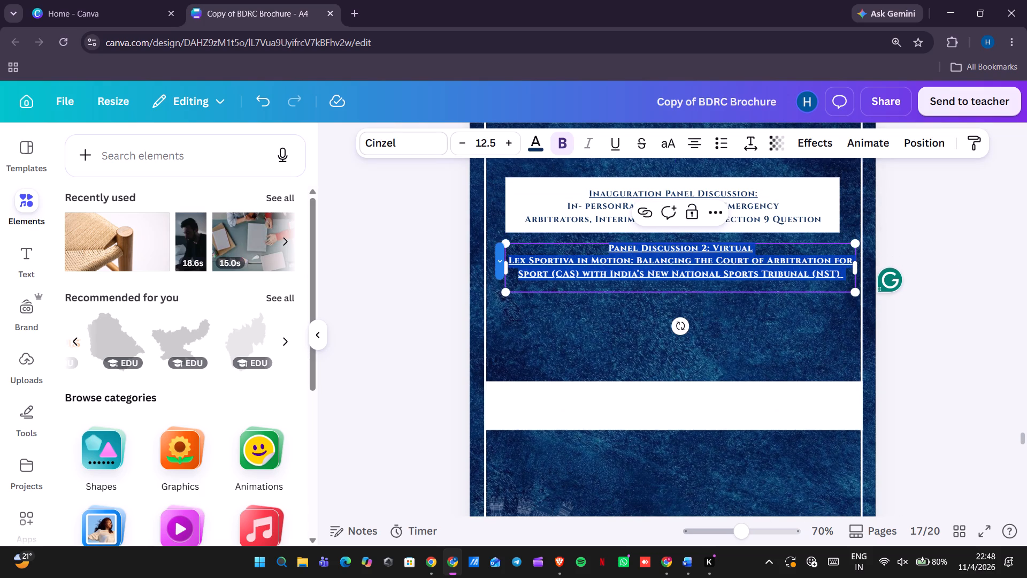
{"action": "left_click", "coordinate": [542, 138]}
{"action": "left_click", "coordinate": [210, 245]}
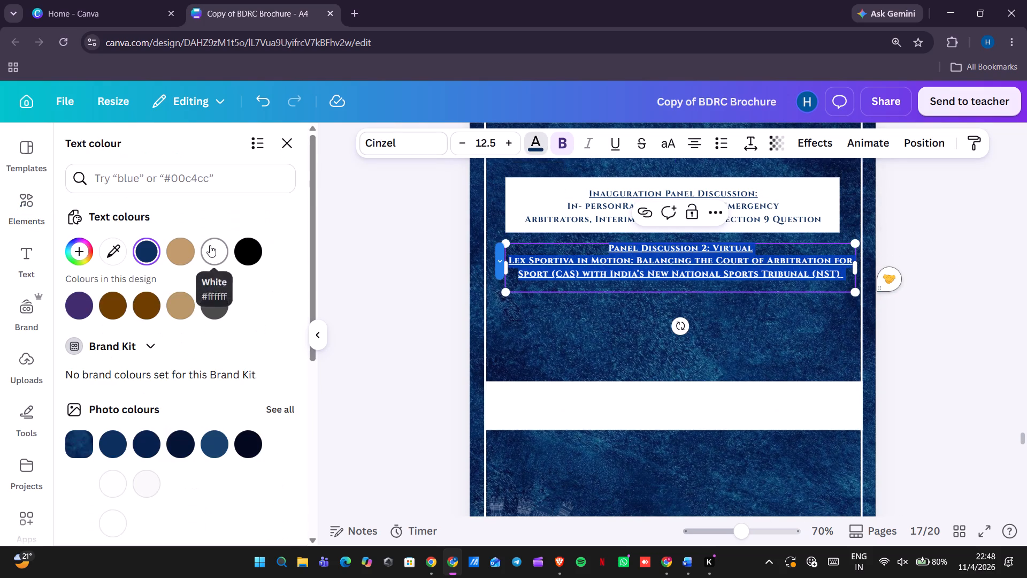
{"action": "key", "text": "ctrl+u"}
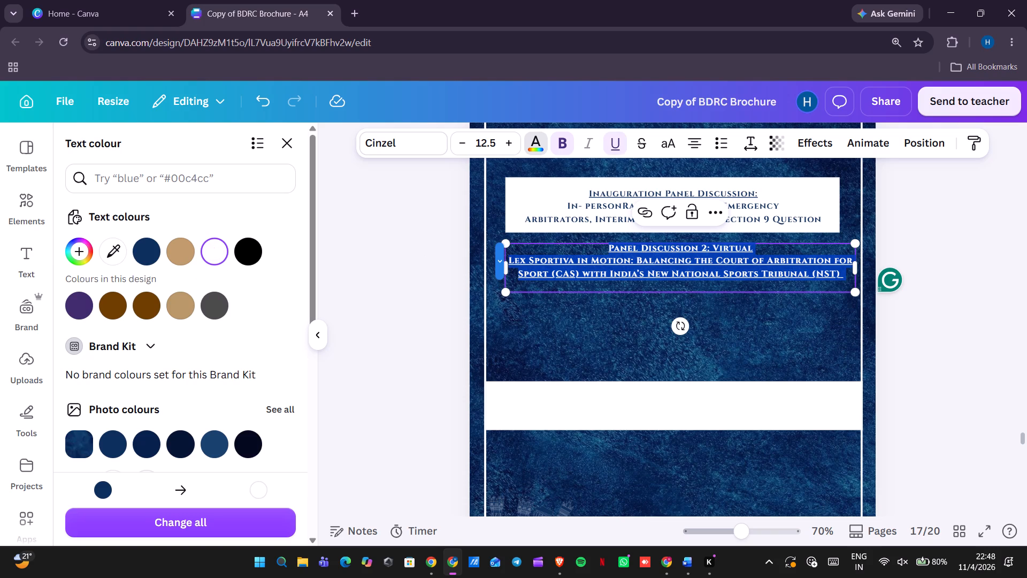
{"action": "key", "text": "ctrl+u"}
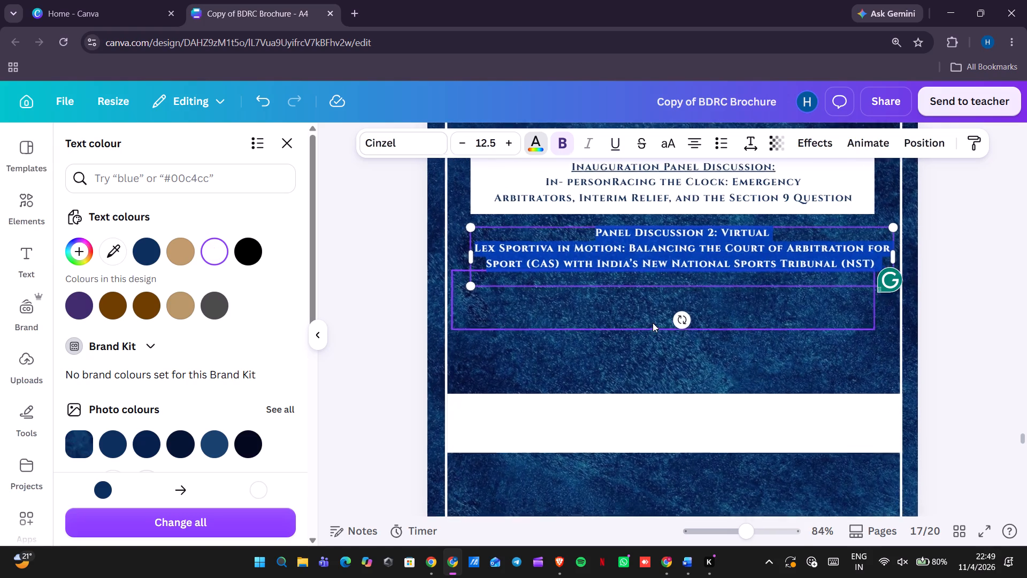
Start a new line after "Panel Discussion 2:" and join "Virtual" with the line beginning "Lex Sportiva".
{"action": "left_click", "coordinate": [725, 231]}
{"action": "key", "text": "Return"}
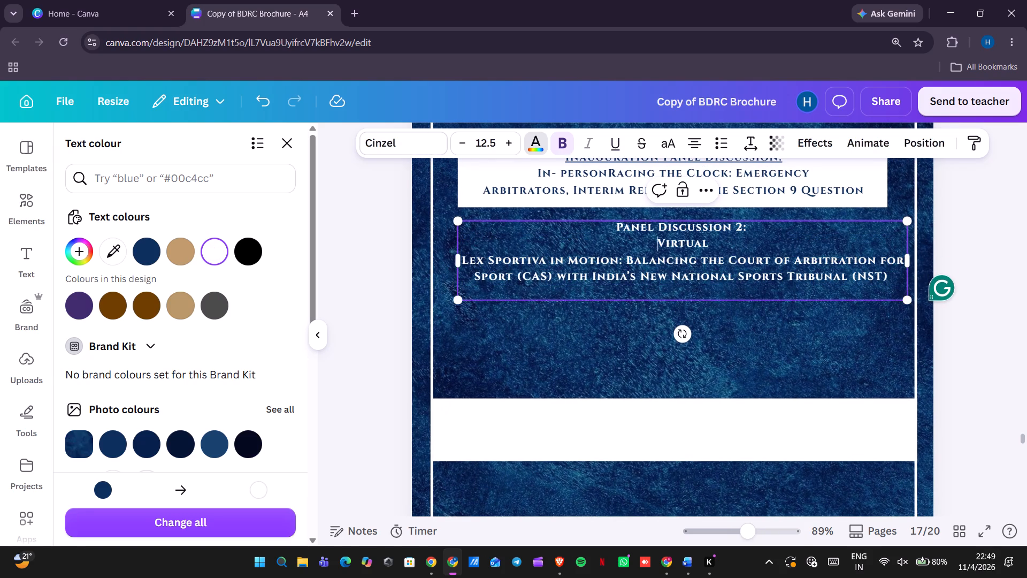
{"action": "left_click", "coordinate": [464, 260]}
{"action": "key", "text": "BackSpace"}
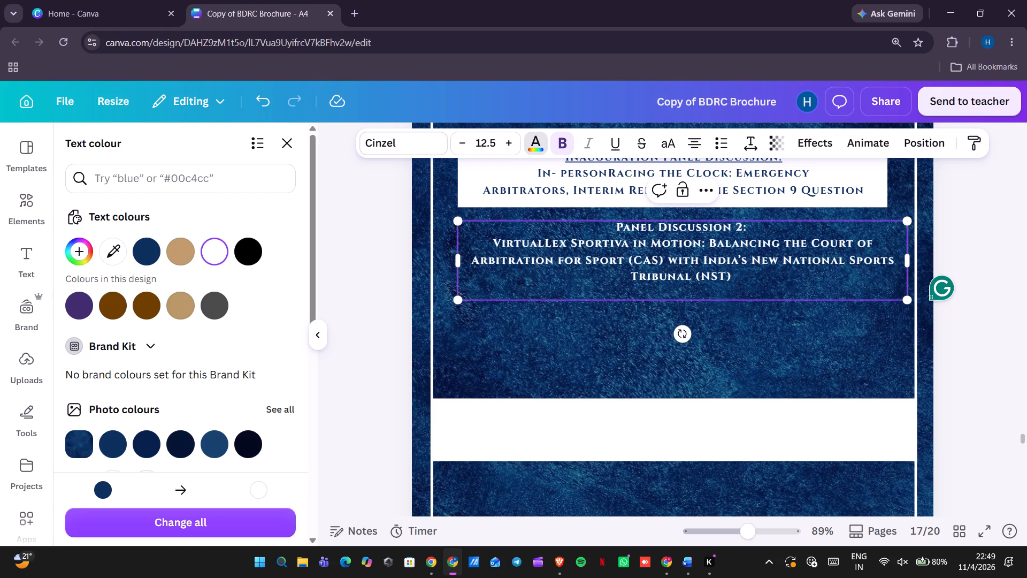
Rebreak the Panel Discussion 2 title so its last two lines start at "Court of Arbitration" and "National Sports Tribunal (NST)".
{"action": "left_click", "coordinate": [813, 244]}
{"action": "key", "text": "Return"}
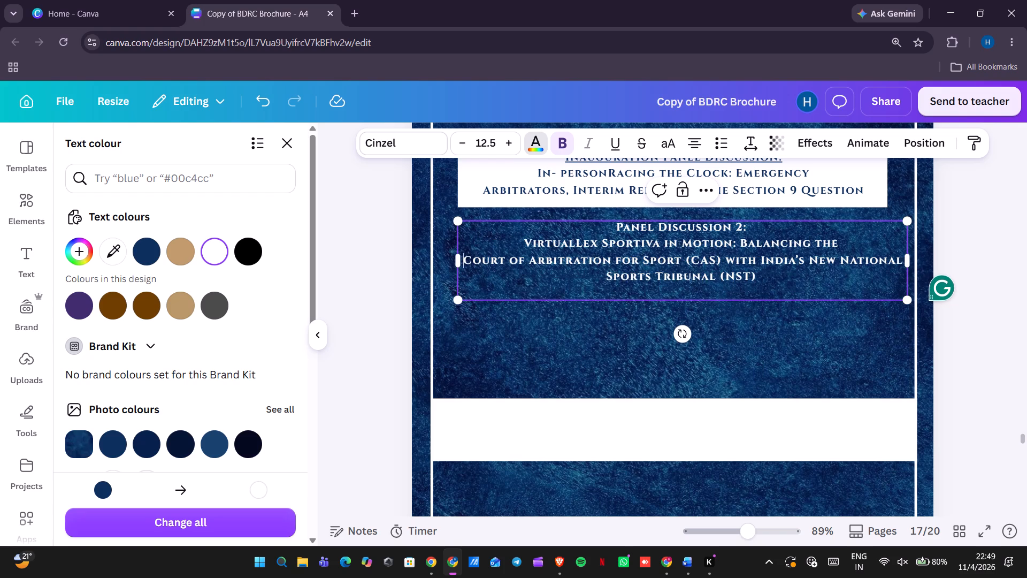
{"action": "left_click", "coordinate": [838, 262]}
{"action": "left_click", "coordinate": [842, 261]}
{"action": "key", "text": "Return"}
{"action": "left_click", "coordinate": [995, 273]}
Underline the heading "Panel Discussion 2:" only.
{"action": "scroll", "coordinate": [995, 273], "scroll_direction": "up", "scroll_amount": 2}
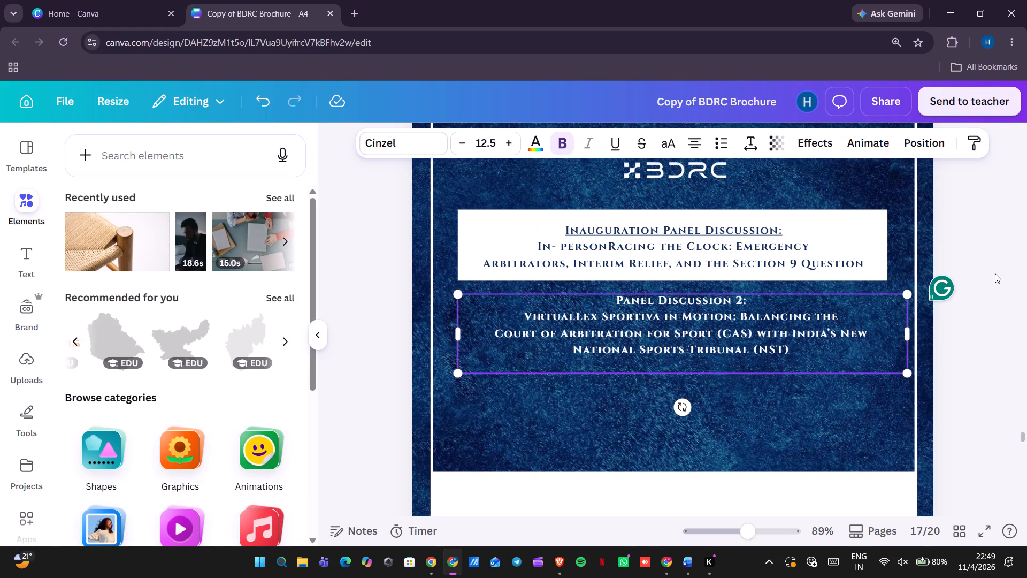
{"action": "left_click", "coordinate": [976, 284]}
{"action": "double_click", "coordinate": [756, 303]}
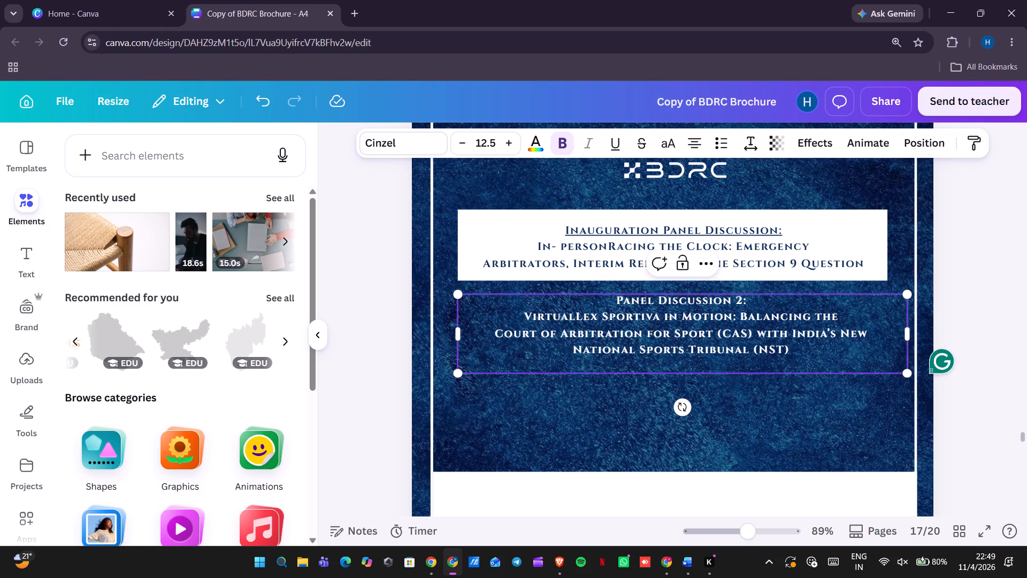
{"action": "left_click_drag", "start_coordinate": [747, 302], "coordinate": [616, 303]}
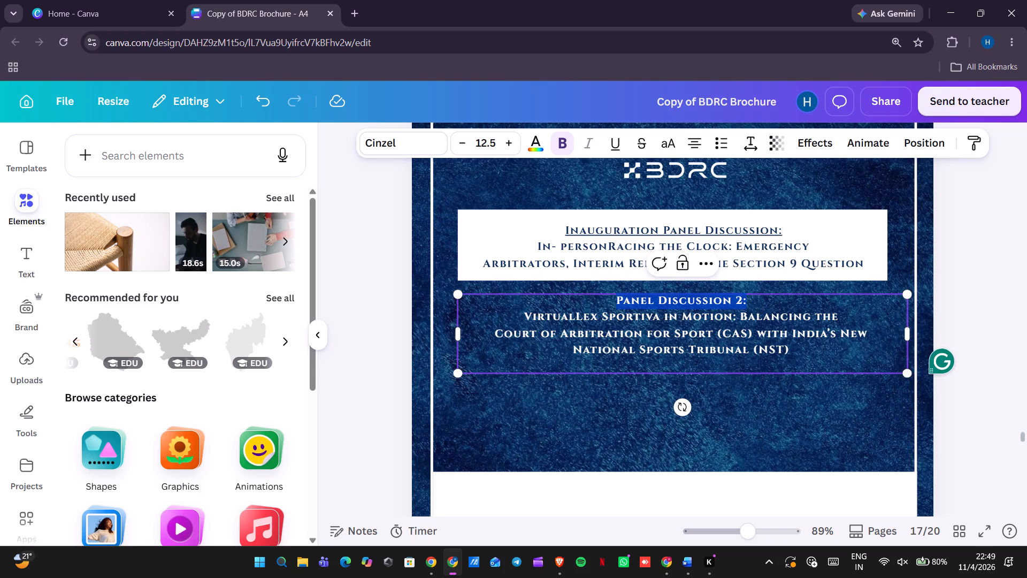
{"action": "left_click_drag", "start_coordinate": [616, 303], "coordinate": [615, 303]}
{"action": "key", "text": "ctrl+u"}
Delete the empty last line of the Panel Discussion 2 text box.
{"action": "left_click", "coordinate": [668, 372]}
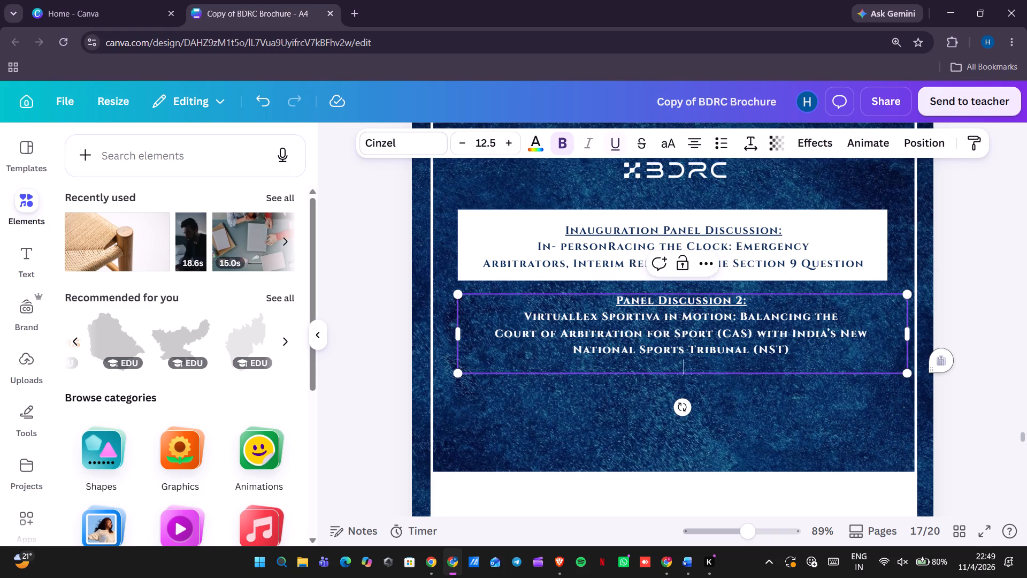
{"action": "key", "text": "BackSpace"}
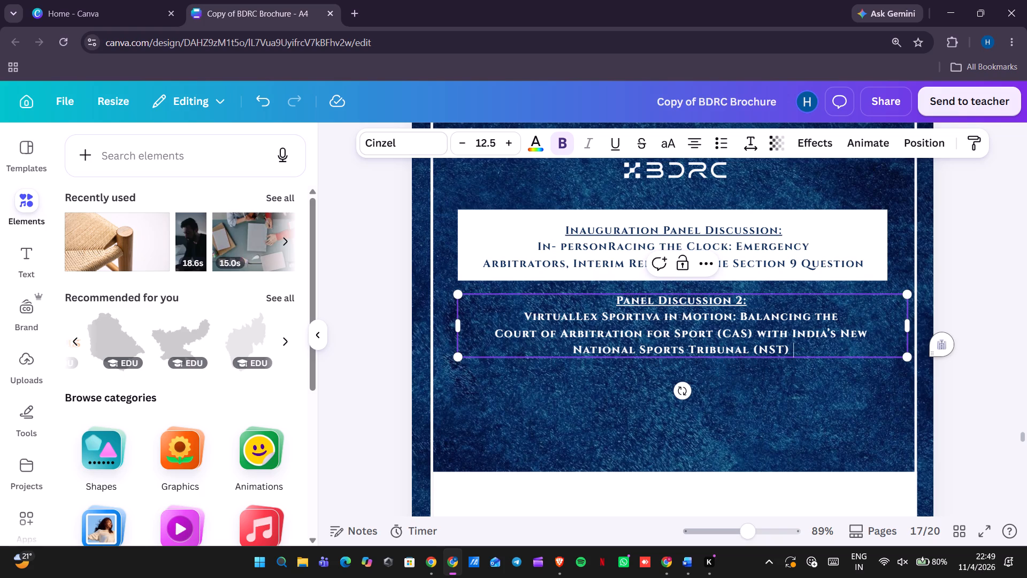
{"action": "left_click", "coordinate": [990, 286]}
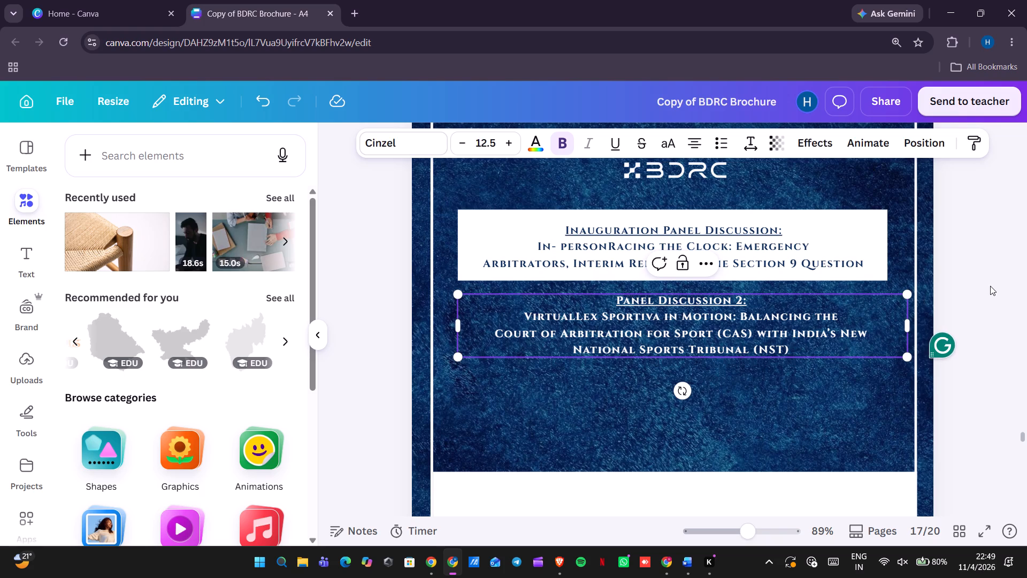
Nudge the Panel Discussion 2 text box slightly down, away from the white bar above it.
{"action": "scroll", "coordinate": [990, 286], "scroll_direction": "down", "scroll_amount": 1}
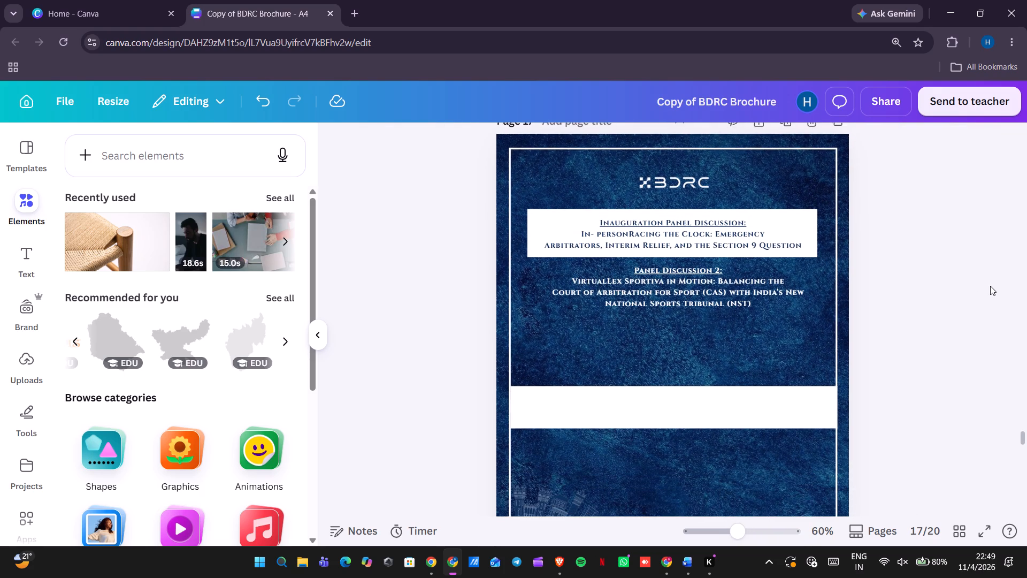
{"action": "left_click", "coordinate": [713, 279]}
{"action": "key", "text": "Down"}
{"action": "key", "text": "Down"}
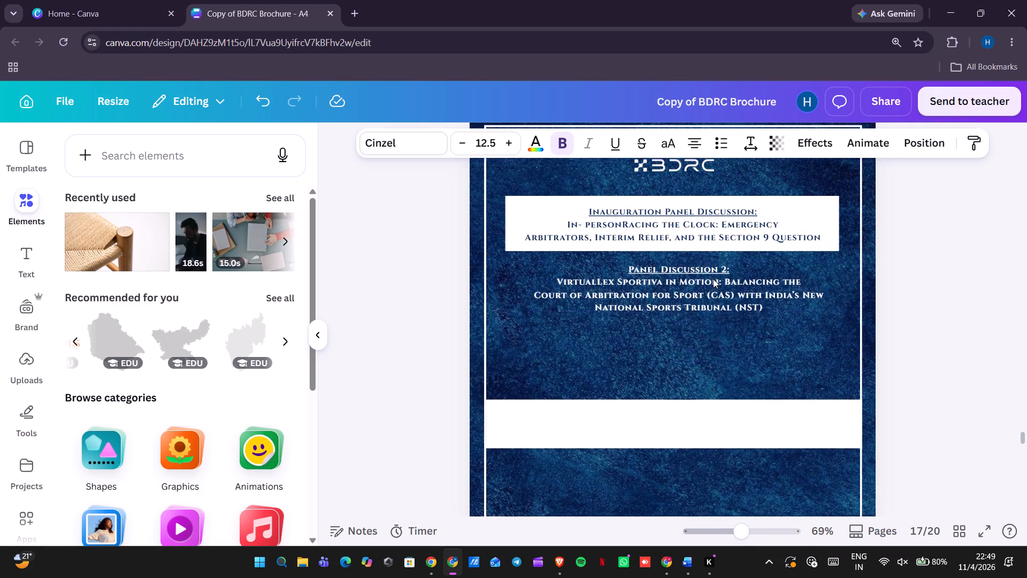
{"action": "key", "text": "Down"}
{"action": "left_click", "coordinate": [913, 229]}
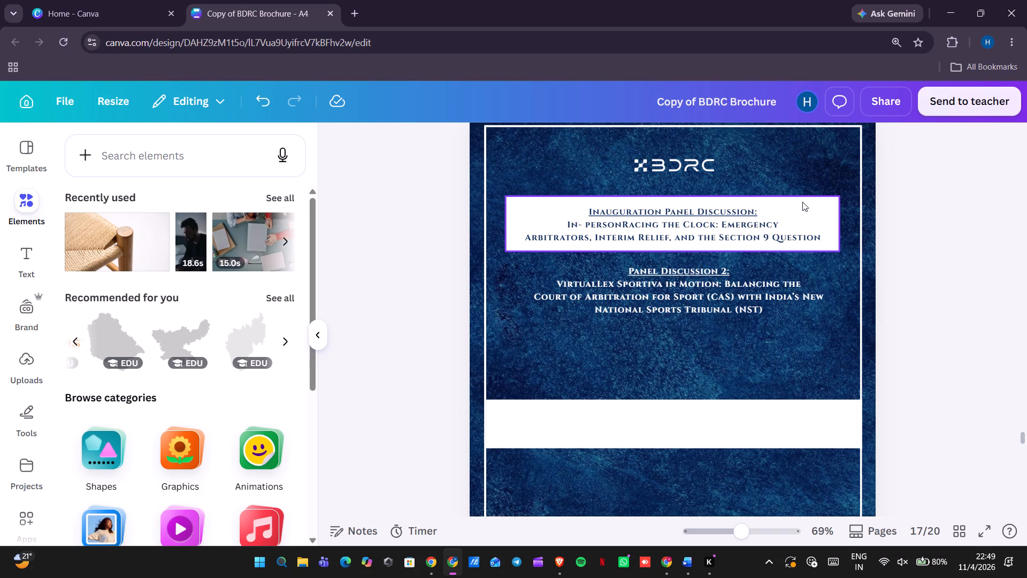
{"action": "left_click", "coordinate": [893, 191]}
Duplicate the Inauguration Panel Discussion bar with its text and centre the copy below Panel Discussion 2, leaving equal 0.8 gaps.
{"action": "left_click_drag", "start_coordinate": [823, 187], "coordinate": [822, 238]}
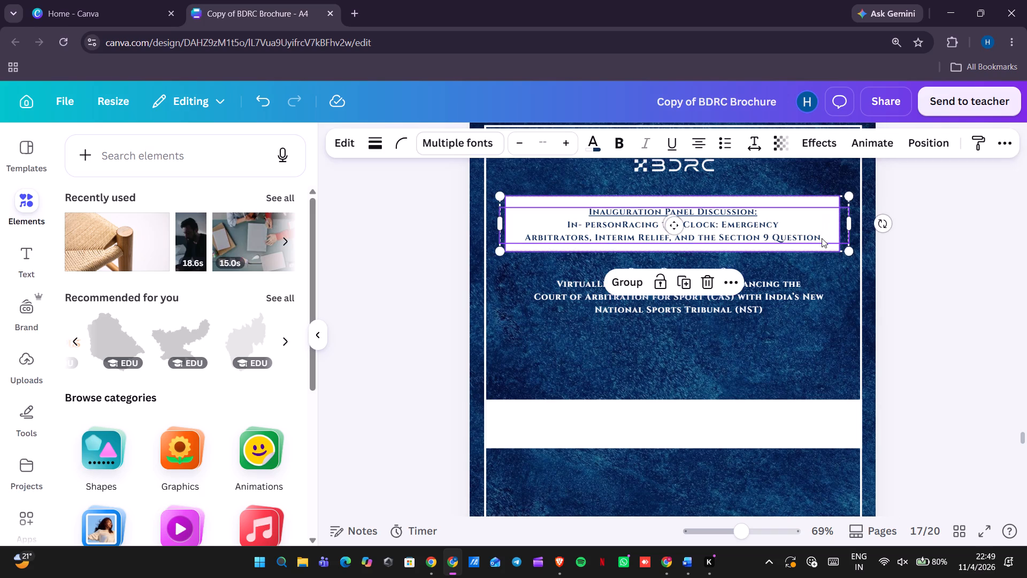
{"action": "key", "text": "ctrl+d"}
{"action": "left_click_drag", "start_coordinate": [804, 231], "coordinate": [800, 347]}
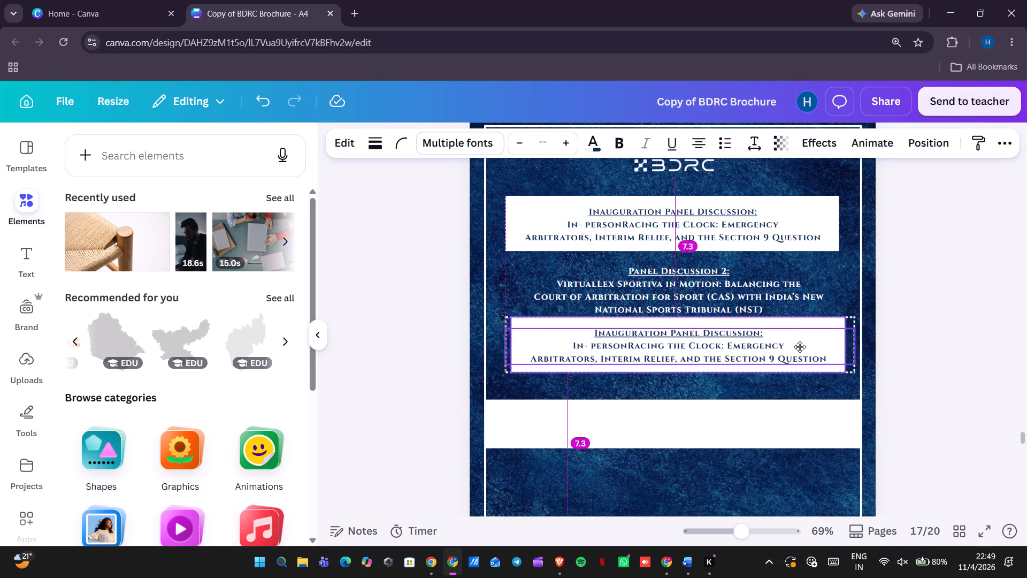
{"action": "left_click_drag", "start_coordinate": [800, 347], "coordinate": [796, 357]}
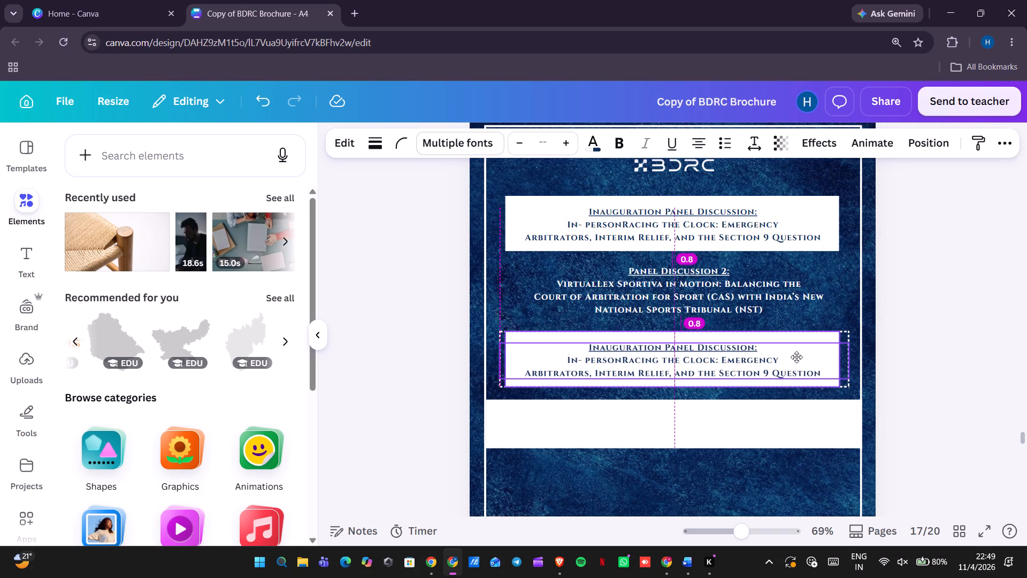
{"action": "left_click_drag", "start_coordinate": [796, 357], "coordinate": [796, 357]}
Delete the empty full-width white bar below the duplicated Inauguration Panel Discussion bar.
{"action": "scroll", "coordinate": [941, 330], "scroll_direction": "down", "scroll_amount": 1}
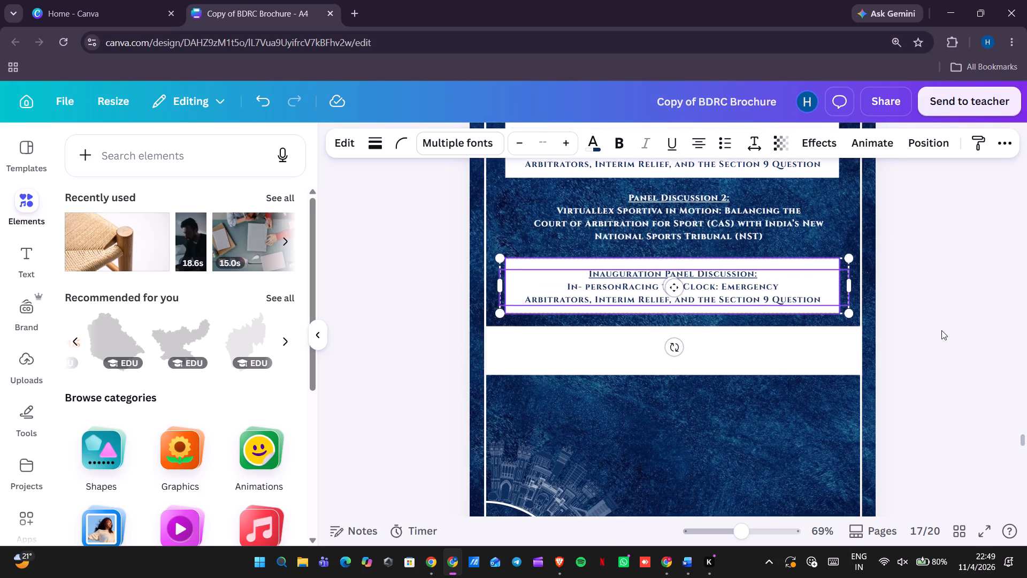
{"action": "left_click", "coordinate": [818, 344]}
{"action": "key", "text": "F12"}
{"action": "key", "text": "Delete"}
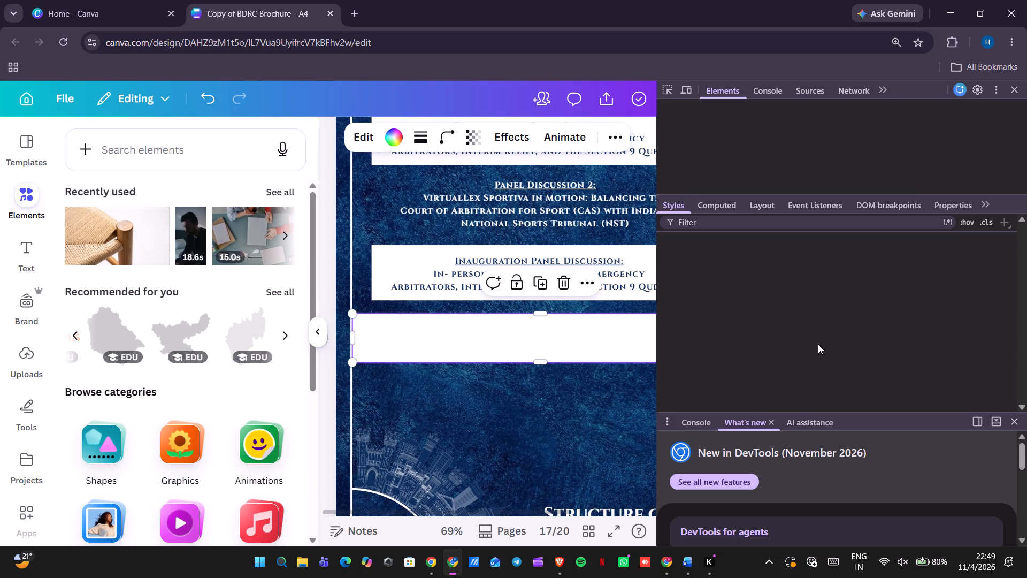
{"action": "left_click", "coordinate": [1013, 95]}
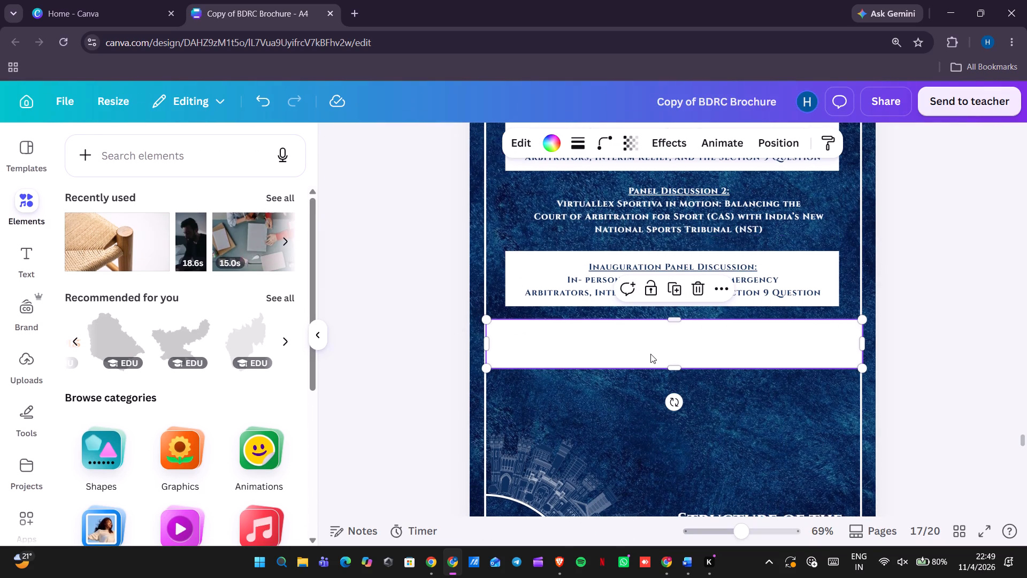
{"action": "key", "text": "Delete"}
Replace the text in page 17's lower white bar with the Panel Discussion 3 text copied from page 18.
{"action": "scroll", "coordinate": [918, 339], "scroll_direction": "down", "scroll_amount": 2}
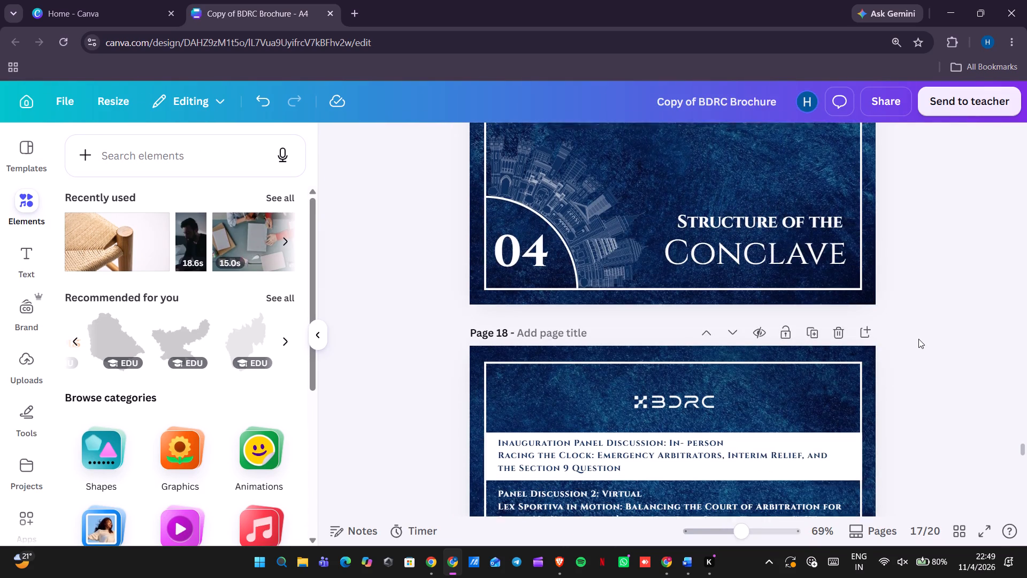
{"action": "scroll", "coordinate": [918, 339], "scroll_direction": "down", "scroll_amount": 4}
{"action": "double_click", "coordinate": [744, 391]}
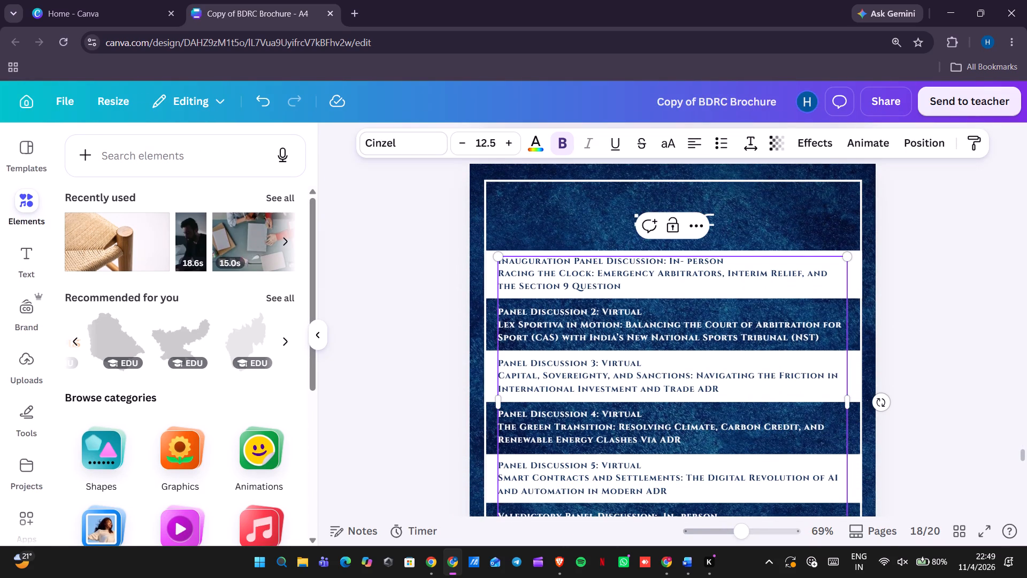
{"action": "left_click_drag", "start_coordinate": [744, 391], "coordinate": [499, 359]}
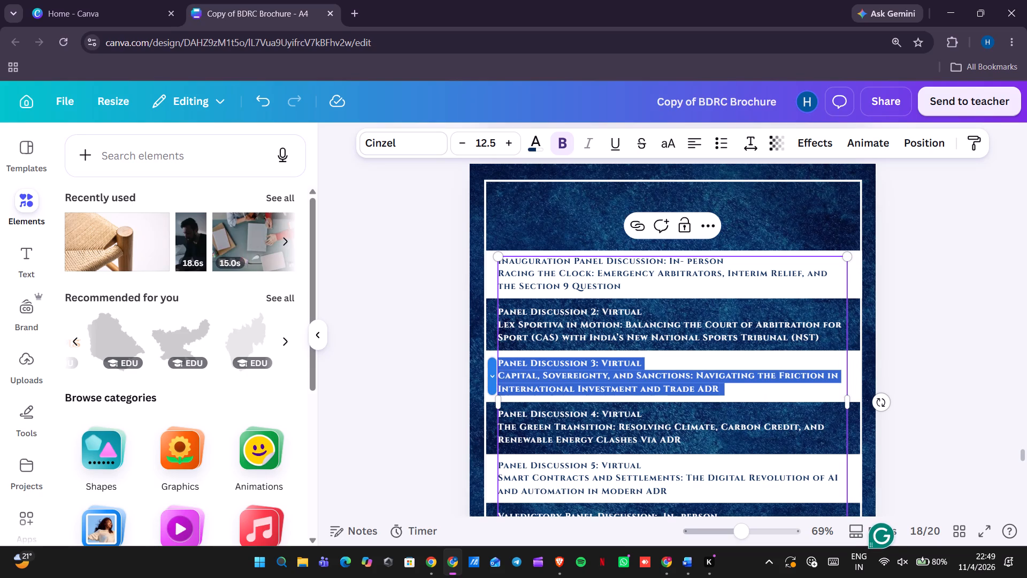
{"action": "key", "text": "ctrl+c"}
{"action": "scroll", "coordinate": [499, 359], "scroll_direction": "down", "scroll_amount": 1}
{"action": "scroll", "coordinate": [499, 359], "scroll_direction": "up", "scroll_amount": 1}
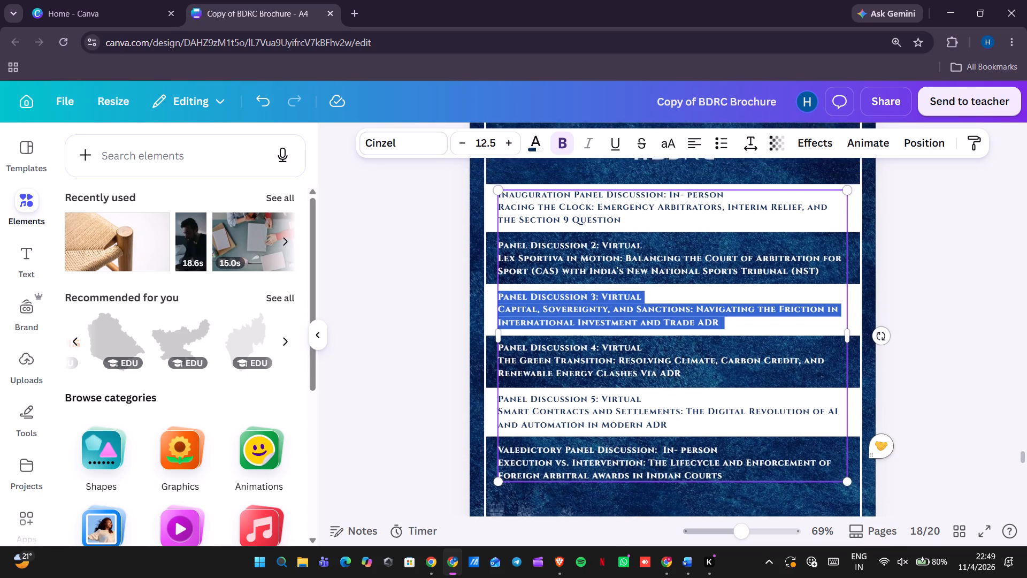
{"action": "scroll", "coordinate": [499, 359], "scroll_direction": "up", "scroll_amount": 6}
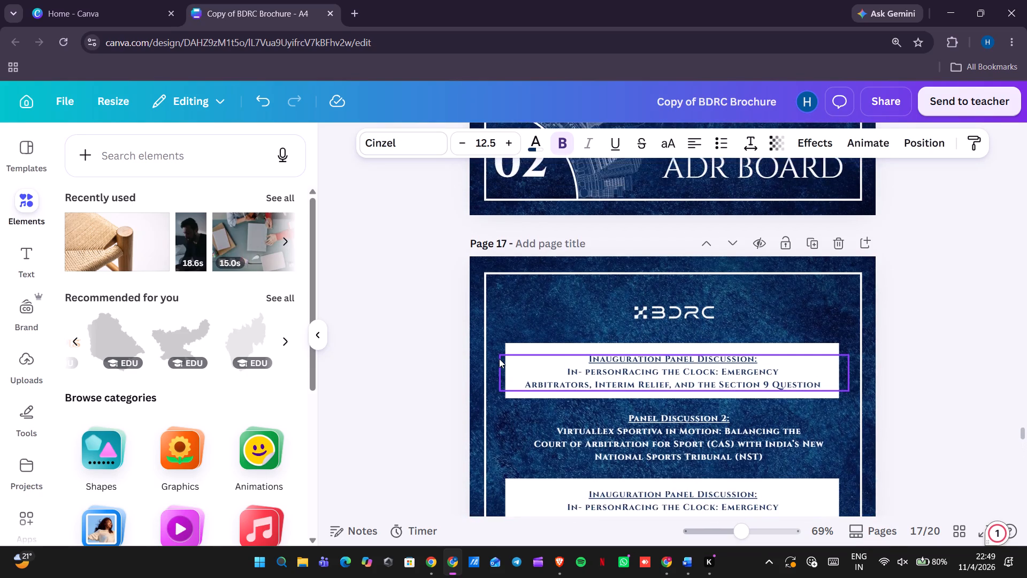
{"action": "scroll", "coordinate": [499, 359], "scroll_direction": "down", "scroll_amount": 3}
{"action": "double_click", "coordinate": [654, 259]}
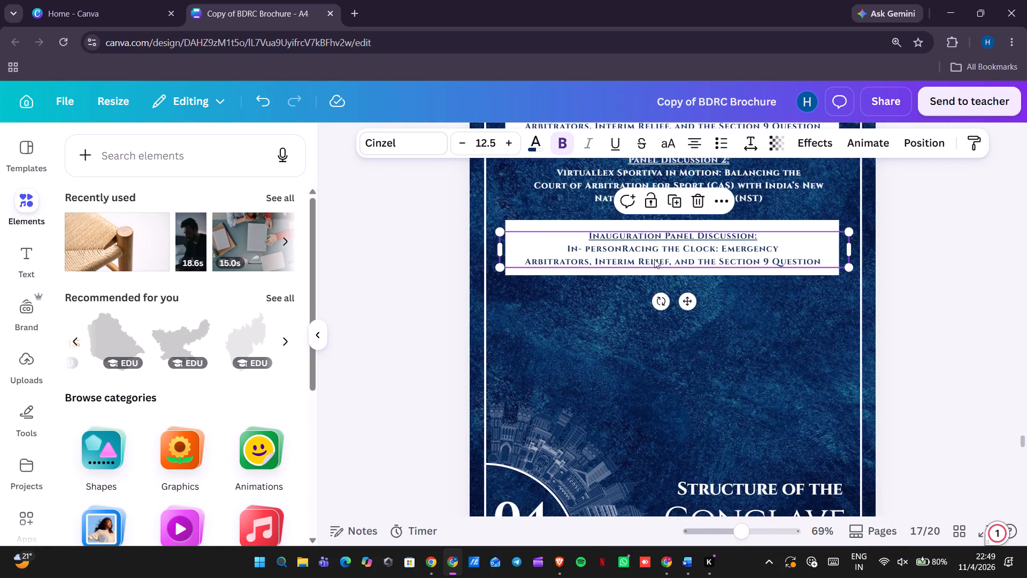
{"action": "key", "text": "ctrl+v"}
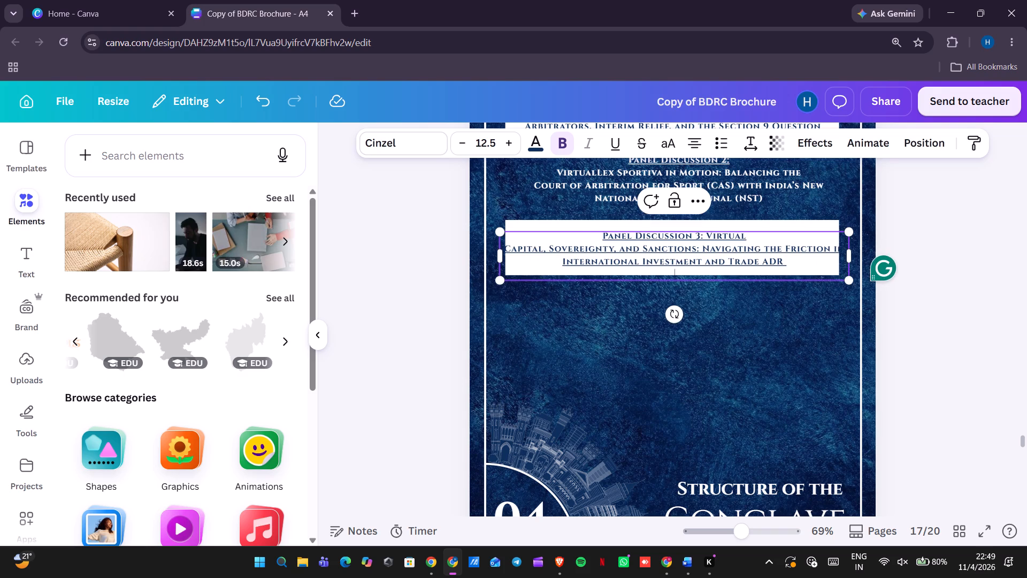
Remove the underline from all of the pasted Panel Discussion 3 text.
{"action": "key", "text": "ctrl+a"}
{"action": "key", "text": "ctrl+u"}
{"action": "key", "text": "ctrl+u"}
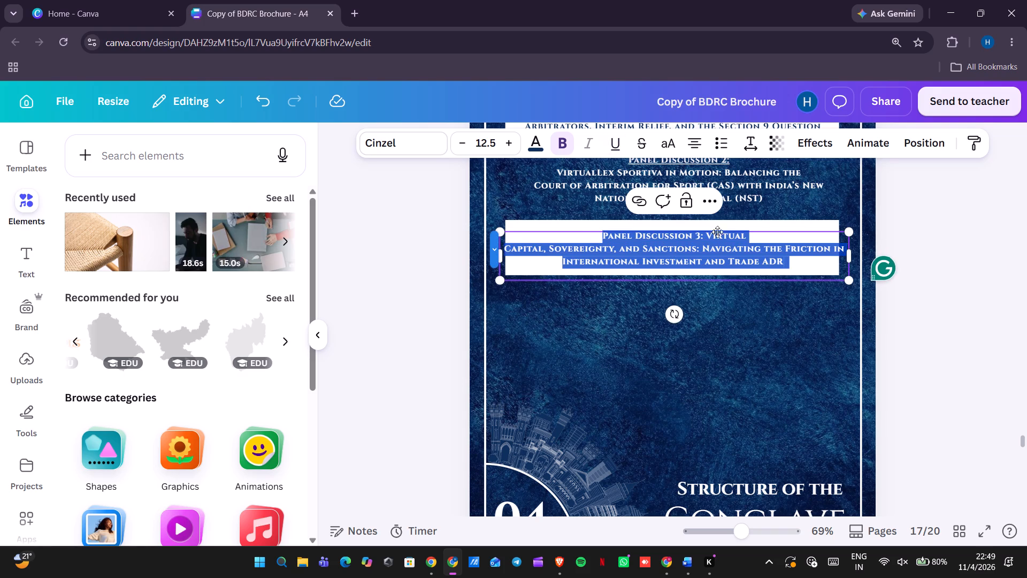
Re-break the text so "Panel Discussion 3:" stands alone, "Virtual" joins "Capital, Sovereignty", and the last line starts with "the Friction".
{"action": "left_click", "coordinate": [711, 237]}
{"action": "left_click", "coordinate": [707, 237]}
{"action": "key", "text": "Return"}
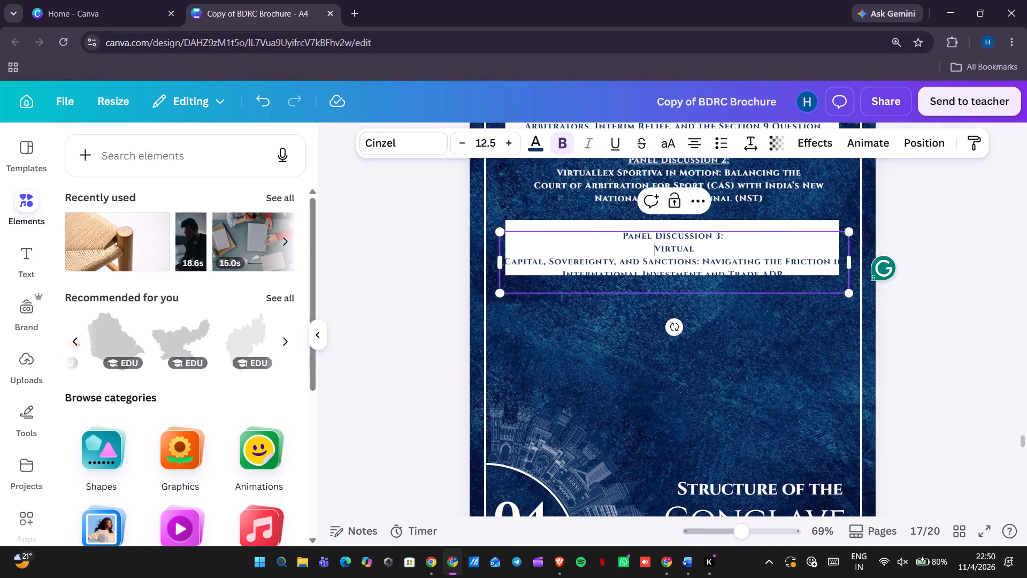
{"action": "left_click", "coordinate": [691, 242]}
{"action": "left_click", "coordinate": [699, 248]}
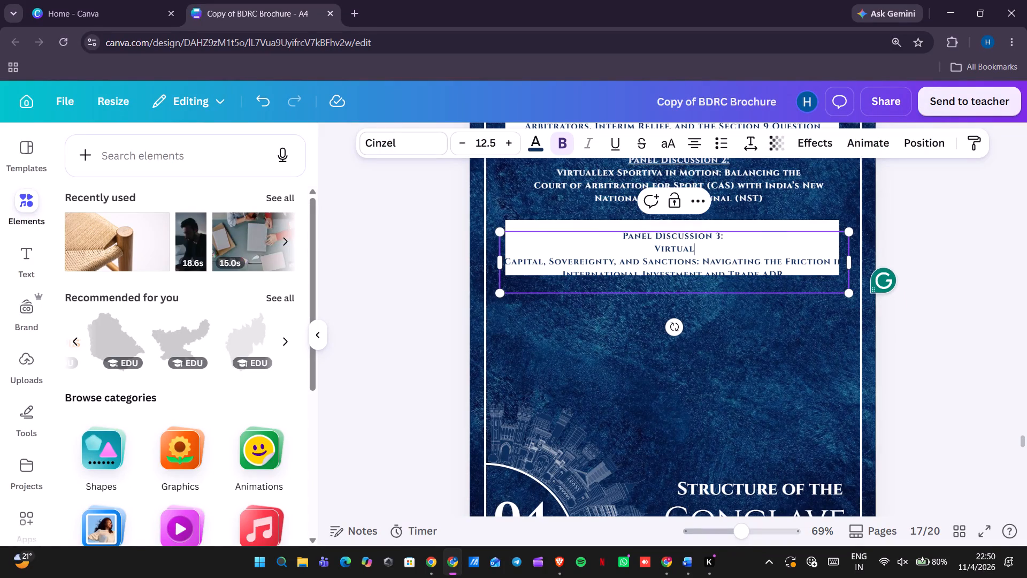
{"action": "key", "text": "Right"}
{"action": "key", "text": "BackSpace"}
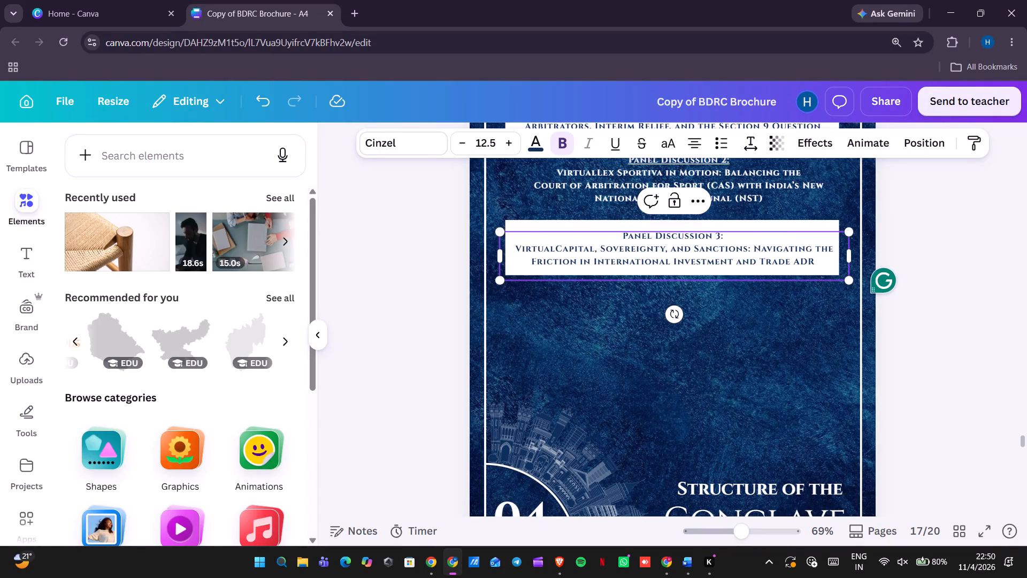
{"action": "left_click", "coordinate": [816, 246]}
{"action": "key", "text": "Return"}
{"action": "left_click", "coordinate": [952, 256]}
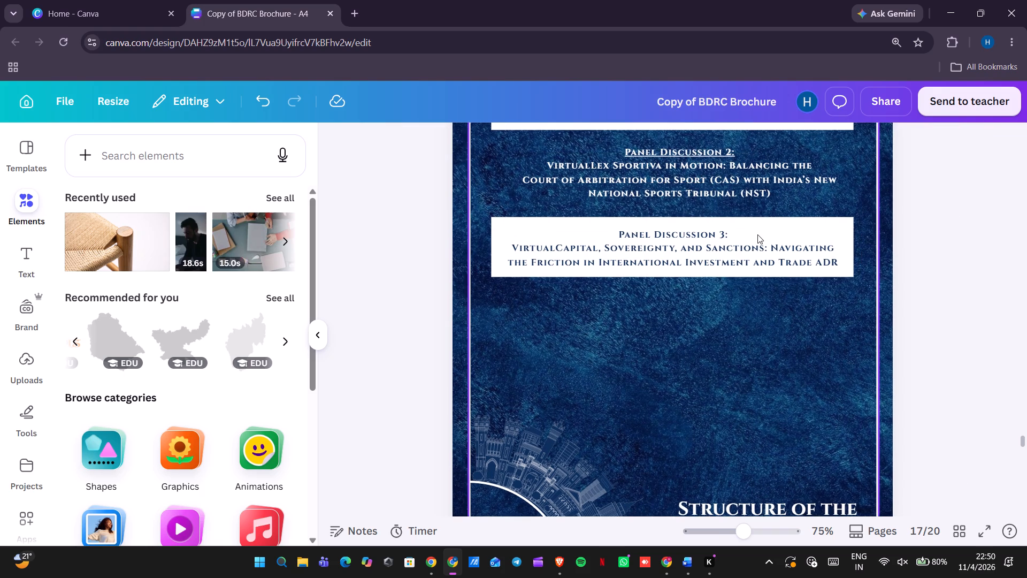
Underline the heading "Panel Discussion 3:" in the white bar.
{"action": "left_click", "coordinate": [755, 234]}
{"action": "left_click", "coordinate": [749, 234]}
{"action": "left_click", "coordinate": [735, 235]}
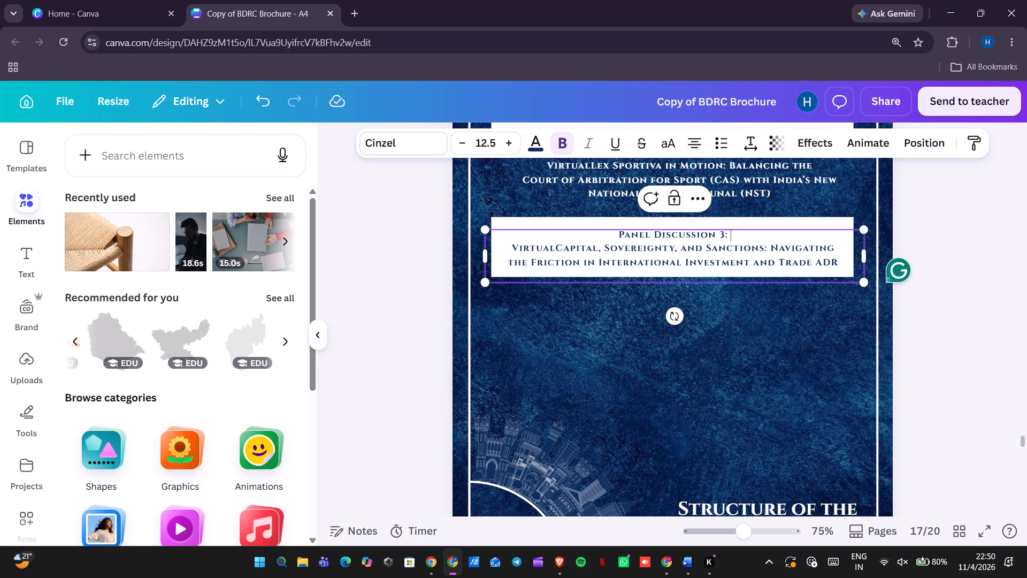
{"action": "left_click_drag", "start_coordinate": [728, 236], "coordinate": [612, 234]}
{"action": "key", "text": "ctrl+u"}
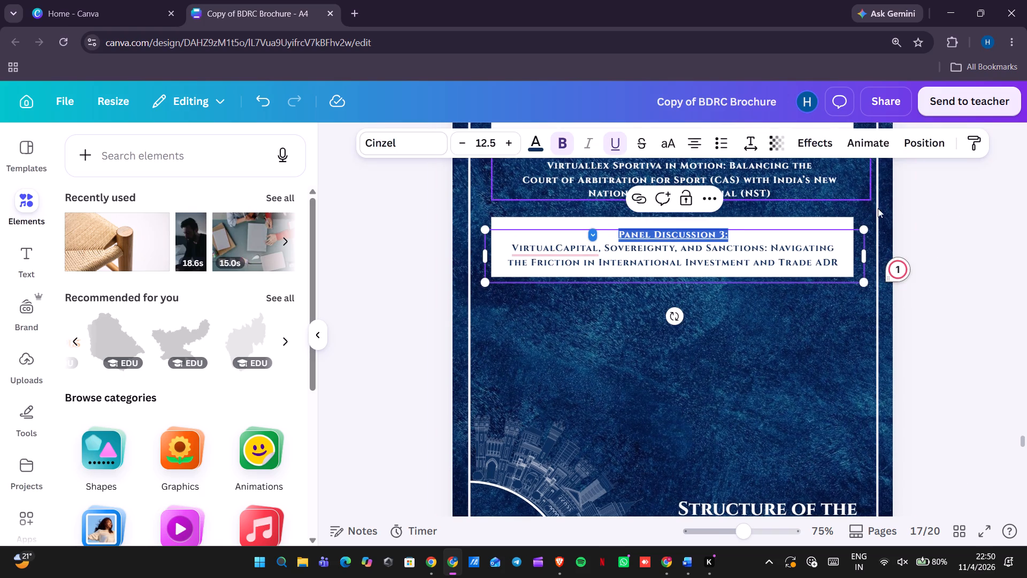
{"action": "left_click", "coordinate": [915, 222]}
Duplicate the Panel Discussion 2 text box and place the copy below the Panel Discussion 3 bar.
{"action": "scroll", "coordinate": [915, 222], "scroll_direction": "down", "scroll_amount": 1}
{"action": "scroll", "coordinate": [915, 222], "scroll_direction": "up", "scroll_amount": 1}
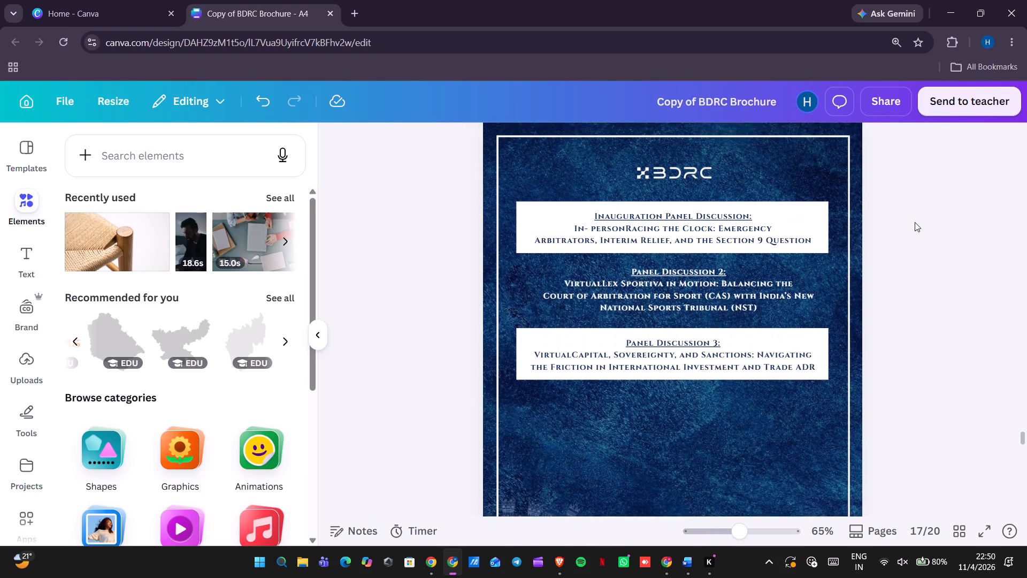
{"action": "scroll", "coordinate": [915, 222], "scroll_direction": "up", "scroll_amount": 1}
{"action": "scroll", "coordinate": [915, 222], "scroll_direction": "down", "scroll_amount": 2}
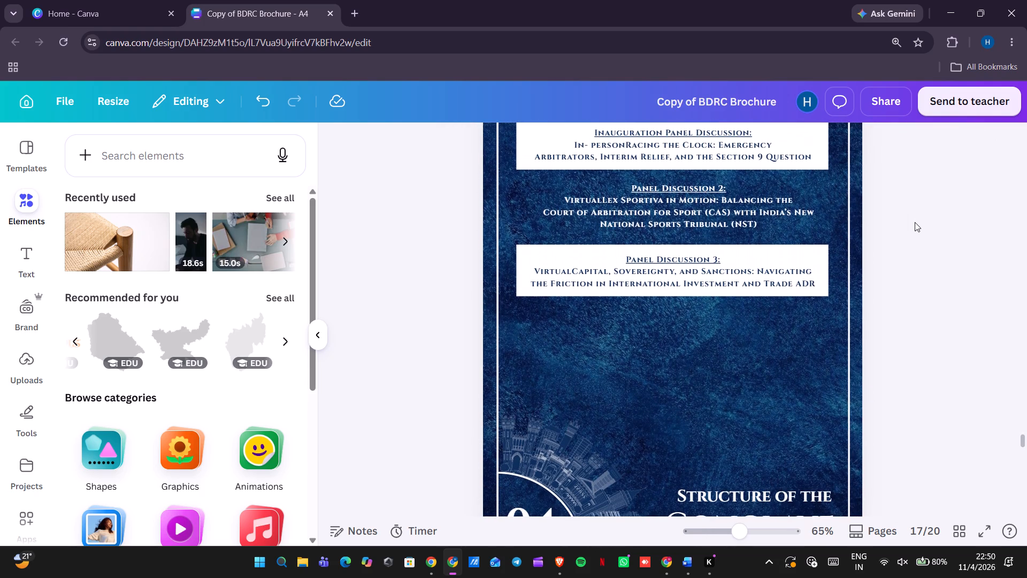
{"action": "left_click", "coordinate": [732, 213]}
{"action": "key", "text": "ctrl+d"}
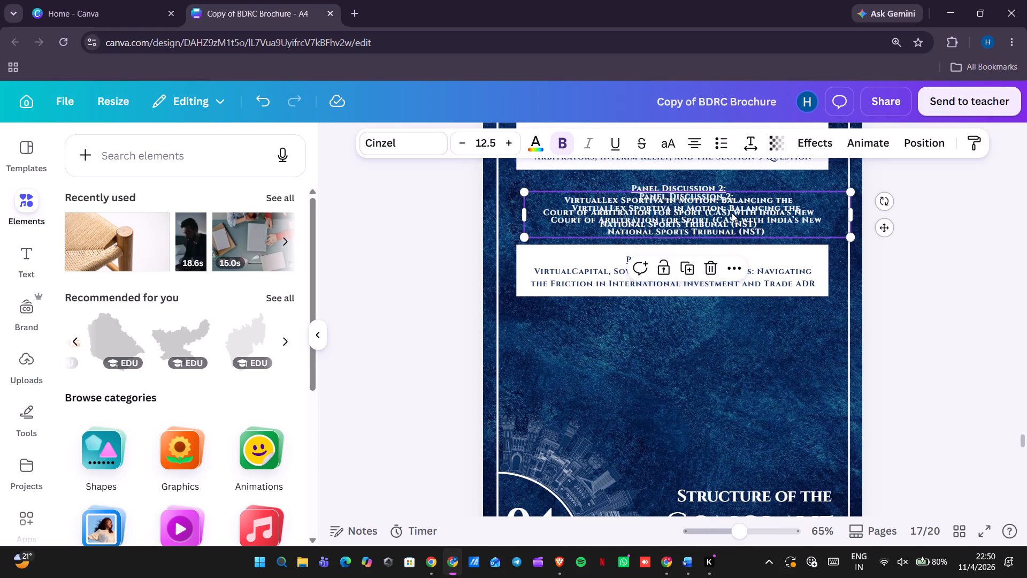
{"action": "left_click_drag", "start_coordinate": [732, 213], "coordinate": [717, 333]}
Replace the duplicated Panel Discussion 2 text with the Panel Discussion 4 text copied from page 18.
{"action": "scroll", "coordinate": [717, 333], "scroll_direction": "down", "scroll_amount": 3}
{"action": "scroll", "coordinate": [717, 333], "scroll_direction": "up", "scroll_amount": 1}
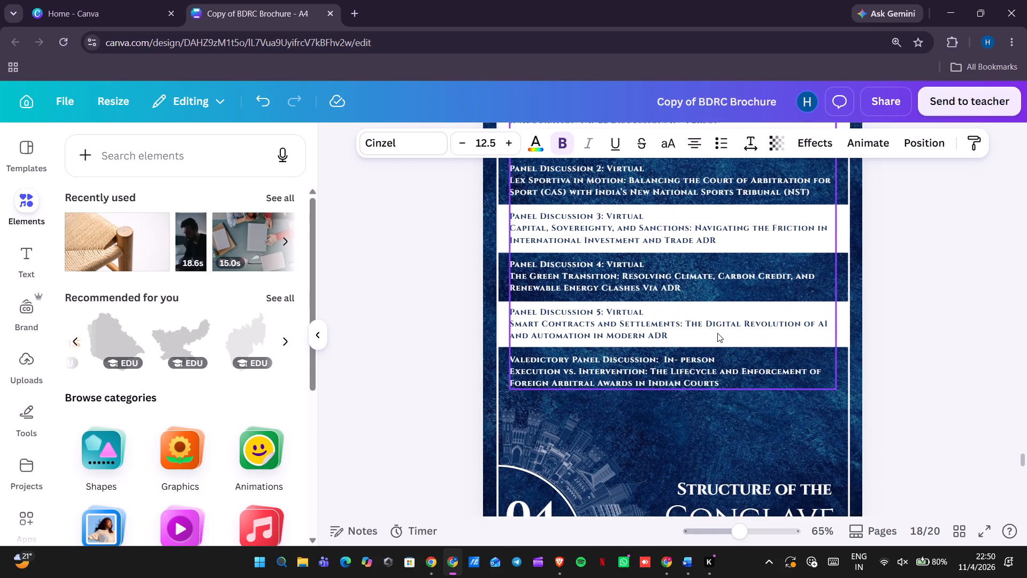
{"action": "scroll", "coordinate": [717, 333], "scroll_direction": "up", "scroll_amount": 1}
{"action": "double_click", "coordinate": [695, 304]}
{"action": "left_click_drag", "start_coordinate": [695, 310], "coordinate": [536, 283]}
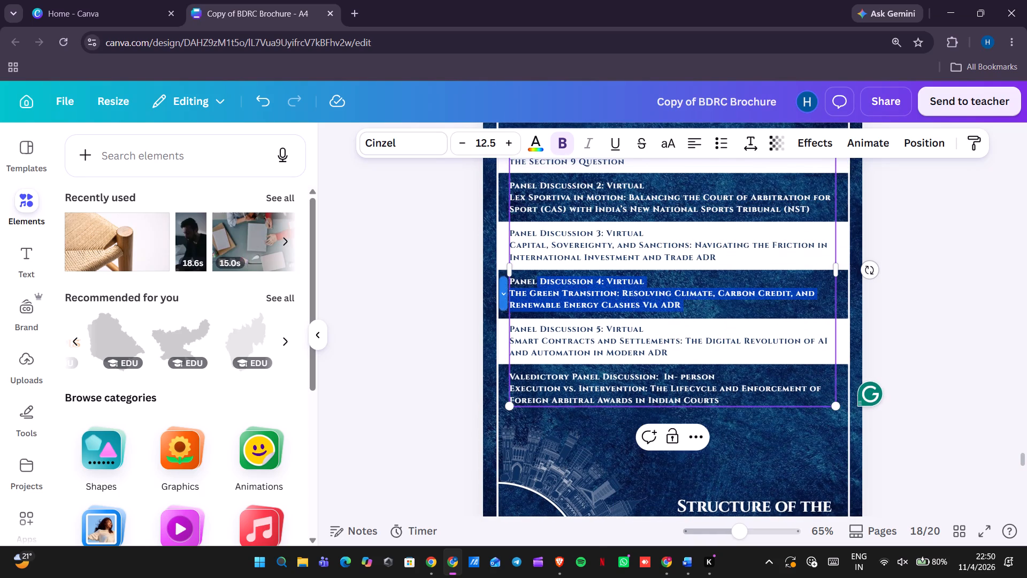
{"action": "left_click_drag", "start_coordinate": [536, 283], "coordinate": [511, 283]}
{"action": "key", "text": "ctrl+c"}
{"action": "scroll", "coordinate": [511, 283], "scroll_direction": "up", "scroll_amount": 5}
{"action": "scroll", "coordinate": [511, 283], "scroll_direction": "down", "scroll_amount": 2}
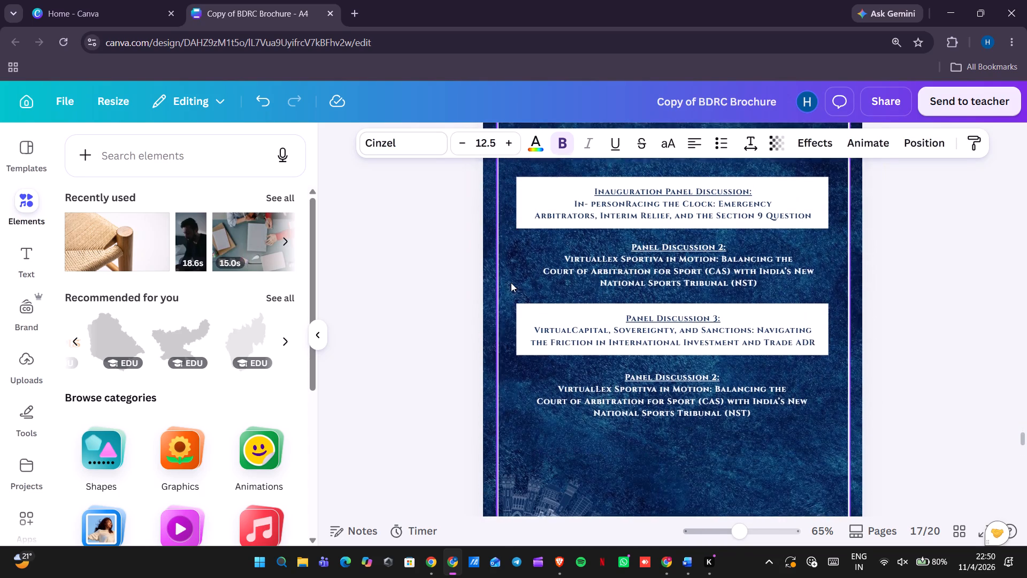
{"action": "scroll", "coordinate": [511, 283], "scroll_direction": "down", "scroll_amount": 1}
{"action": "double_click", "coordinate": [629, 391]}
{"action": "key", "text": "ctrl+v"}
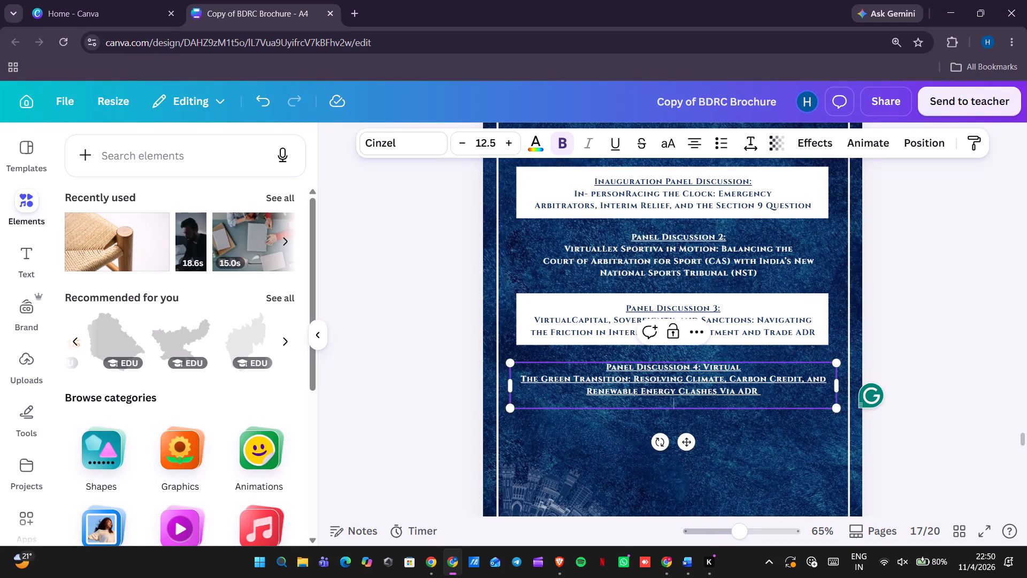
Remove the underline from all of the pasted Panel Discussion 4 text.
{"action": "key", "text": "ctrl+a"}
{"action": "key", "text": "ctrl+u"}
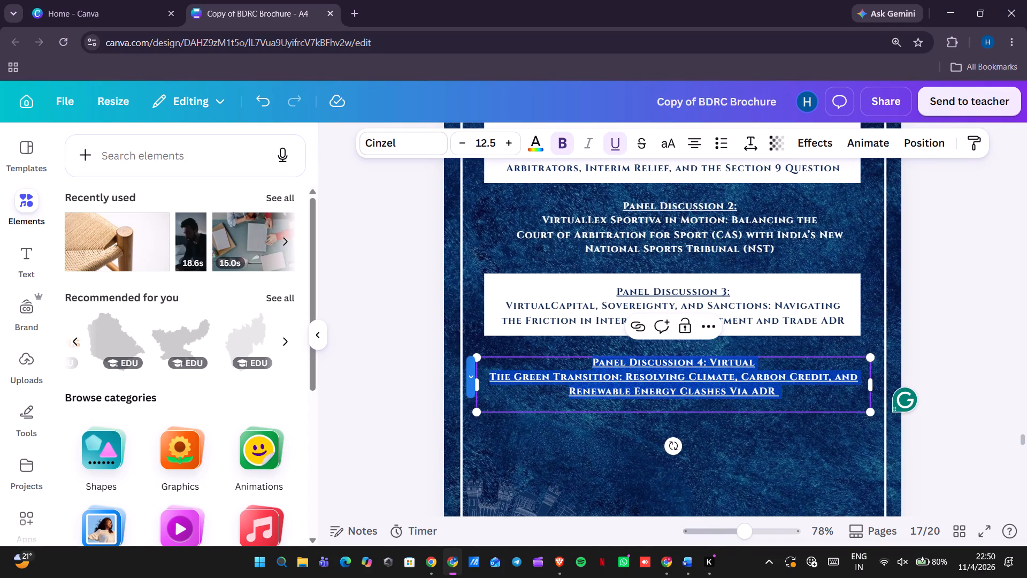
{"action": "key", "text": "ctrl+u"}
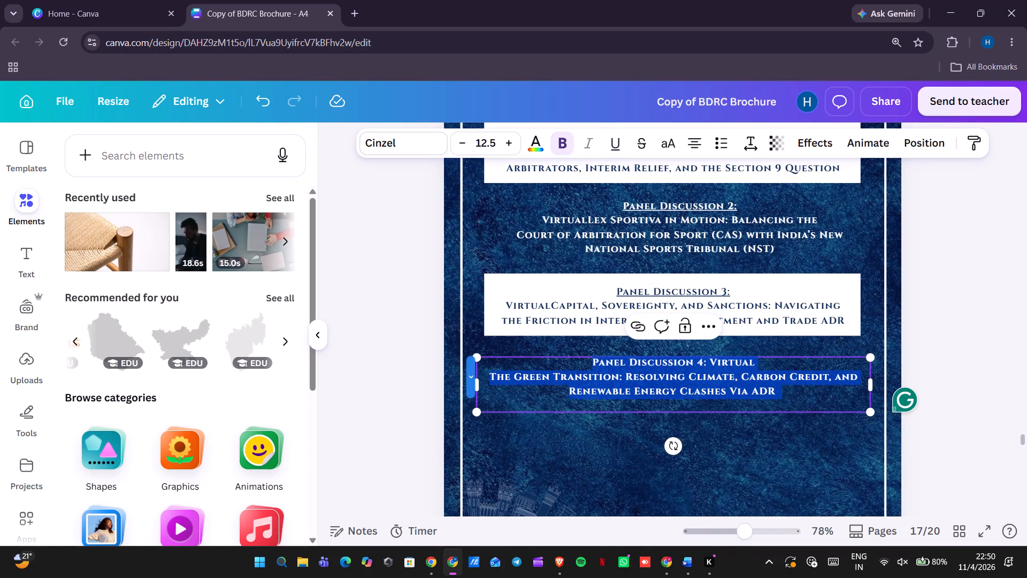
Re-break the text so "Panel Discussion 4:" stands alone, "Virtual" joins "The Green Transition", and the last line starts with "Carbon Credit".
{"action": "left_click", "coordinate": [709, 366]}
{"action": "key", "text": "Return"}
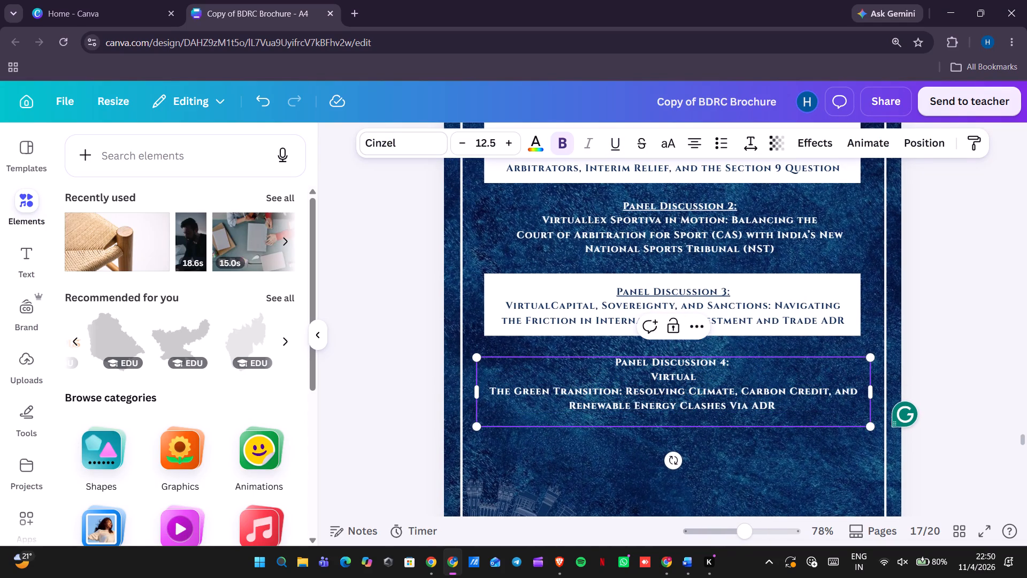
{"action": "left_click", "coordinate": [490, 393]}
{"action": "key", "text": "BackSpace"}
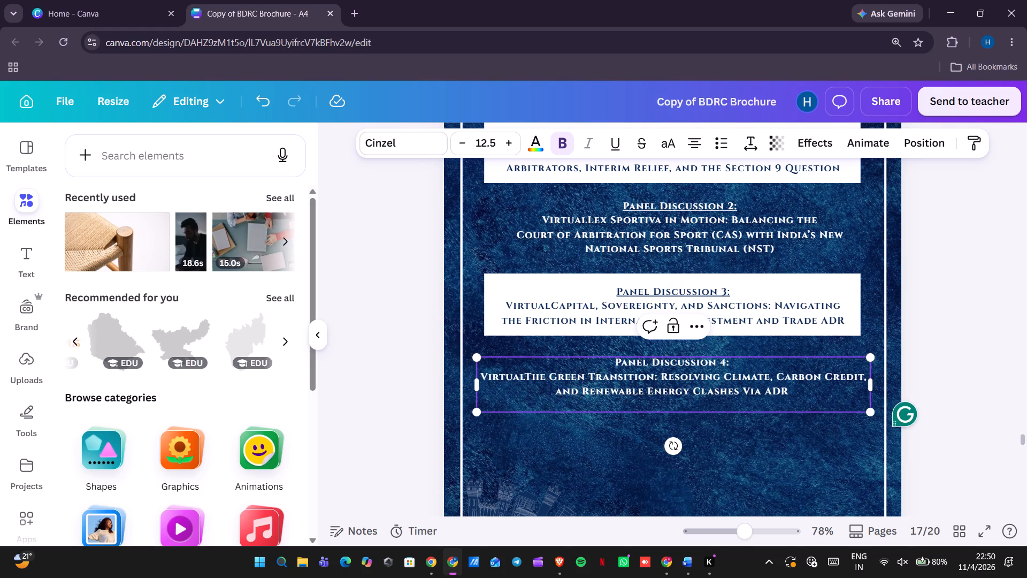
{"action": "left_click", "coordinate": [778, 371]}
{"action": "key", "text": "Return"}
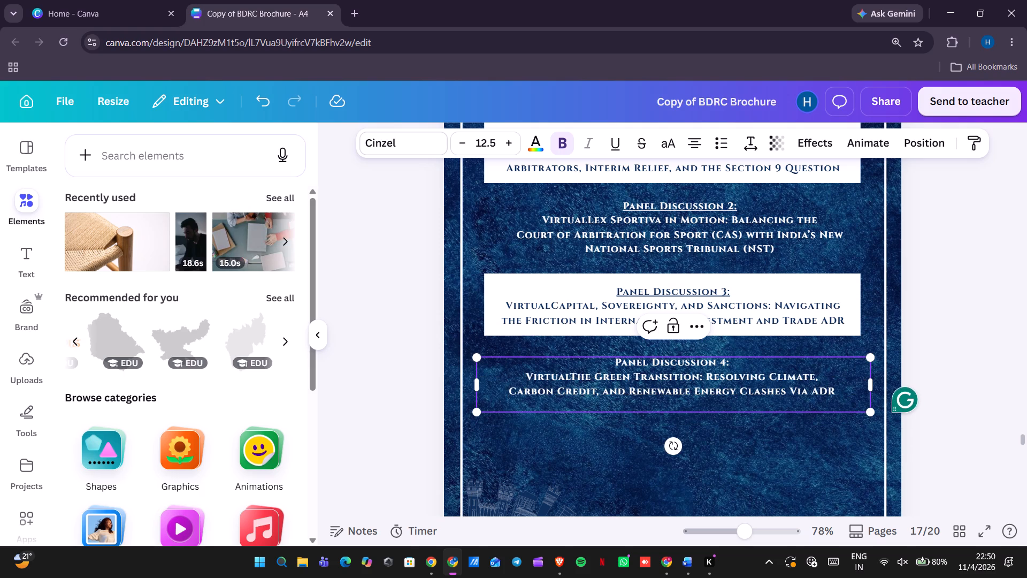
Underline the heading "Panel Discussion 4:".
{"action": "left_click_drag", "start_coordinate": [732, 362], "coordinate": [608, 367]}
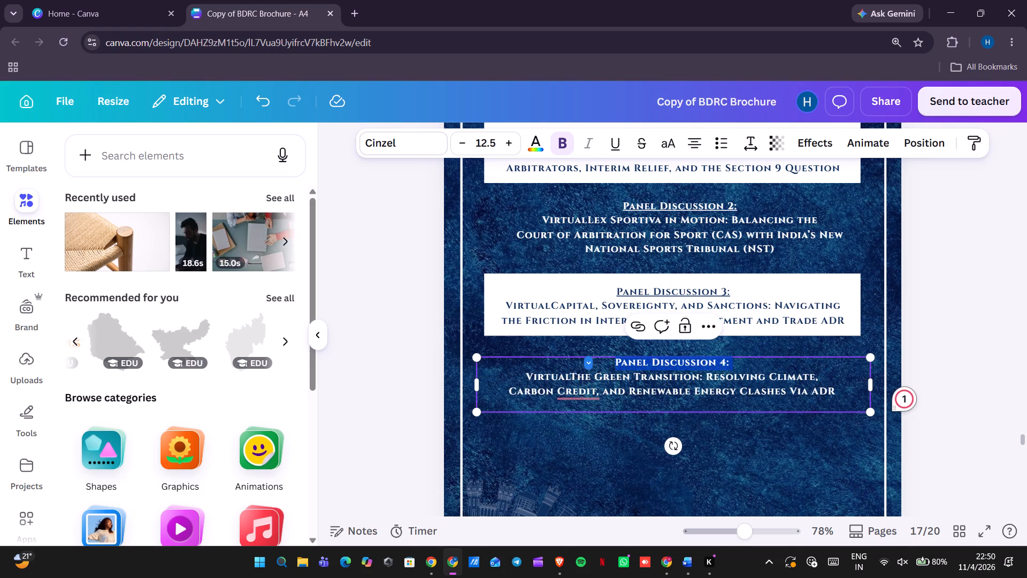
{"action": "key", "text": "ctrl+u"}
{"action": "left_click", "coordinate": [932, 293]}
Duplicate the Panel Discussion 3 bar with its text and place the copy below Panel Discussion 4, leaving gaps of about 0.7.
{"action": "scroll", "coordinate": [932, 293], "scroll_direction": "down", "scroll_amount": 1}
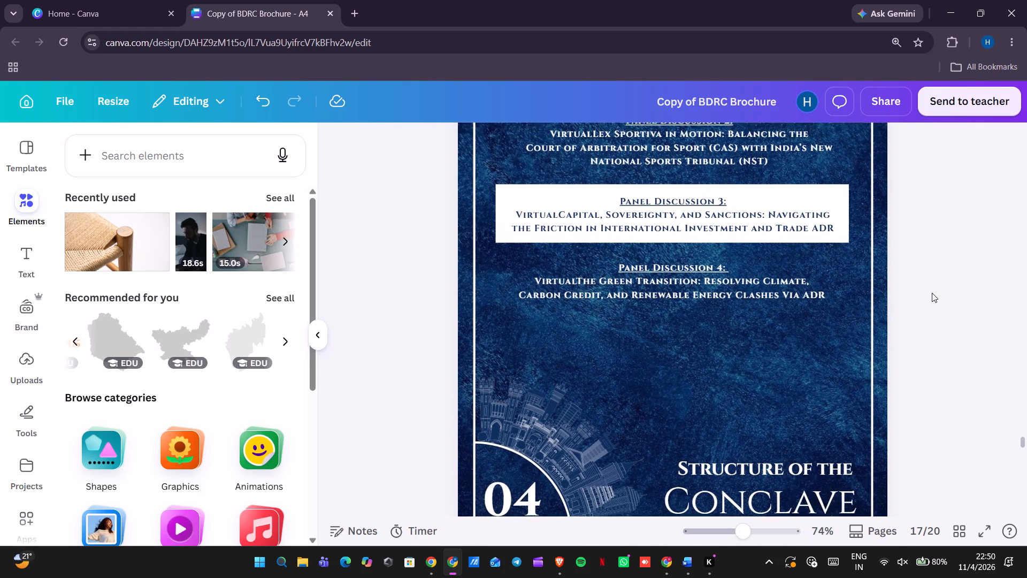
{"action": "scroll", "coordinate": [932, 293], "scroll_direction": "down", "scroll_amount": 1}
{"action": "scroll", "coordinate": [932, 293], "scroll_direction": "up", "scroll_amount": 2}
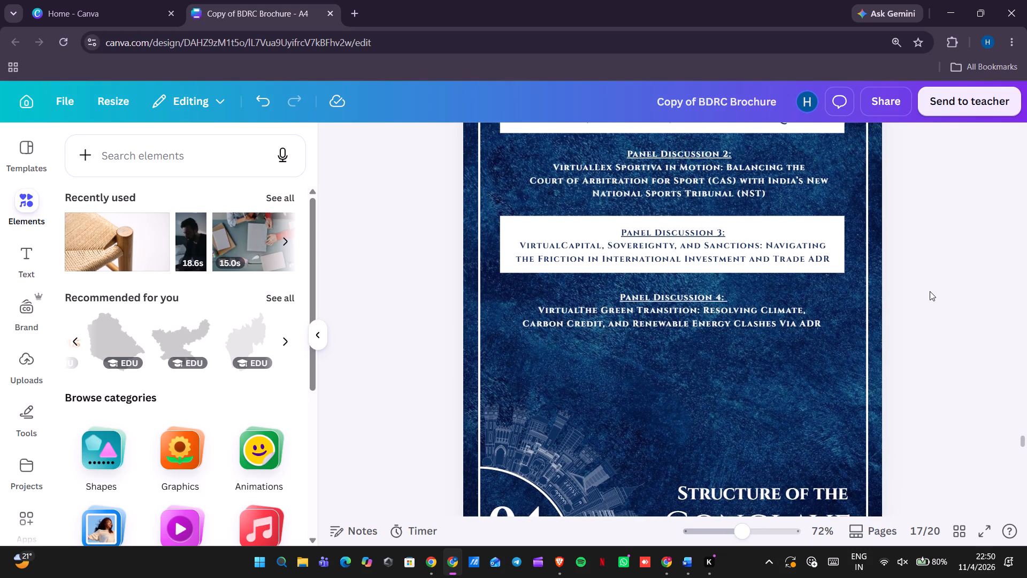
{"action": "left_click_drag", "start_coordinate": [816, 287], "coordinate": [807, 241]}
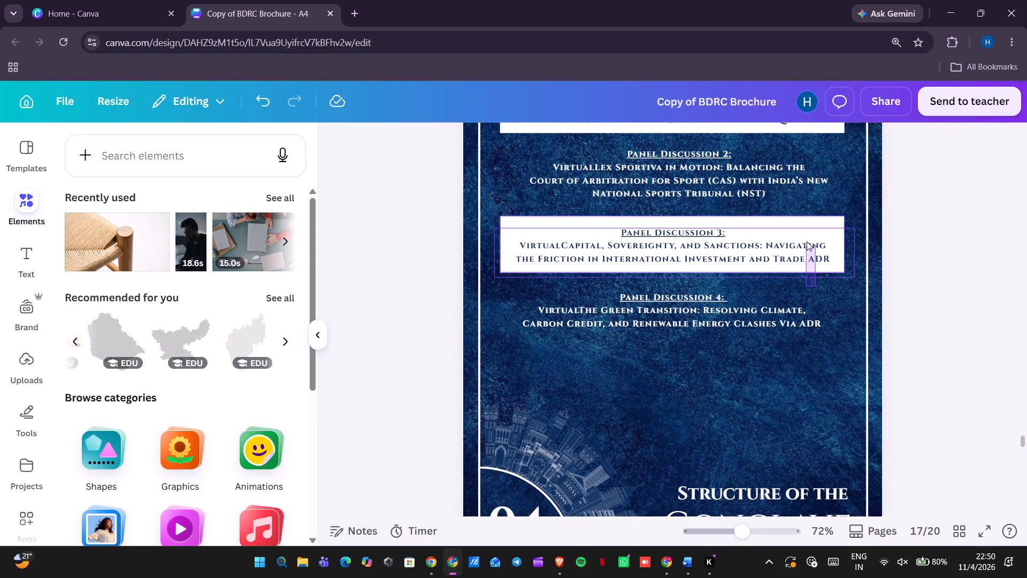
{"action": "left_click_drag", "start_coordinate": [807, 241], "coordinate": [804, 232]}
{"action": "key", "text": "ctrl+d"}
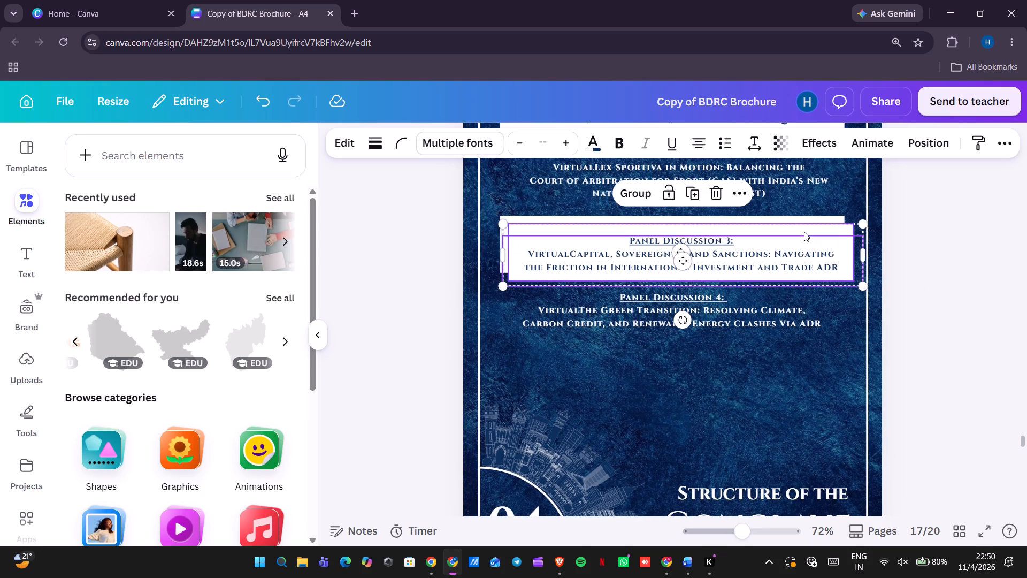
{"action": "left_click_drag", "start_coordinate": [802, 242], "coordinate": [794, 371]}
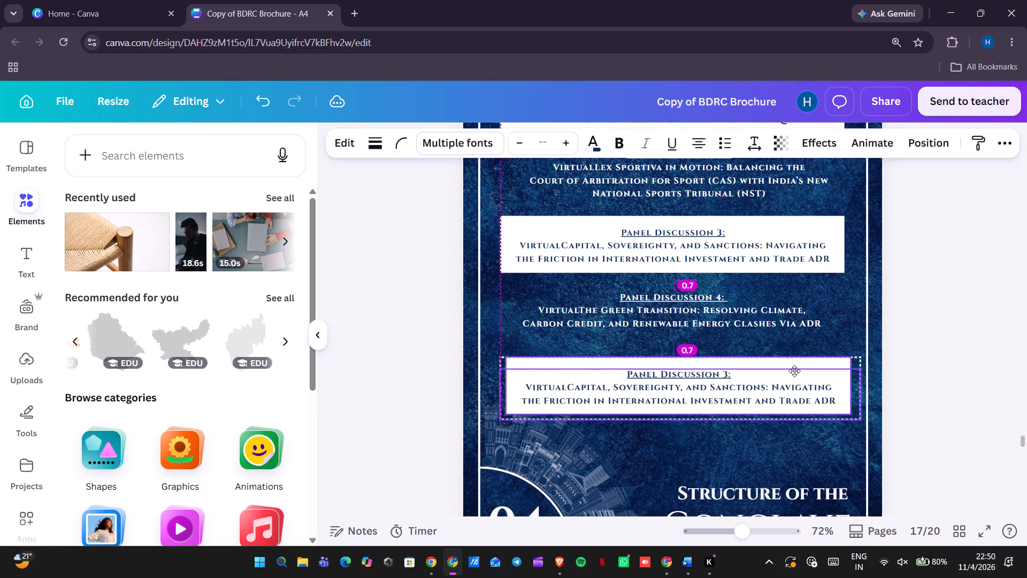
{"action": "left_click_drag", "start_coordinate": [794, 371], "coordinate": [792, 370]}
{"action": "left_click", "coordinate": [929, 337]}
Delete the skyline illustration, the number 04 and the quarter-circle frame from the lower corner of page 17.
{"action": "scroll", "coordinate": [929, 337], "scroll_direction": "up", "scroll_amount": 1}
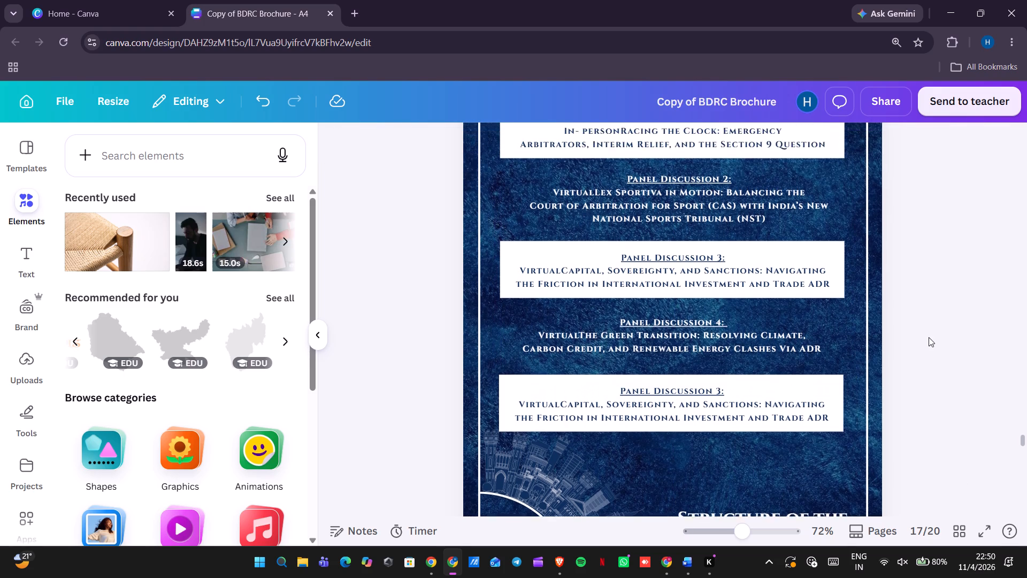
{"action": "scroll", "coordinate": [929, 337], "scroll_direction": "up", "scroll_amount": 1}
{"action": "scroll", "coordinate": [929, 337], "scroll_direction": "down", "scroll_amount": 4}
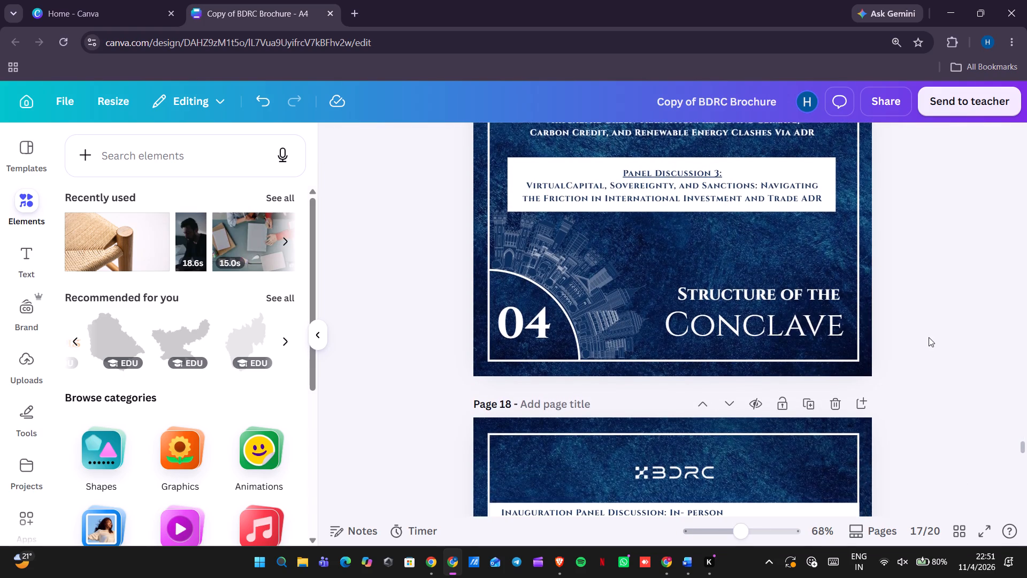
{"action": "scroll", "coordinate": [929, 337], "scroll_direction": "up", "scroll_amount": 2}
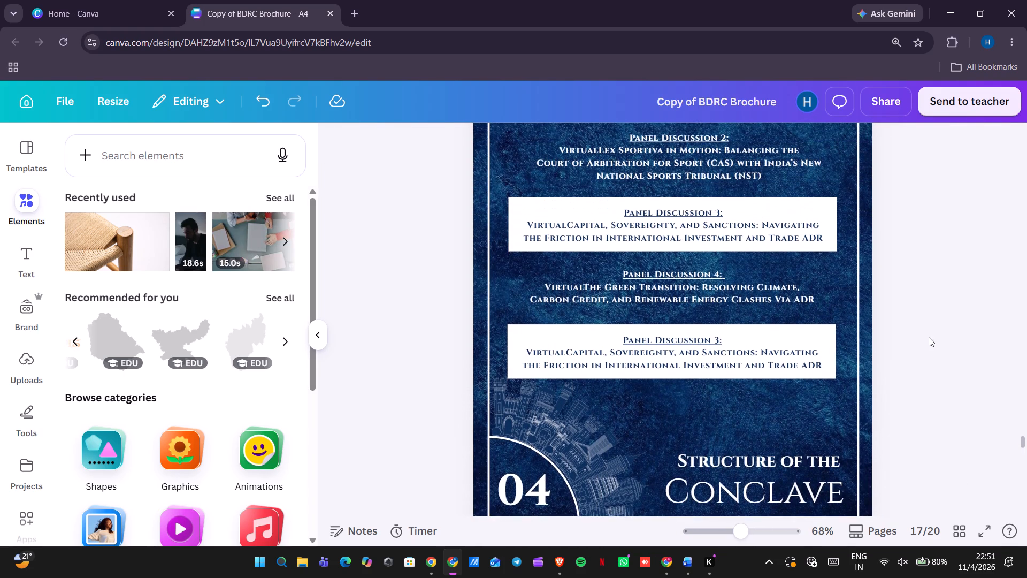
{"action": "scroll", "coordinate": [929, 337], "scroll_direction": "down", "scroll_amount": 1}
{"action": "left_click", "coordinate": [585, 400]}
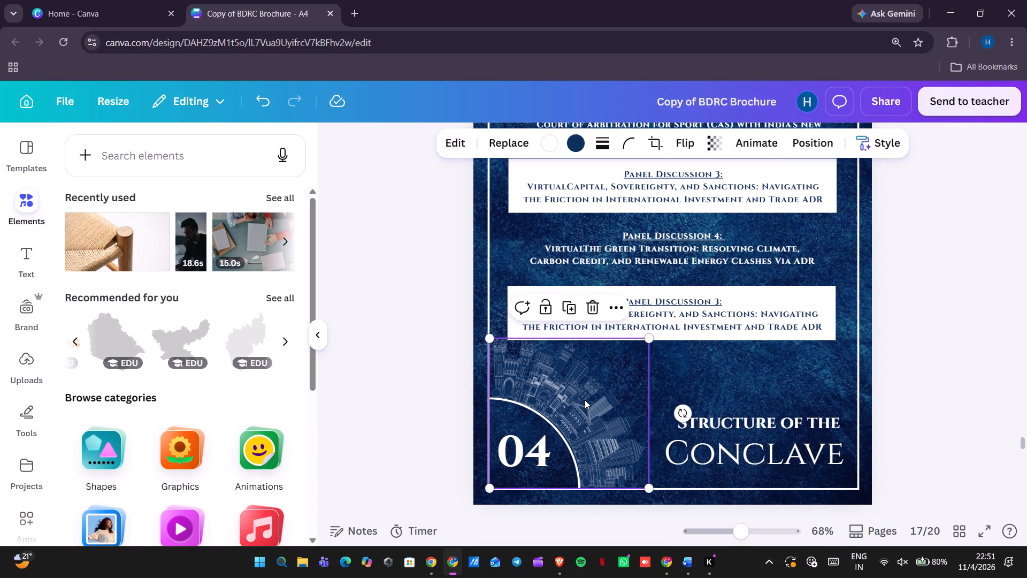
{"action": "left_click", "coordinate": [587, 310]}
{"action": "left_click", "coordinate": [531, 438]}
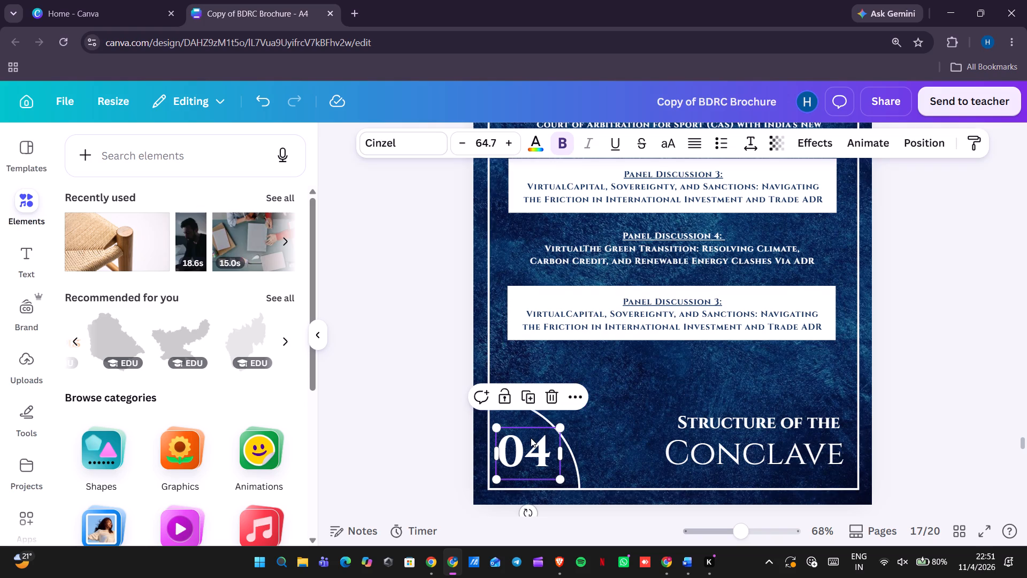
{"action": "left_click", "coordinate": [547, 402]}
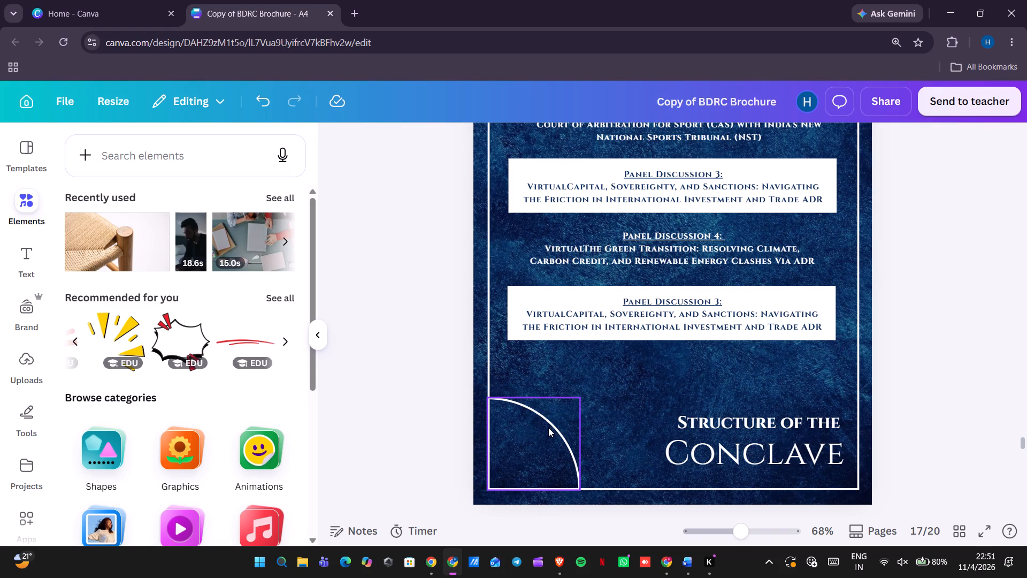
{"action": "left_click", "coordinate": [548, 428]}
{"action": "left_click", "coordinate": [558, 373]}
{"action": "left_click", "coordinate": [568, 430]}
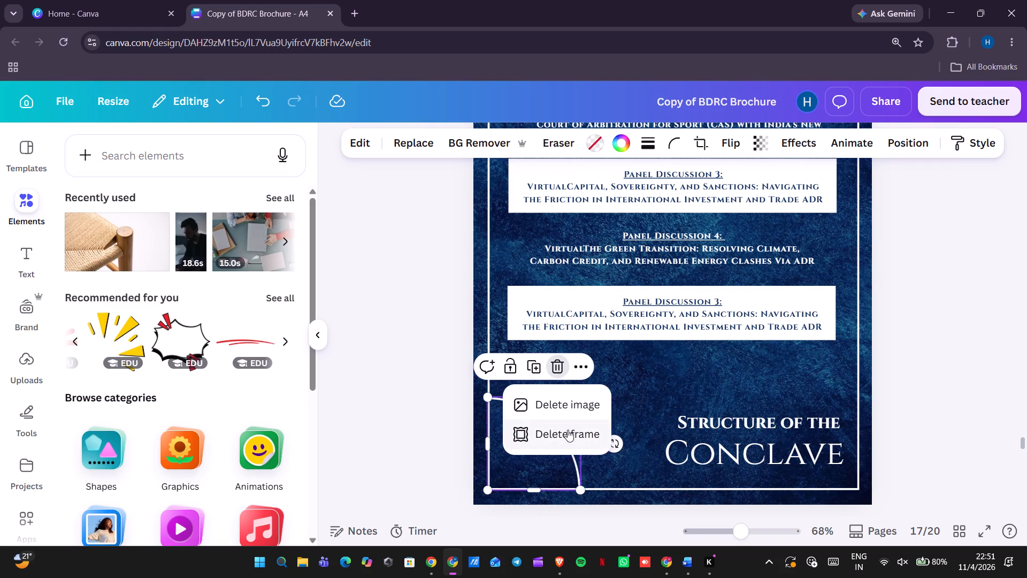
Centre-align the "Structure of the Conclave" title text on page 17.
{"action": "left_click", "coordinate": [674, 442]}
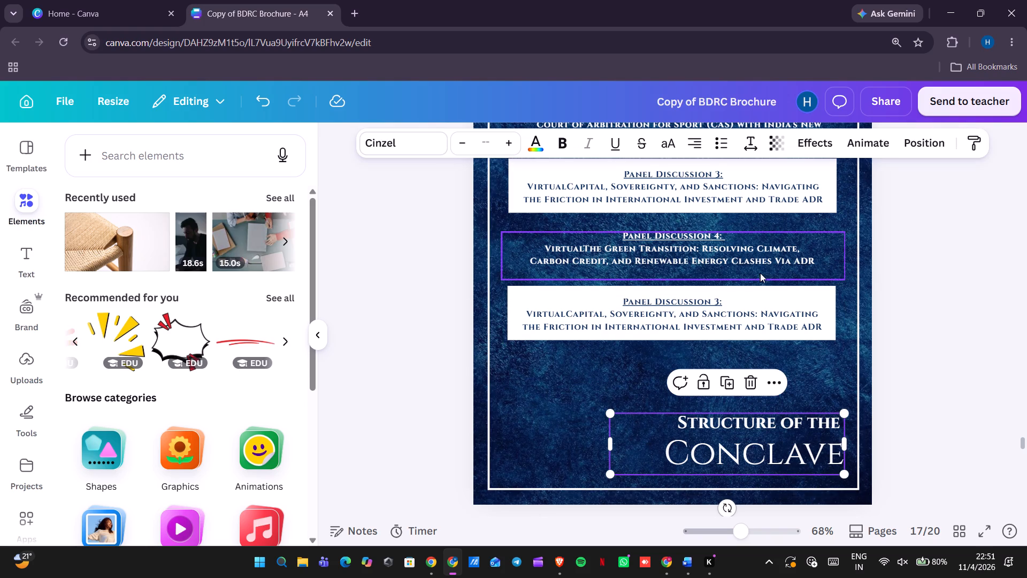
{"action": "left_click", "coordinate": [703, 144]}
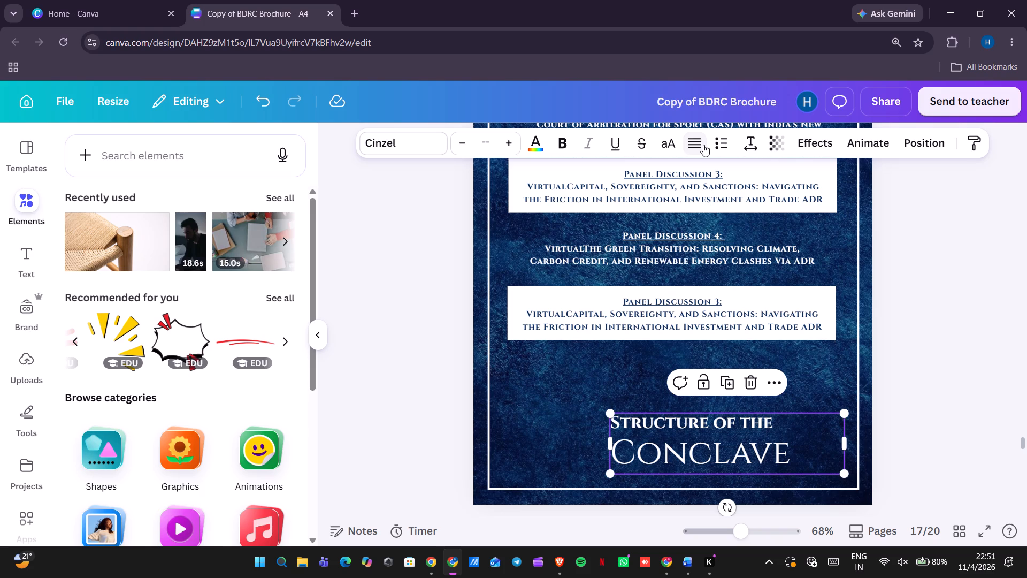
{"action": "left_click", "coordinate": [692, 146]}
{"action": "left_click", "coordinate": [692, 146]}
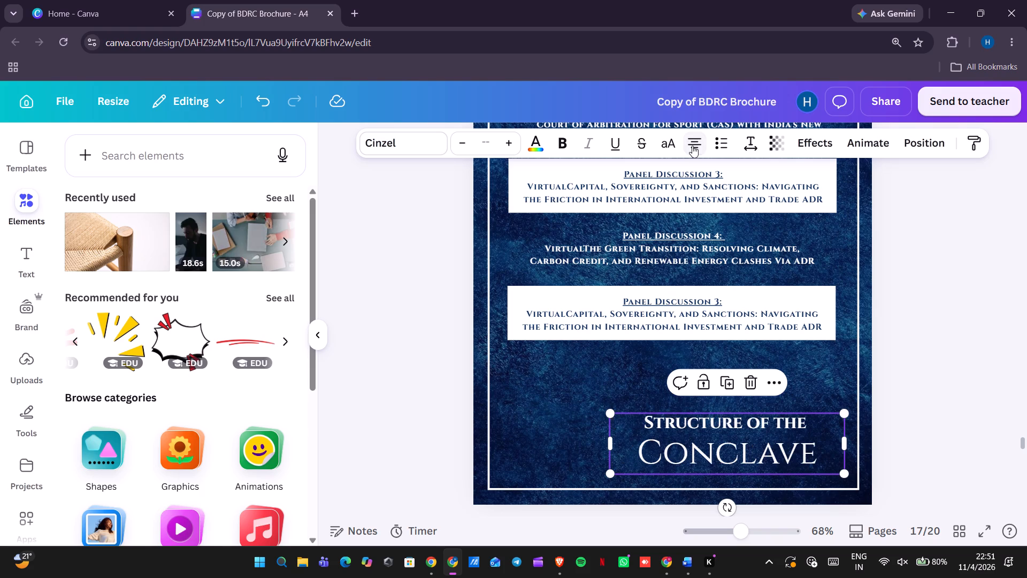
{"action": "left_click", "coordinate": [806, 427]}
{"action": "left_click", "coordinate": [911, 408]}
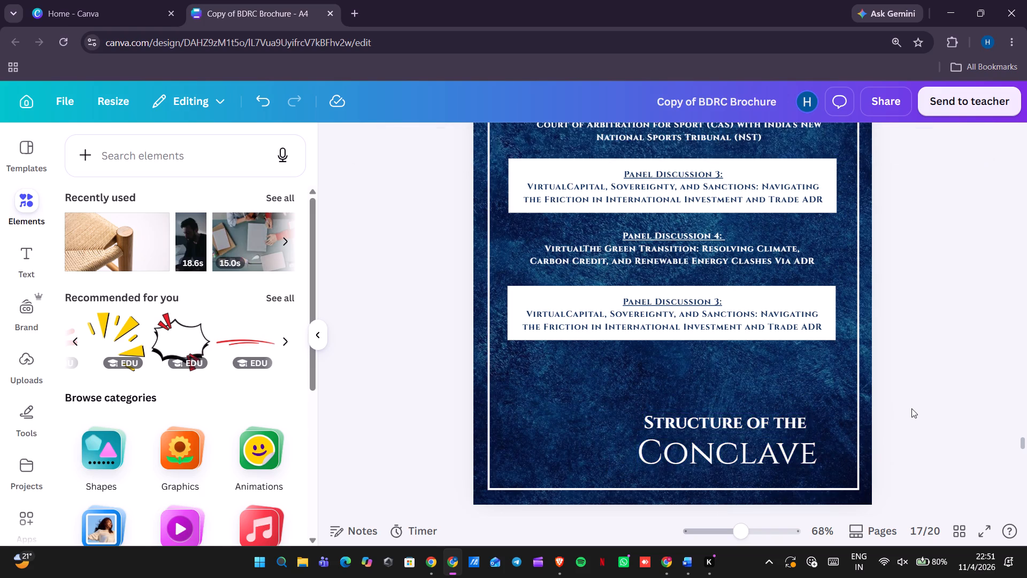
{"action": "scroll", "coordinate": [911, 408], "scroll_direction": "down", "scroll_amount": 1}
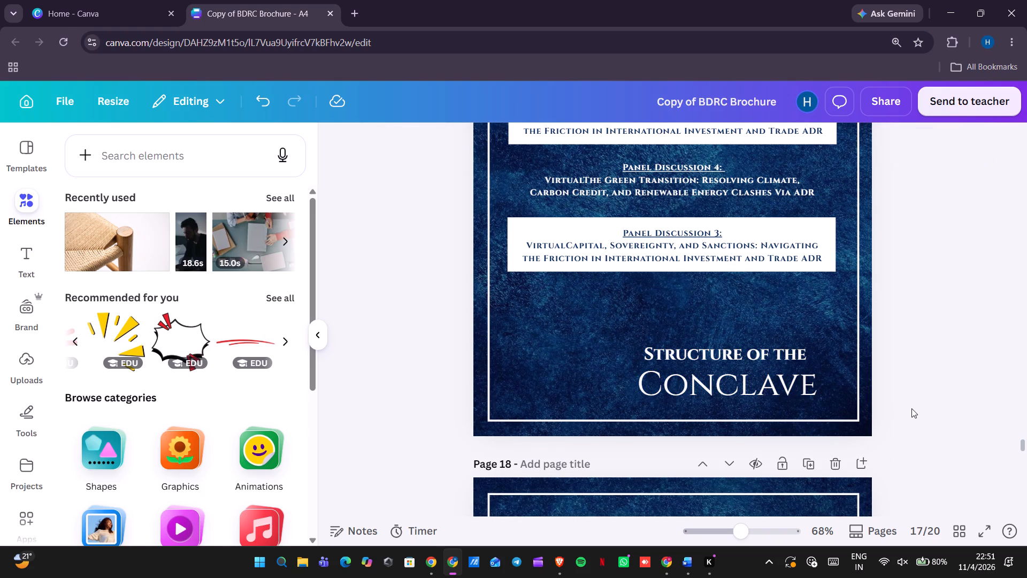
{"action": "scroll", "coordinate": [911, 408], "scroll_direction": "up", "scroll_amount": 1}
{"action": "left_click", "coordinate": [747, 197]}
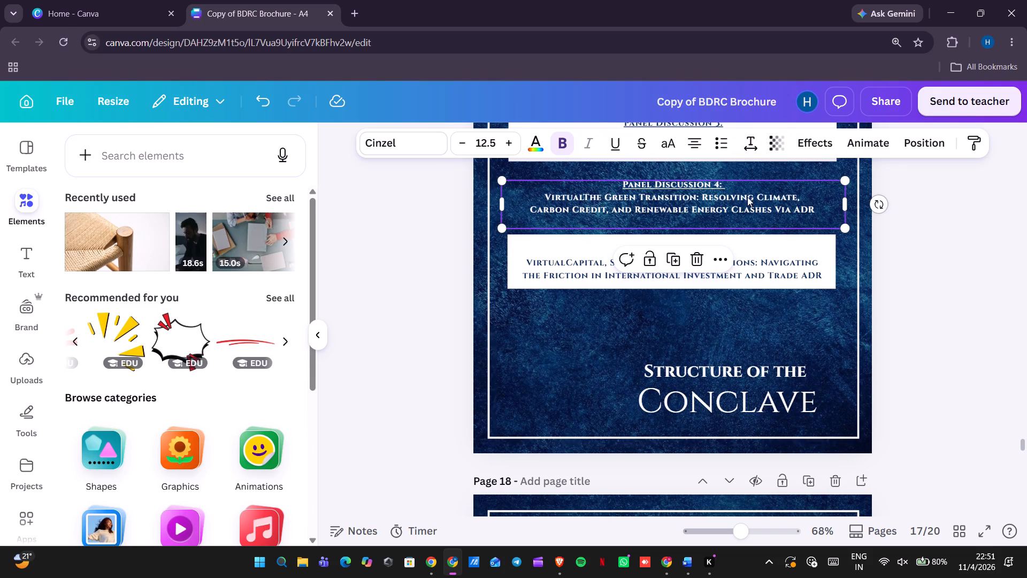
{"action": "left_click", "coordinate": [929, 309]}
Replace the duplicated Panel Discussion 3 text below Panel Discussion 4 with the Panel Discussion 5 text copied from page 18.
{"action": "scroll", "coordinate": [929, 309], "scroll_direction": "down", "scroll_amount": 3}
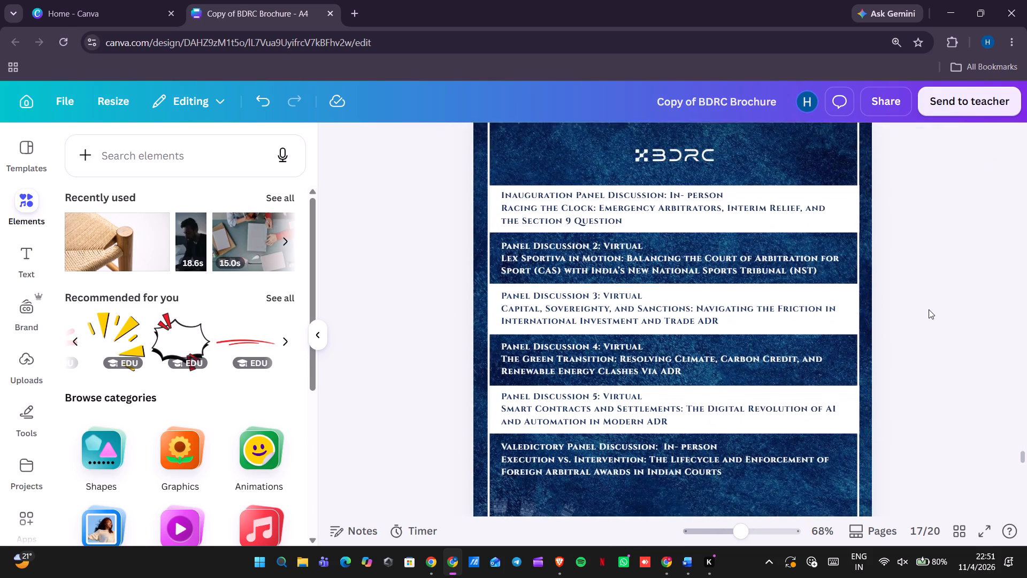
{"action": "scroll", "coordinate": [929, 309], "scroll_direction": "down", "scroll_amount": 2}
{"action": "double_click", "coordinate": [689, 297]}
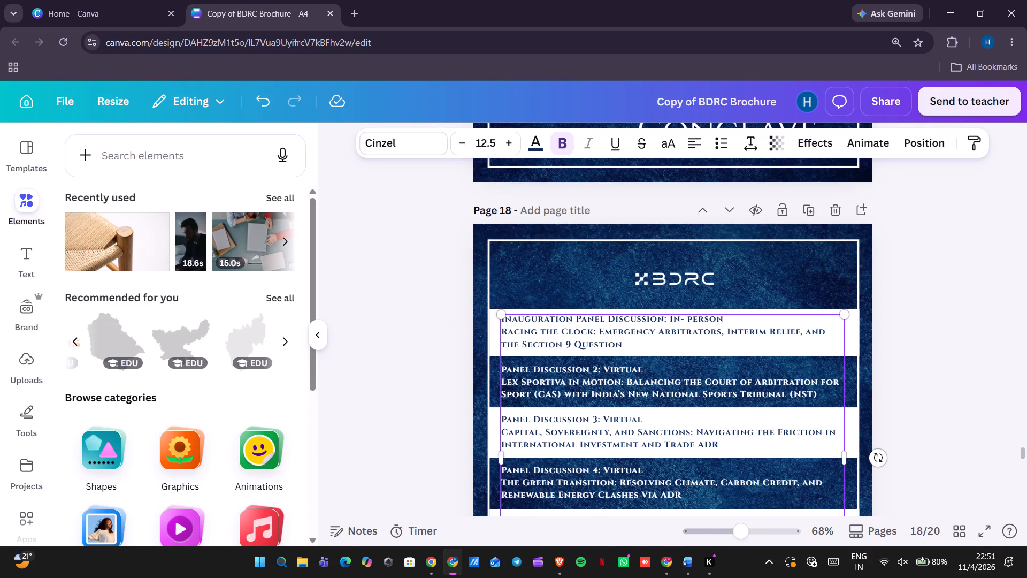
{"action": "scroll", "coordinate": [661, 368], "scroll_direction": "down", "scroll_amount": 2}
{"action": "left_click_drag", "start_coordinate": [668, 420], "coordinate": [663, 420]}
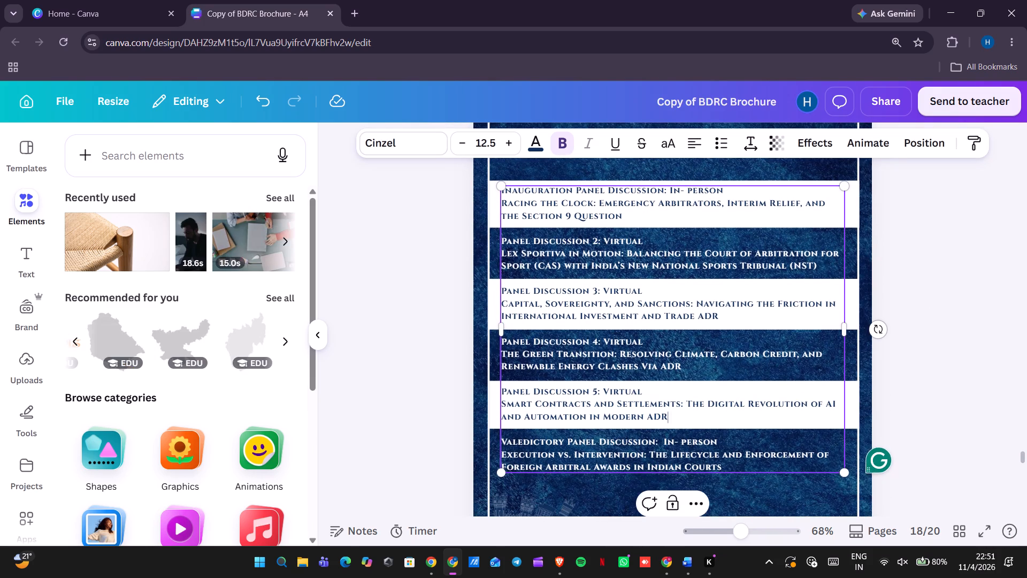
{"action": "left_click_drag", "start_coordinate": [663, 420], "coordinate": [503, 395]}
{"action": "key", "text": "ctrl+c"}
{"action": "scroll", "coordinate": [503, 395], "scroll_direction": "up", "scroll_amount": 4}
{"action": "double_click", "coordinate": [630, 439]}
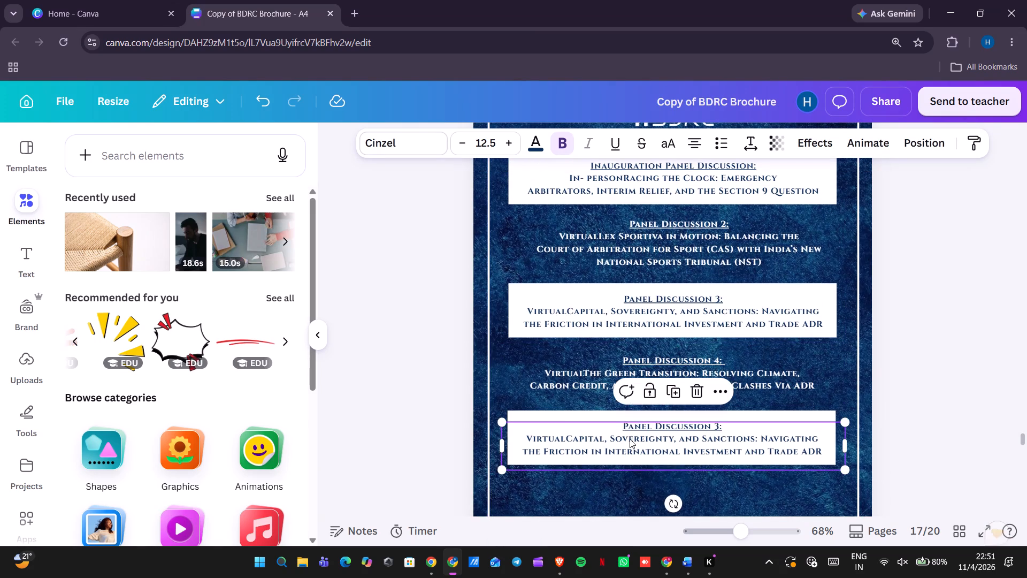
{"action": "key", "text": "ctrl+v"}
{"action": "scroll", "coordinate": [630, 439], "scroll_direction": "down", "scroll_amount": 1}
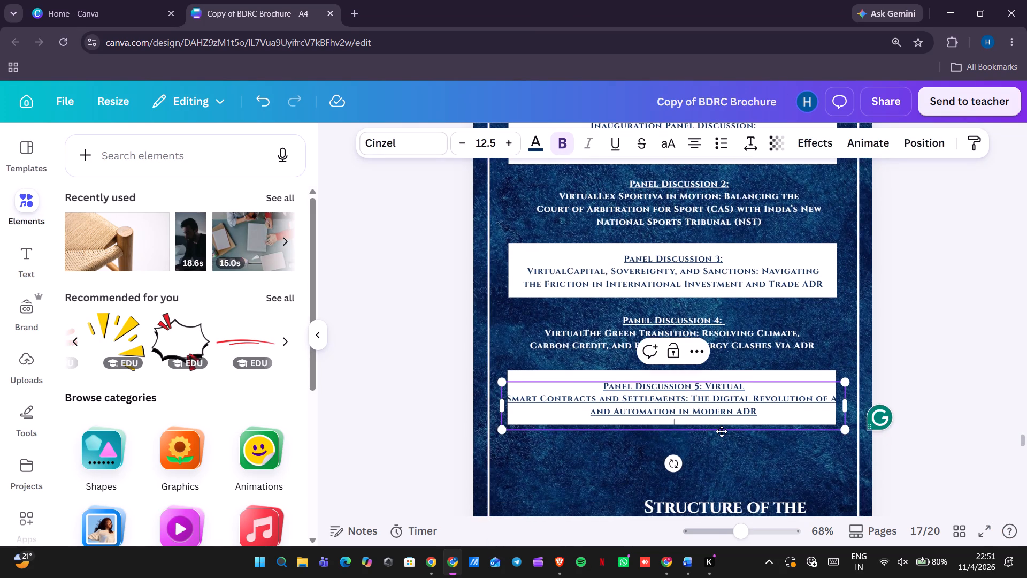
{"action": "scroll", "coordinate": [722, 431], "scroll_direction": "down", "scroll_amount": 1}
{"action": "left_click", "coordinate": [921, 370]}
Remove the underline from everything after "Panel Discussion 5:" in the pasted text, starting at "Virtual".
{"action": "scroll", "coordinate": [921, 370], "scroll_direction": "up", "scroll_amount": 1}
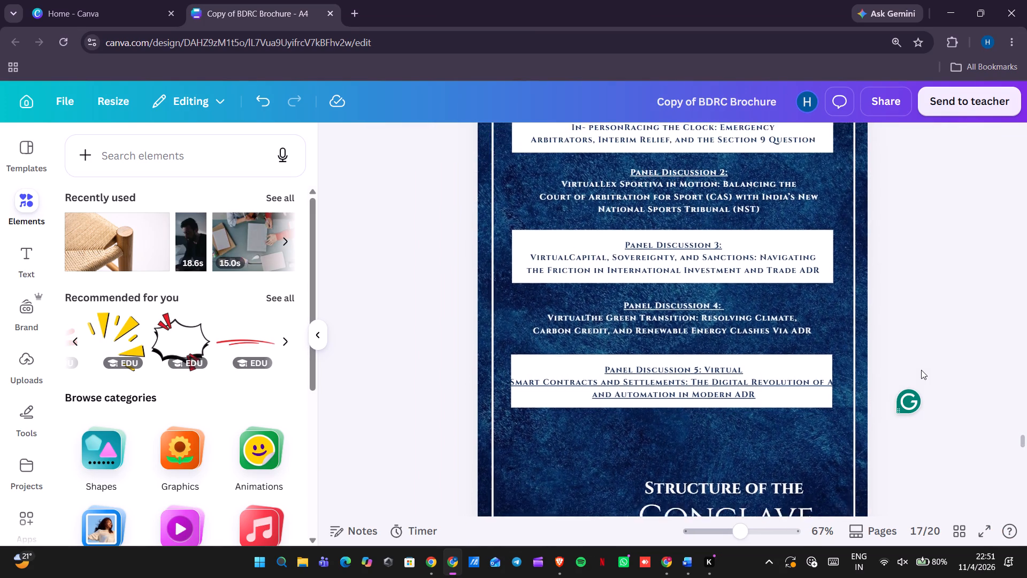
{"action": "scroll", "coordinate": [921, 370], "scroll_direction": "up", "scroll_amount": 1}
{"action": "scroll", "coordinate": [921, 370], "scroll_direction": "down", "scroll_amount": 2}
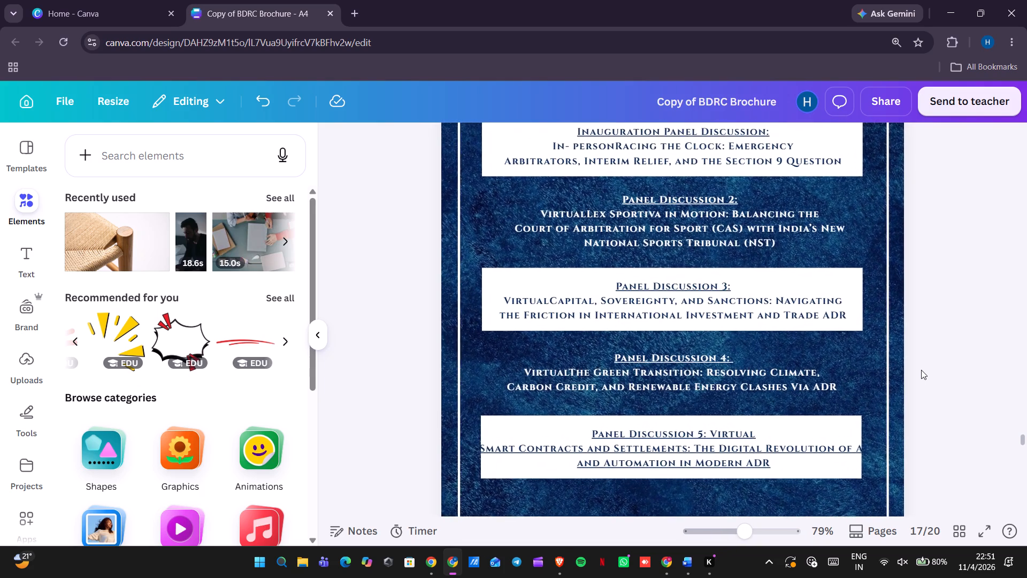
{"action": "scroll", "coordinate": [921, 370], "scroll_direction": "down", "scroll_amount": 1}
{"action": "double_click", "coordinate": [790, 422]}
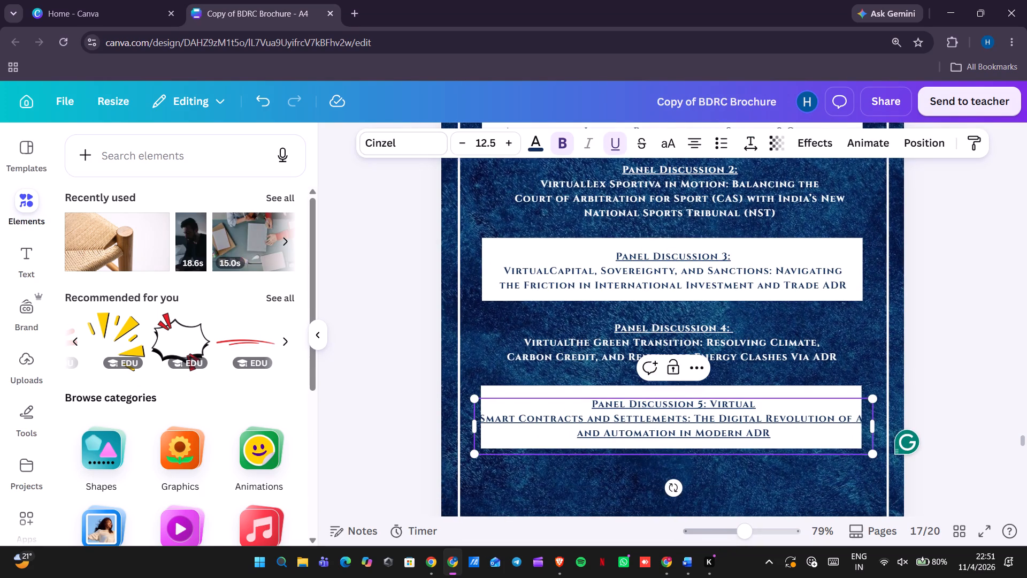
{"action": "left_click_drag", "start_coordinate": [711, 404], "coordinate": [771, 433]}
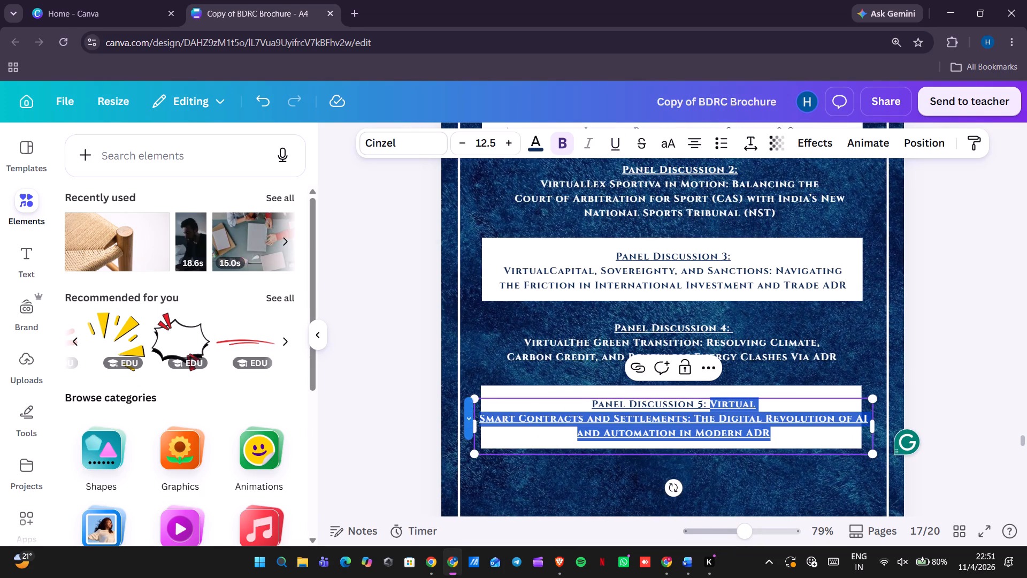
{"action": "key", "text": "ctrl+u"}
{"action": "key", "text": "ctrl+u"}
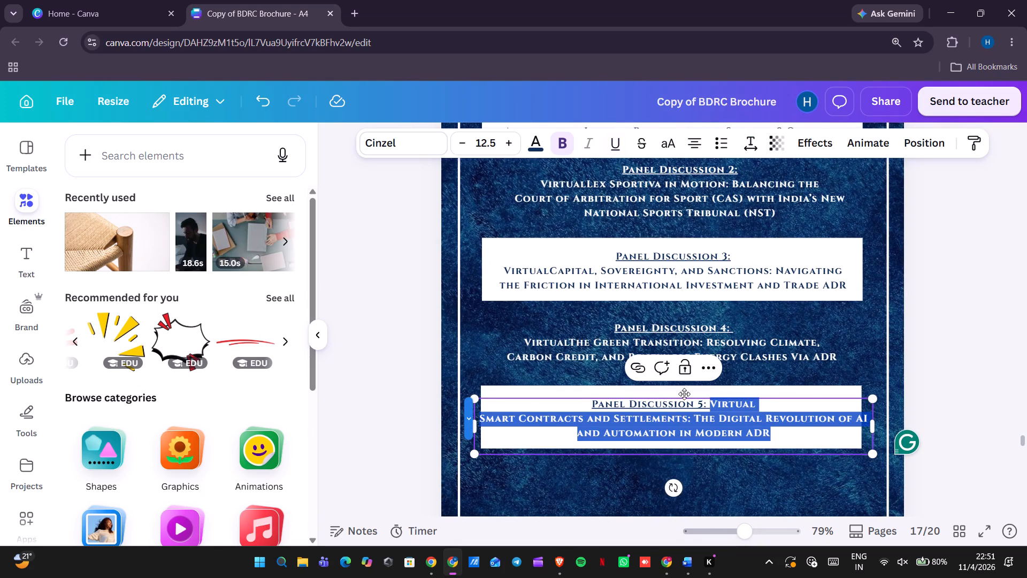
Break the line before "Virtual" so "Panel Discussion 5:" stands alone, and remove the underline from the heading's trailing space.
{"action": "left_click", "coordinate": [710, 404]}
{"action": "key", "text": "Right"}
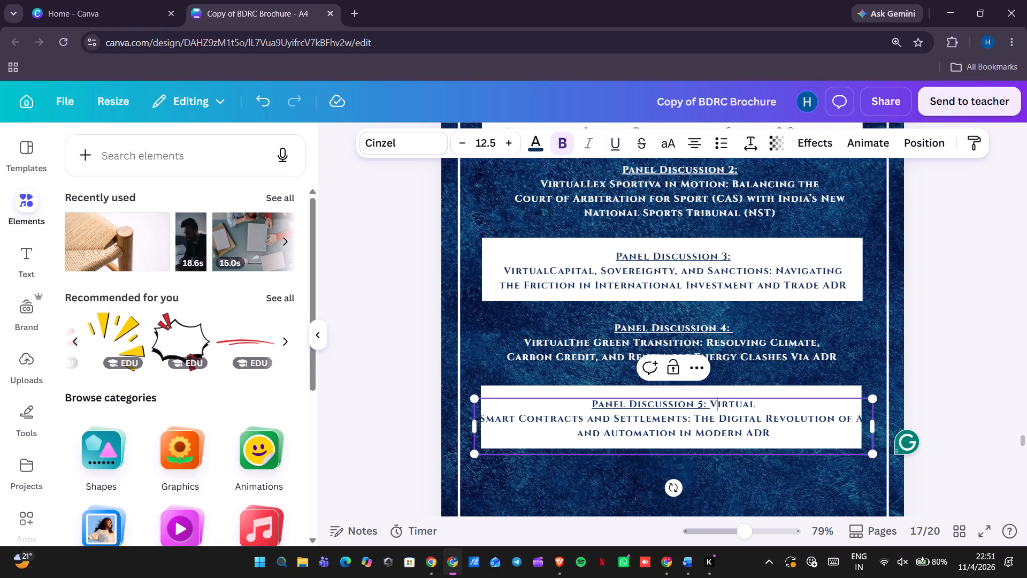
{"action": "key", "text": "Left"}
{"action": "key", "text": "Return"}
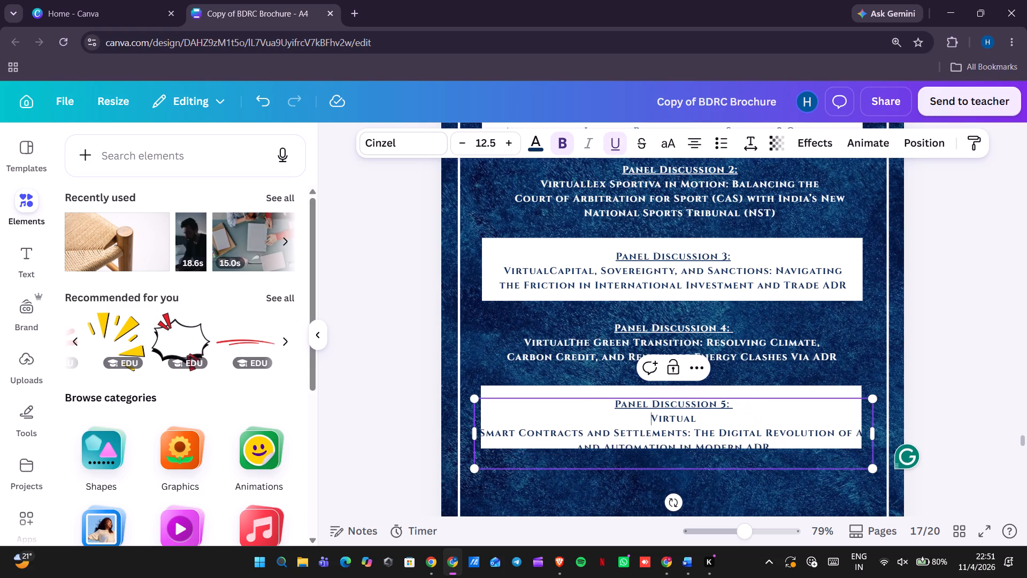
{"action": "left_click_drag", "start_coordinate": [735, 406], "coordinate": [731, 407]}
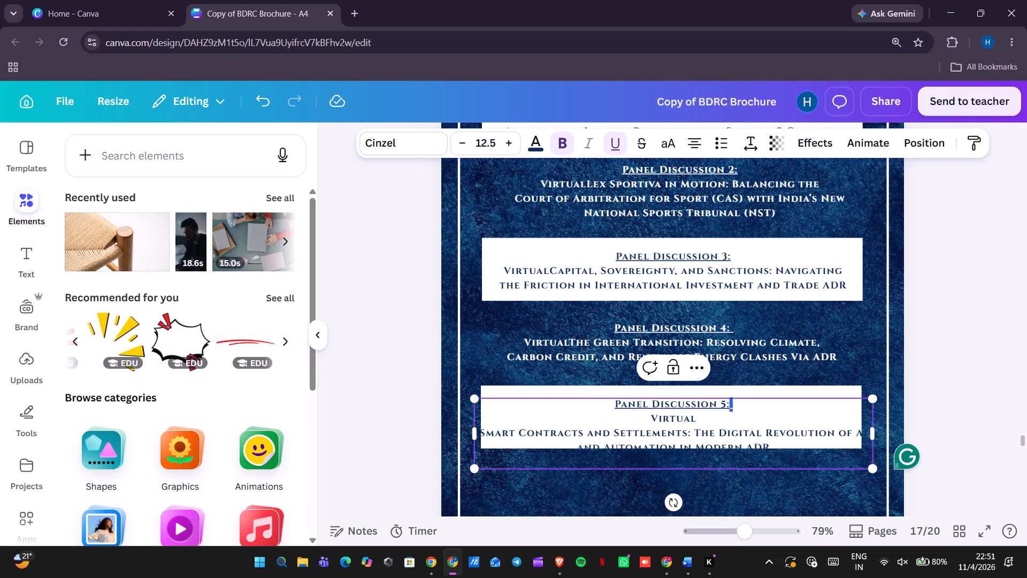
{"action": "left_click_drag", "start_coordinate": [731, 407], "coordinate": [729, 408]}
{"action": "key", "text": "ctrl+u"}
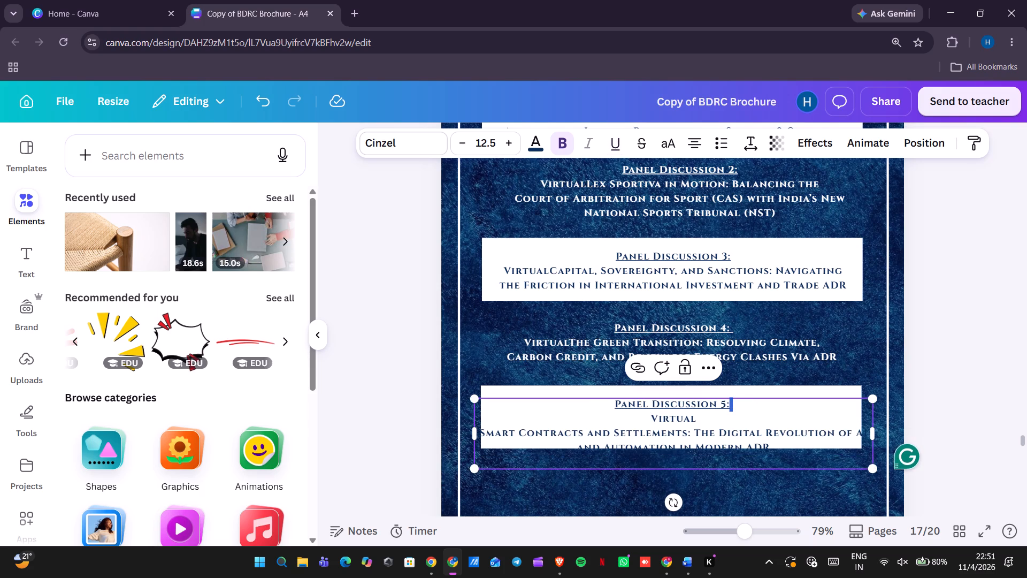
{"action": "left_click", "coordinate": [772, 408]}
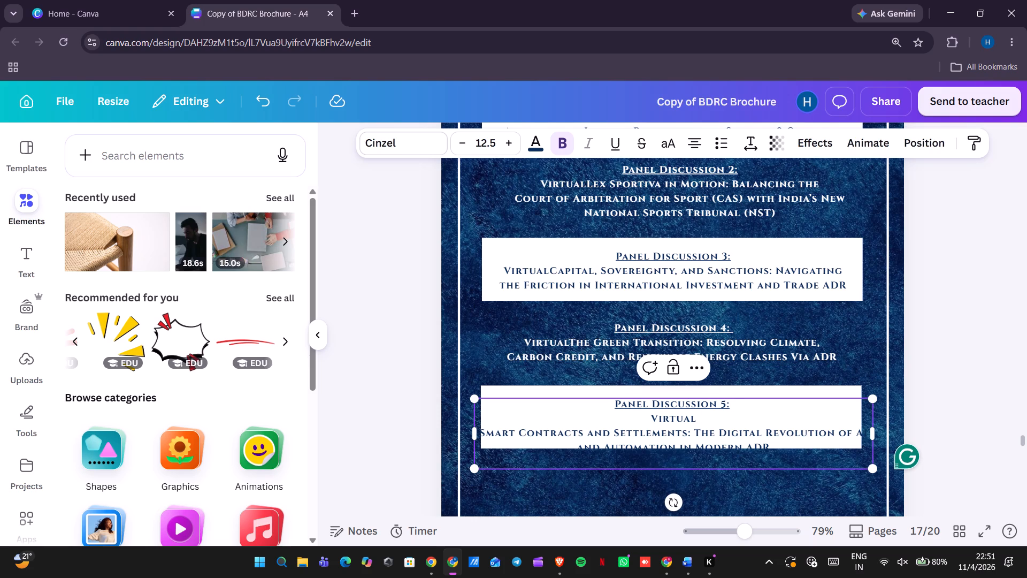
Join "Virtual" with the "Smart Contracts and Settlements" line in the Panel Discussion 5 text.
{"action": "left_click", "coordinate": [485, 433]}
{"action": "key", "text": "Left"}
{"action": "key", "text": "BackSpace"}
{"action": "left_click", "coordinate": [961, 389]}
Duplicate the Panel Discussion 4 text and place the copy below the Panel Discussion 5 bar, above the page title.
{"action": "scroll", "coordinate": [961, 389], "scroll_direction": "down", "scroll_amount": 3}
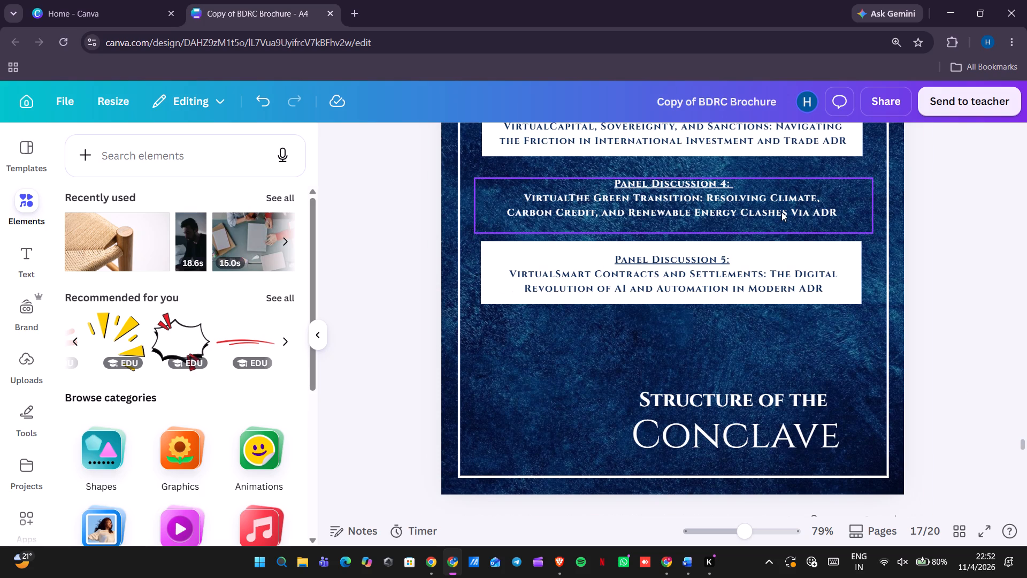
{"action": "left_click", "coordinate": [780, 210]}
{"action": "key", "text": "ctrl+d"}
{"action": "left_click_drag", "start_coordinate": [773, 215], "coordinate": [772, 280]}
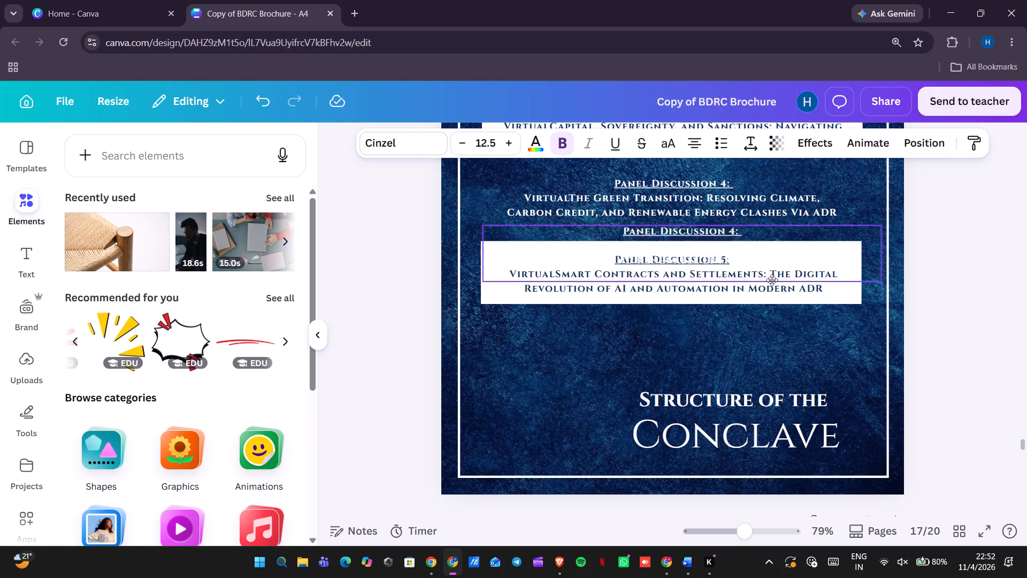
{"action": "left_click_drag", "start_coordinate": [772, 280], "coordinate": [767, 344]}
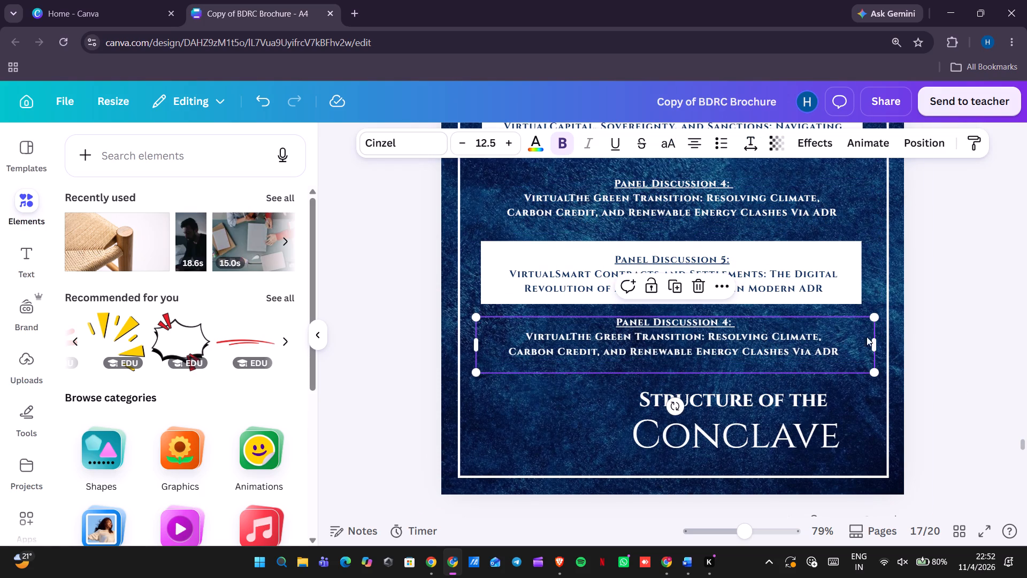
{"action": "left_click", "coordinate": [938, 330]}
{"action": "scroll", "coordinate": [938, 330], "scroll_direction": "down", "scroll_amount": 1}
{"action": "scroll", "coordinate": [882, 317], "scroll_direction": "up", "scroll_amount": 1}
{"action": "left_click_drag", "start_coordinate": [732, 331], "coordinate": [730, 339]}
Replace the duplicated Panel Discussion 4 text below the Panel Discussion 5 bar with the Valedictory Panel Discussion text copied from page 18.
{"action": "scroll", "coordinate": [730, 339], "scroll_direction": "down", "scroll_amount": 3}
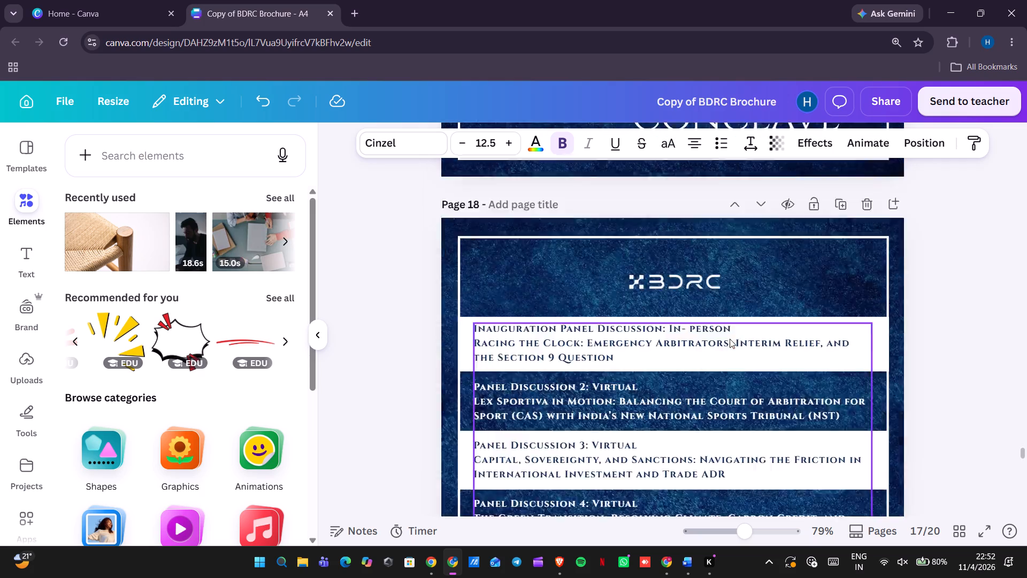
{"action": "scroll", "coordinate": [730, 339], "scroll_direction": "up", "scroll_amount": 1}
{"action": "scroll", "coordinate": [691, 382], "scroll_direction": "down", "scroll_amount": 2}
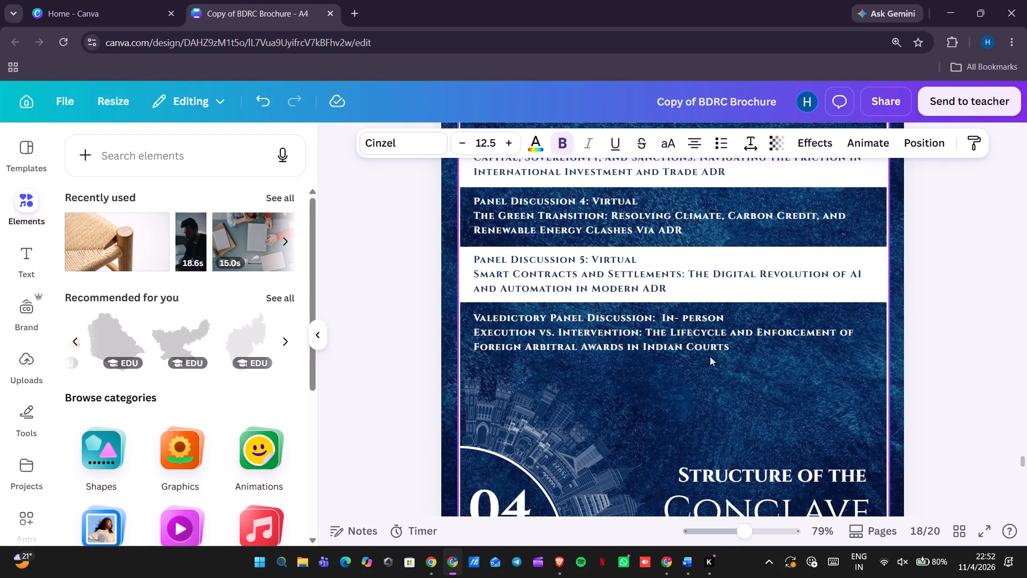
{"action": "double_click", "coordinate": [732, 347]}
{"action": "right_click", "coordinate": [732, 347]}
{"action": "scroll", "coordinate": [732, 347], "scroll_direction": "down", "scroll_amount": 2}
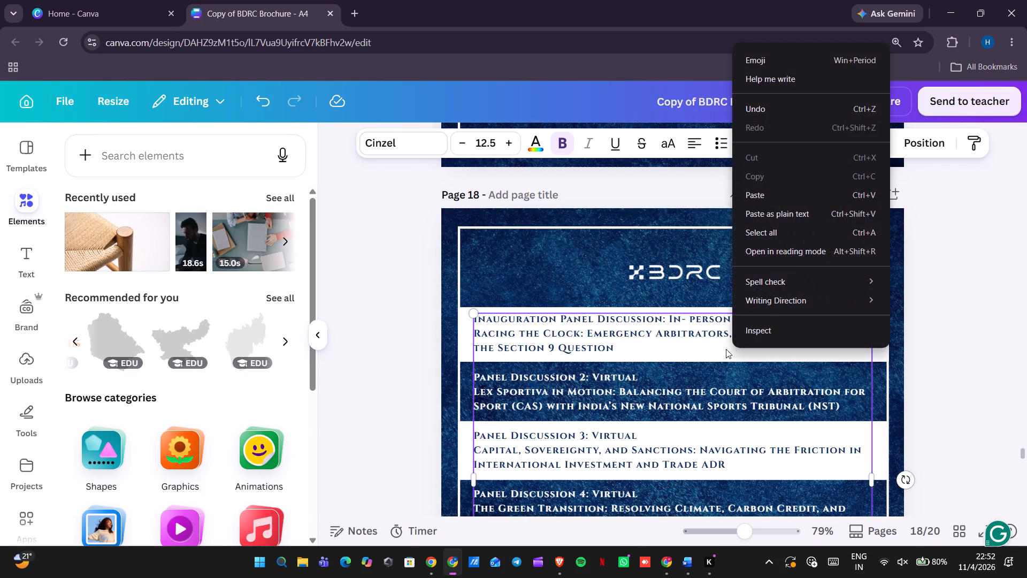
{"action": "scroll", "coordinate": [676, 376], "scroll_direction": "down", "scroll_amount": 2}
{"action": "scroll", "coordinate": [737, 401], "scroll_direction": "down", "scroll_amount": 1}
{"action": "left_click", "coordinate": [731, 366]}
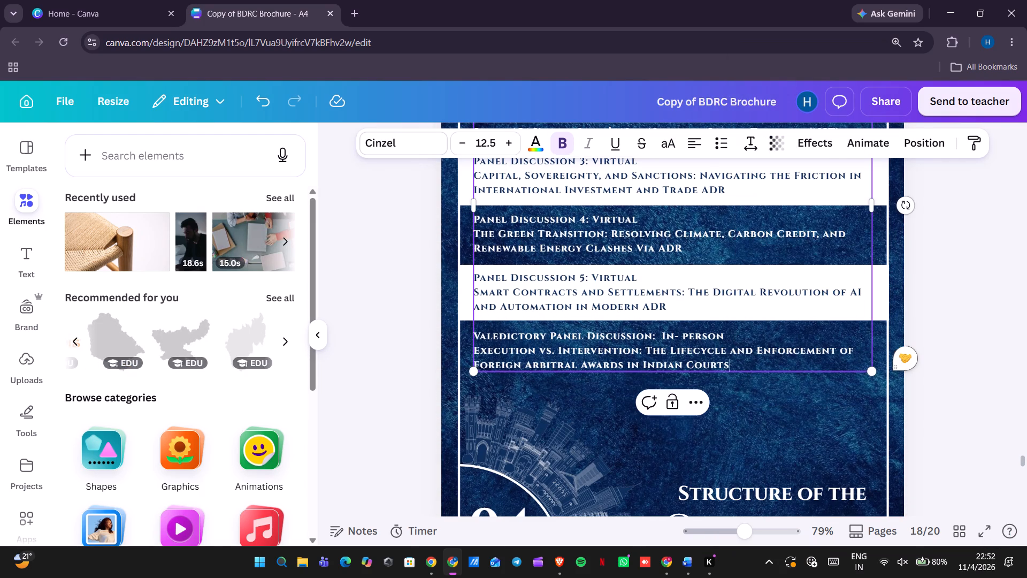
{"action": "left_click_drag", "start_coordinate": [731, 366], "coordinate": [473, 339]}
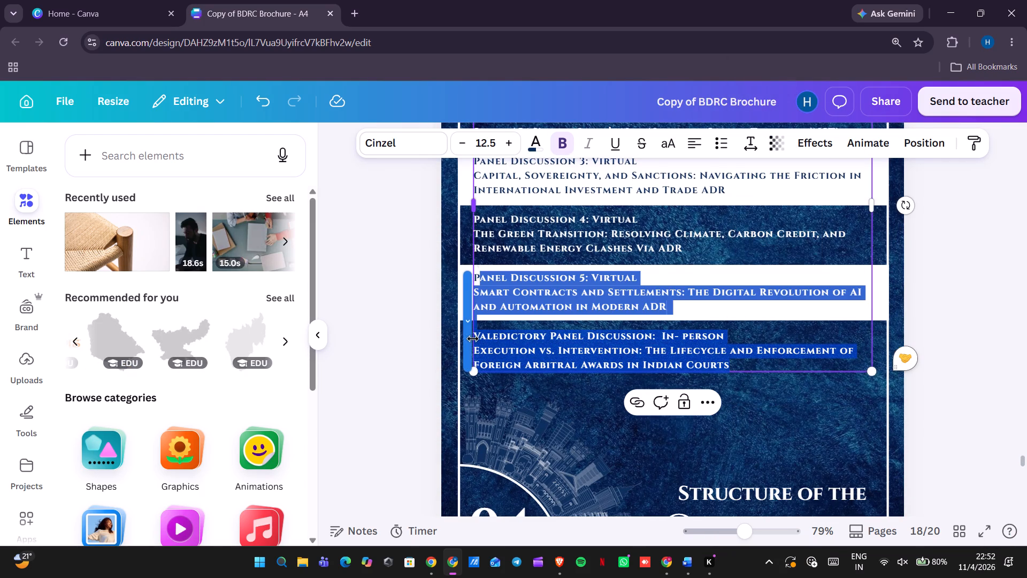
{"action": "left_click", "coordinate": [740, 366]}
{"action": "left_click_drag", "start_coordinate": [740, 367], "coordinate": [533, 339]}
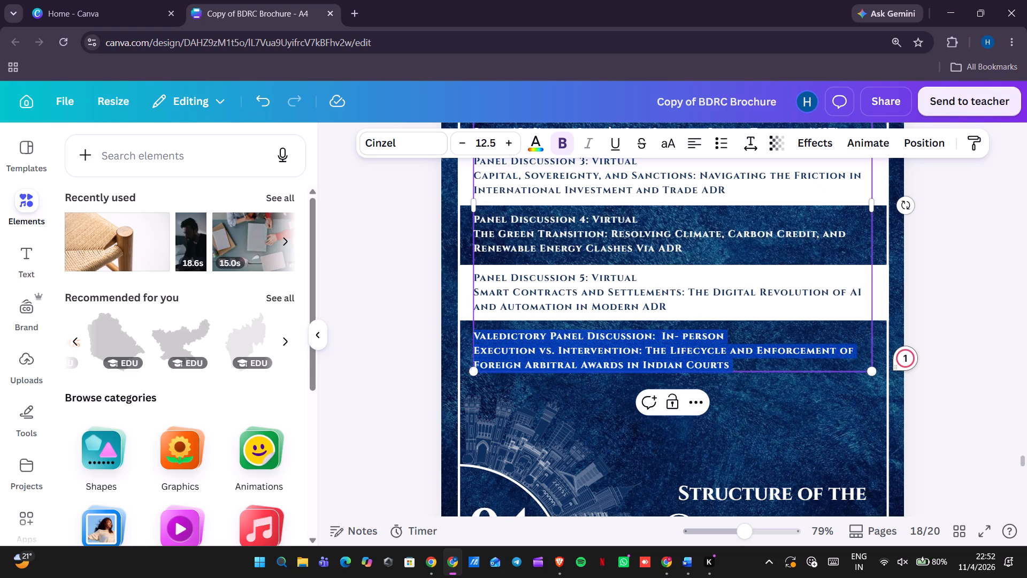
{"action": "left_click_drag", "start_coordinate": [533, 339], "coordinate": [499, 334]}
{"action": "key", "text": "ctrl+c"}
{"action": "scroll", "coordinate": [499, 334], "scroll_direction": "up", "scroll_amount": 4}
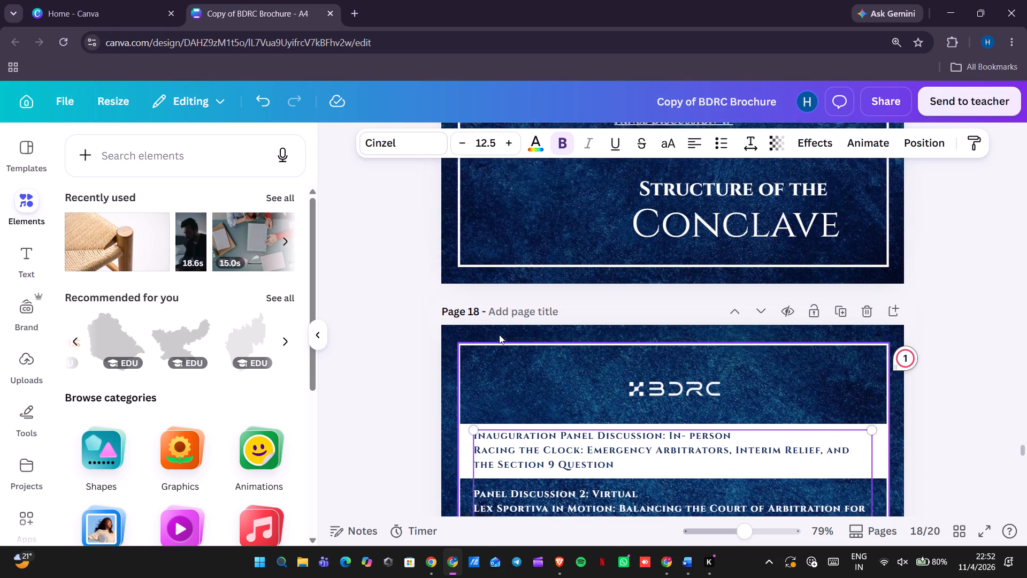
{"action": "scroll", "coordinate": [499, 334], "scroll_direction": "up", "scroll_amount": 1}
{"action": "scroll", "coordinate": [660, 267], "scroll_direction": "up", "scroll_amount": 1}
{"action": "double_click", "coordinate": [712, 217]}
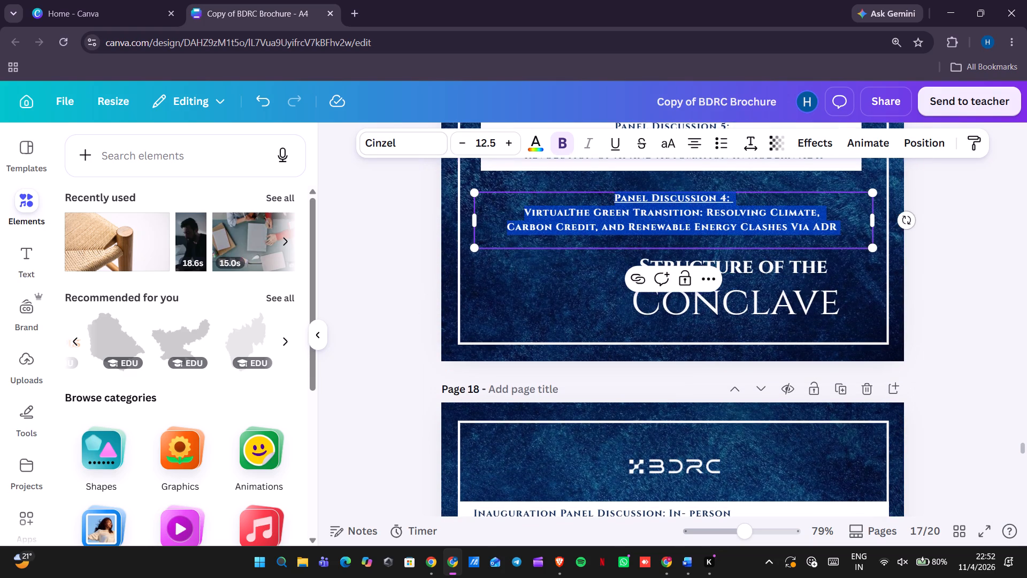
{"action": "key", "text": "ctrl+v"}
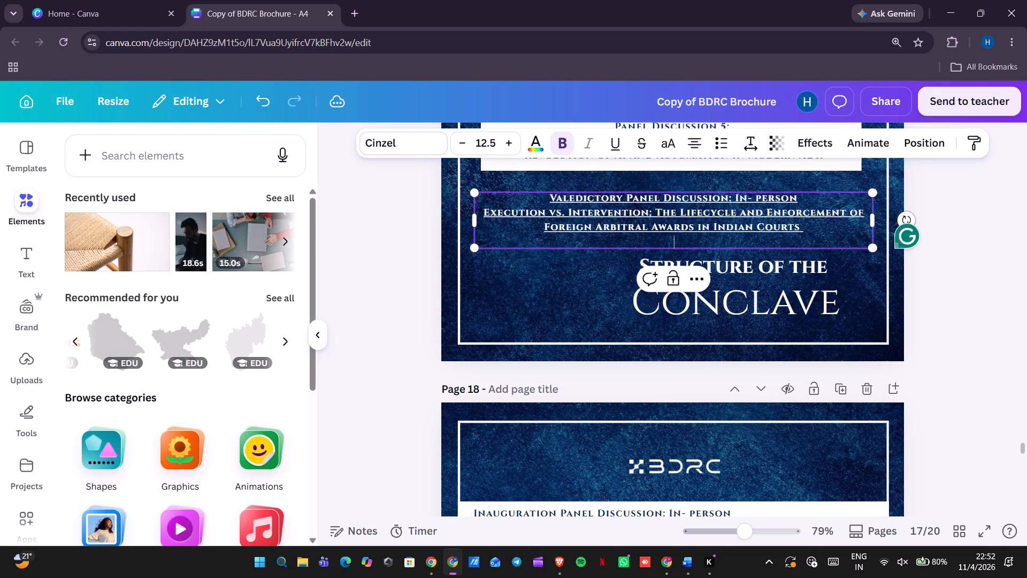
Break the line after "Valedictory Panel Discussion:" and join "In- person" with the "Execution vs. Intervention" line.
{"action": "left_click", "coordinate": [735, 198]}
{"action": "key", "text": "Return"}
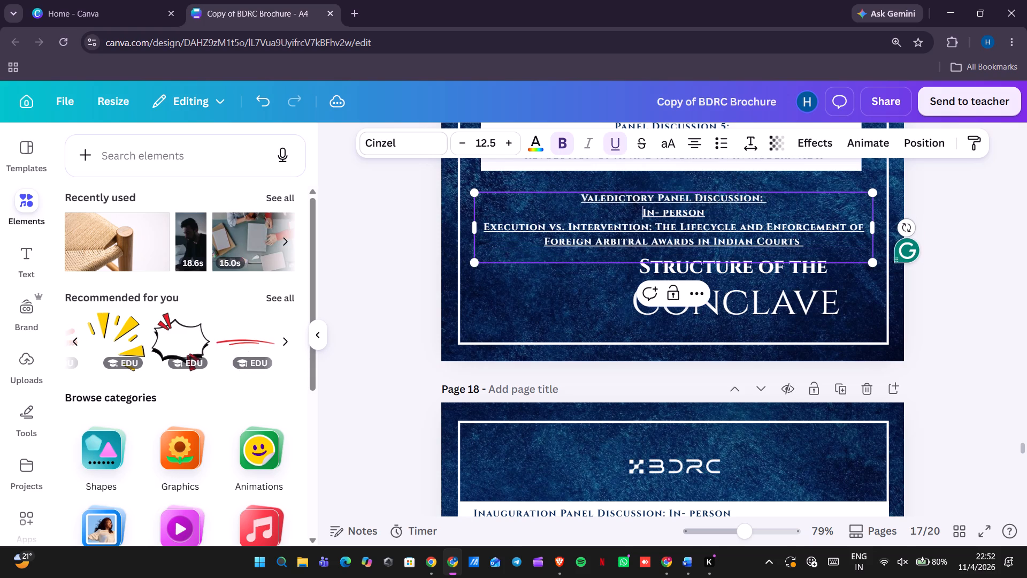
{"action": "left_click", "coordinate": [726, 212]}
{"action": "key", "text": "Right"}
{"action": "key", "text": "BackSpace"}
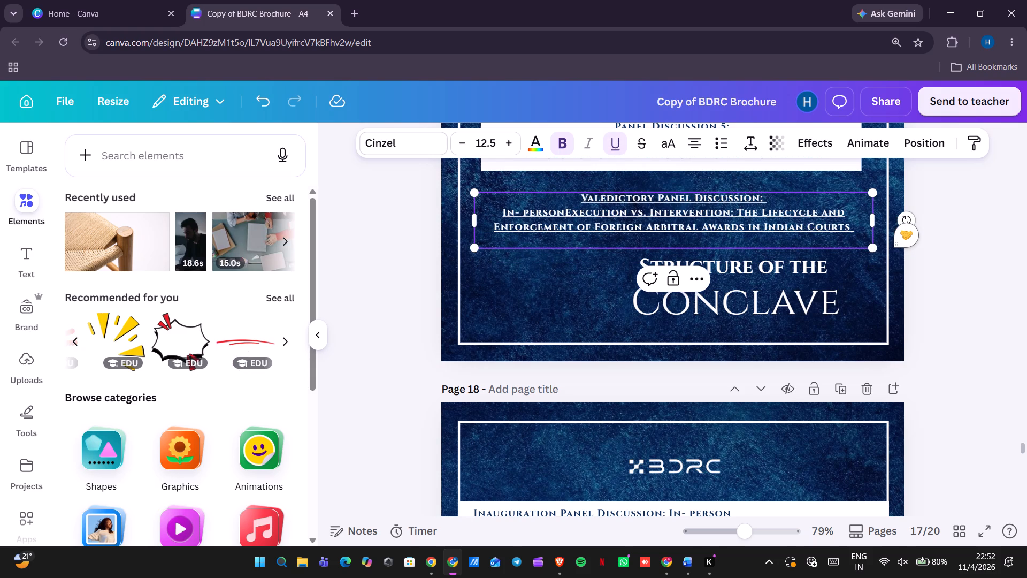
Remove the underline from the Valedictory heading's trailing space and from all the text starting at "In- person".
{"action": "left_click", "coordinate": [767, 200]}
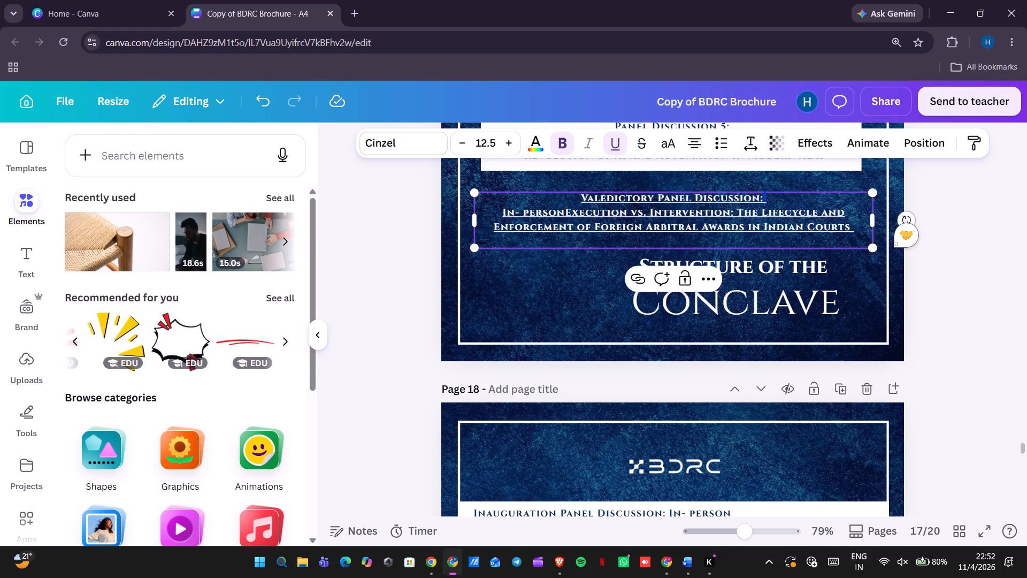
{"action": "key", "text": "ctrl+u"}
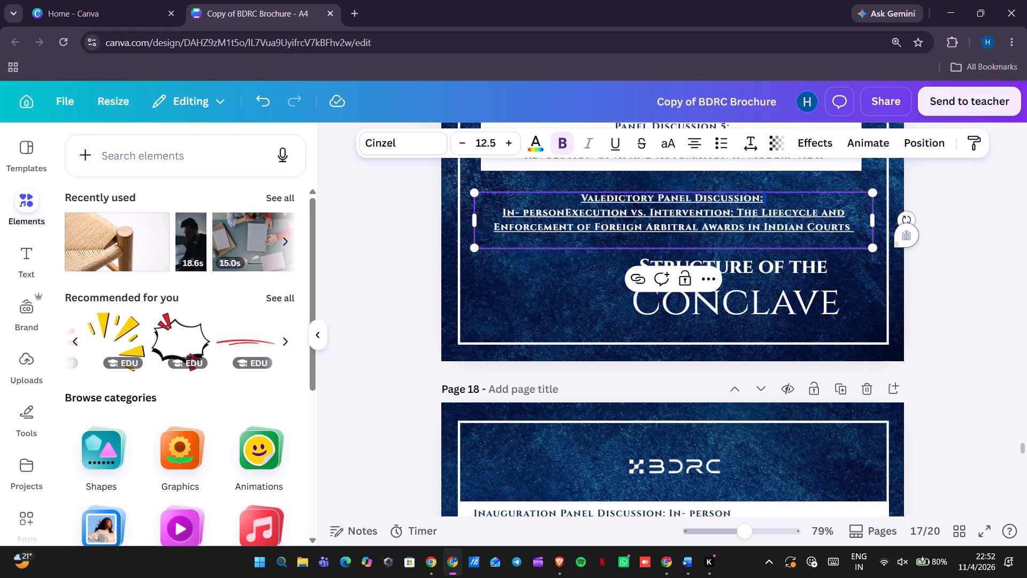
{"action": "left_click_drag", "start_coordinate": [855, 227], "coordinate": [500, 217]}
{"action": "key", "text": "ctrl+u"}
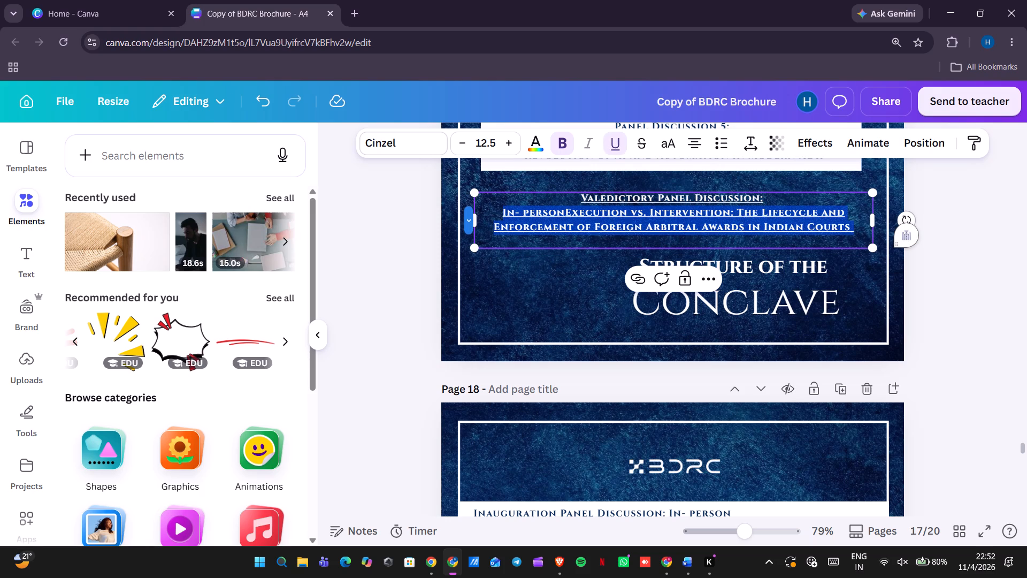
{"action": "left_click", "coordinate": [967, 269]}
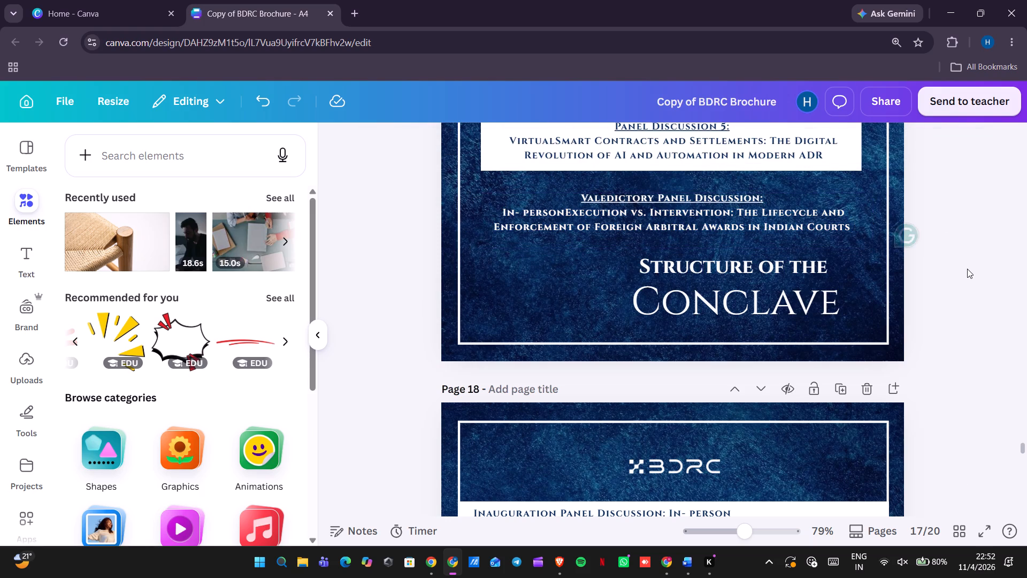
Look over the panel discussion layout on page 17, from the BDRC logo down to the page title.
{"action": "scroll", "coordinate": [967, 269], "scroll_direction": "up", "scroll_amount": 1}
{"action": "scroll", "coordinate": [967, 269], "scroll_direction": "down", "scroll_amount": 1}
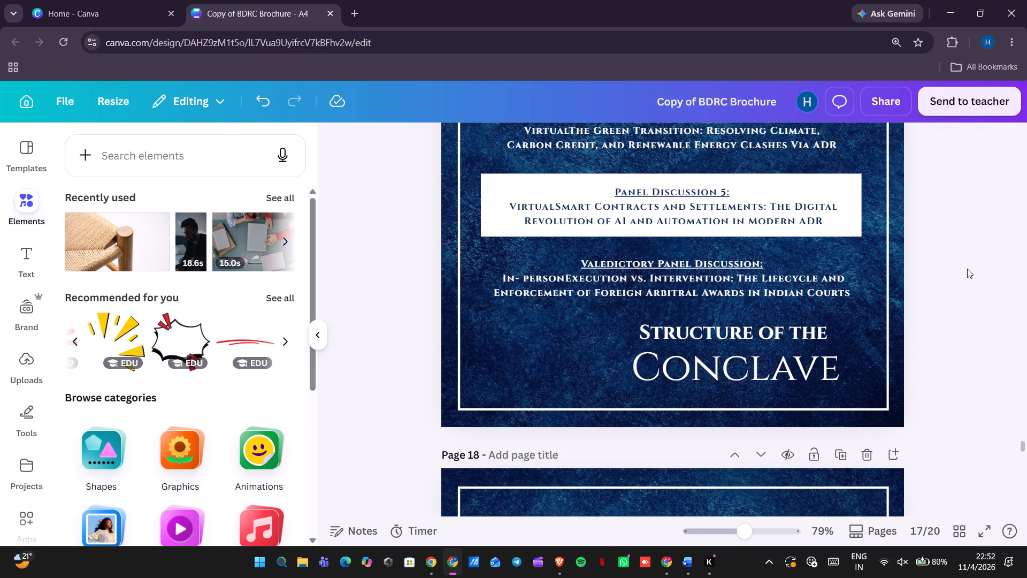
{"action": "scroll", "coordinate": [967, 269], "scroll_direction": "down", "scroll_amount": 1}
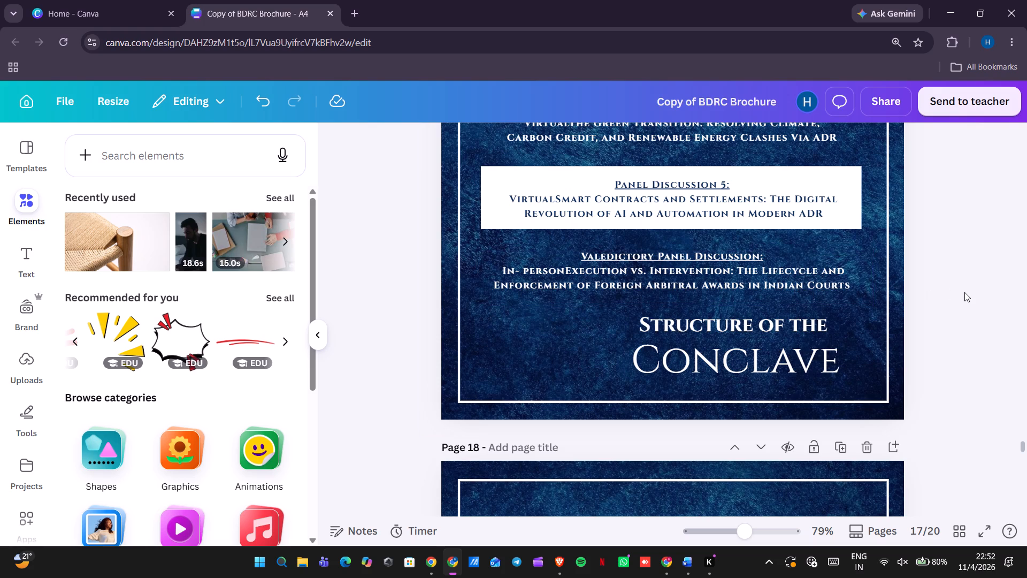
{"action": "left_click", "coordinate": [964, 292]}
{"action": "scroll", "coordinate": [964, 292], "scroll_direction": "up", "scroll_amount": 3}
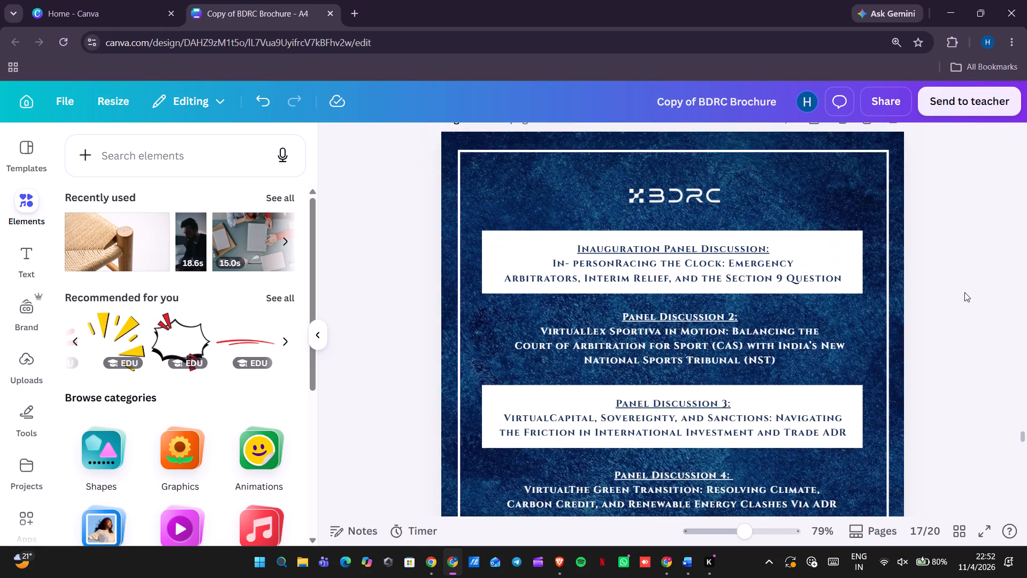
{"action": "scroll", "coordinate": [964, 292], "scroll_direction": "down", "scroll_amount": 2}
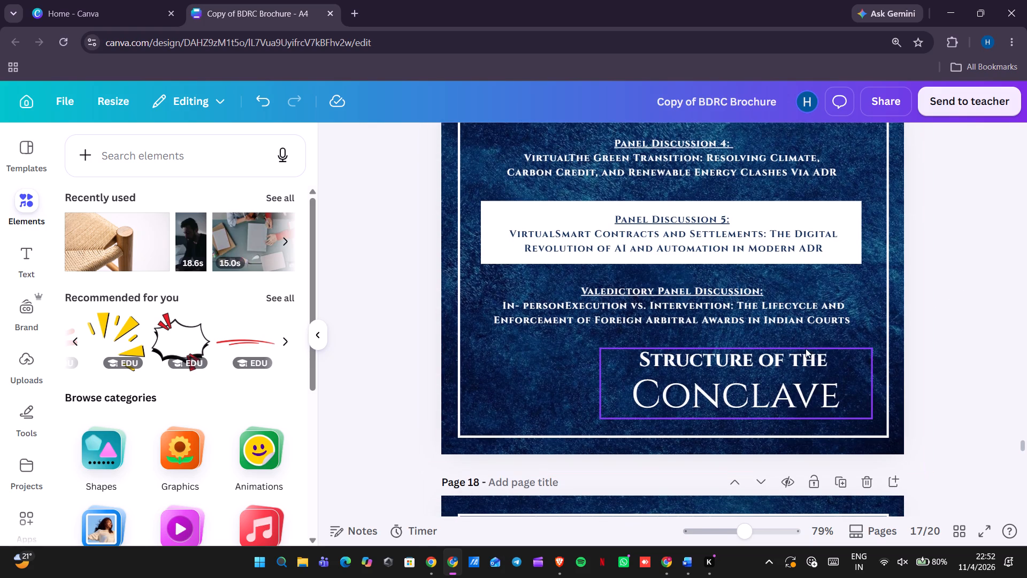
Cut "Structure of the" from the page title and remove its emptied line so the text box holds only "Conclave".
{"action": "left_click", "coordinate": [795, 355]}
{"action": "left_click", "coordinate": [834, 351]}
{"action": "left_click", "coordinate": [829, 361]}
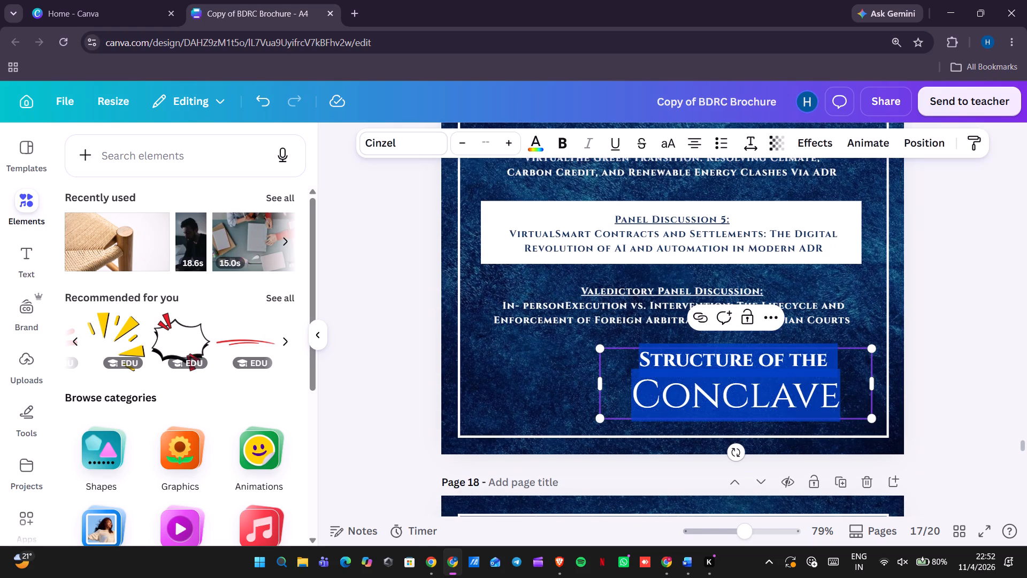
{"action": "left_click_drag", "start_coordinate": [829, 361], "coordinate": [641, 362]}
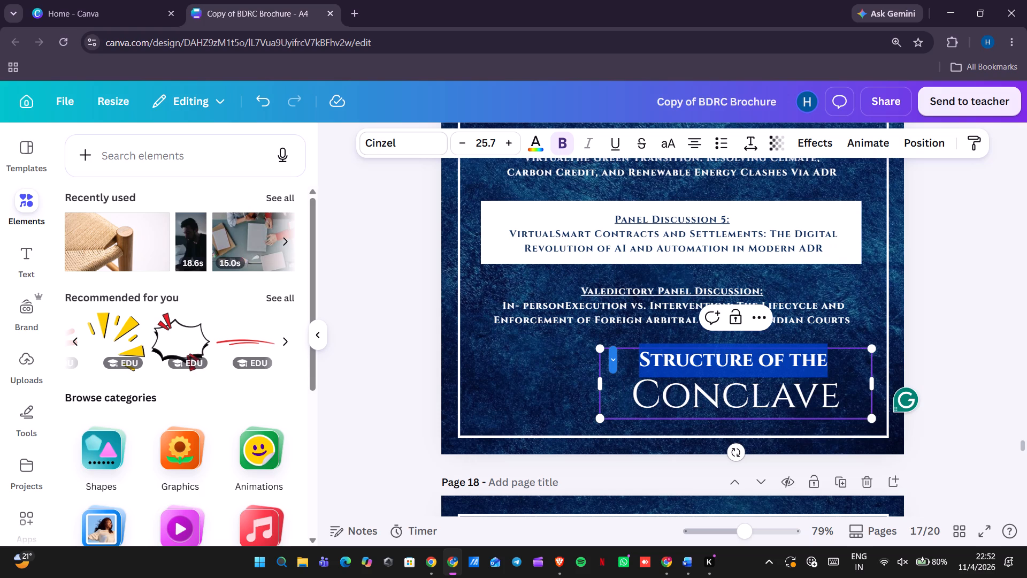
{"action": "left_click_drag", "start_coordinate": [641, 362], "coordinate": [640, 362]}
{"action": "key", "text": "ctrl+x"}
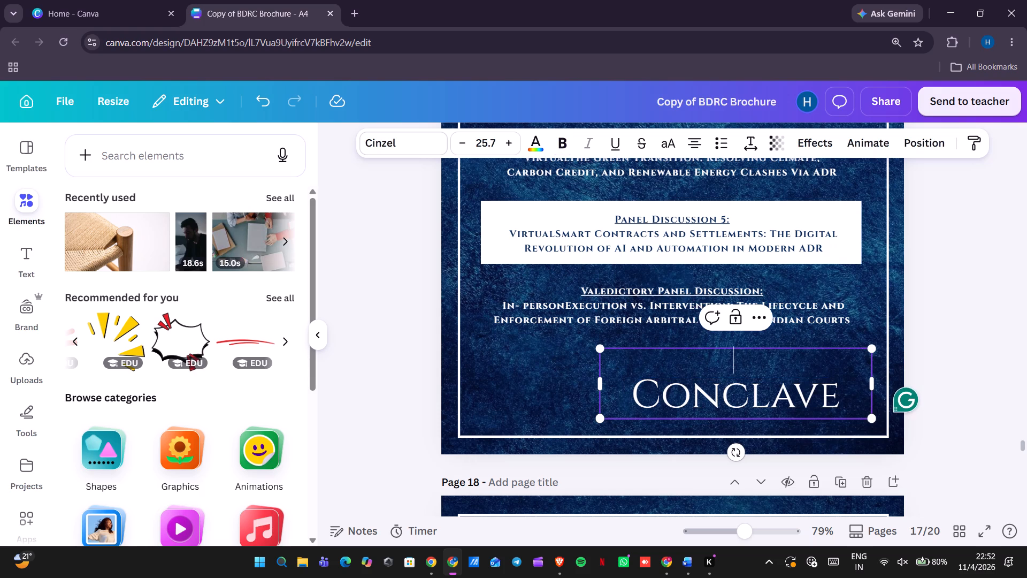
{"action": "key", "text": "BackSpace"}
{"action": "key", "text": "Right"}
{"action": "key", "text": "Right"}
{"action": "key", "text": "BackSpace"}
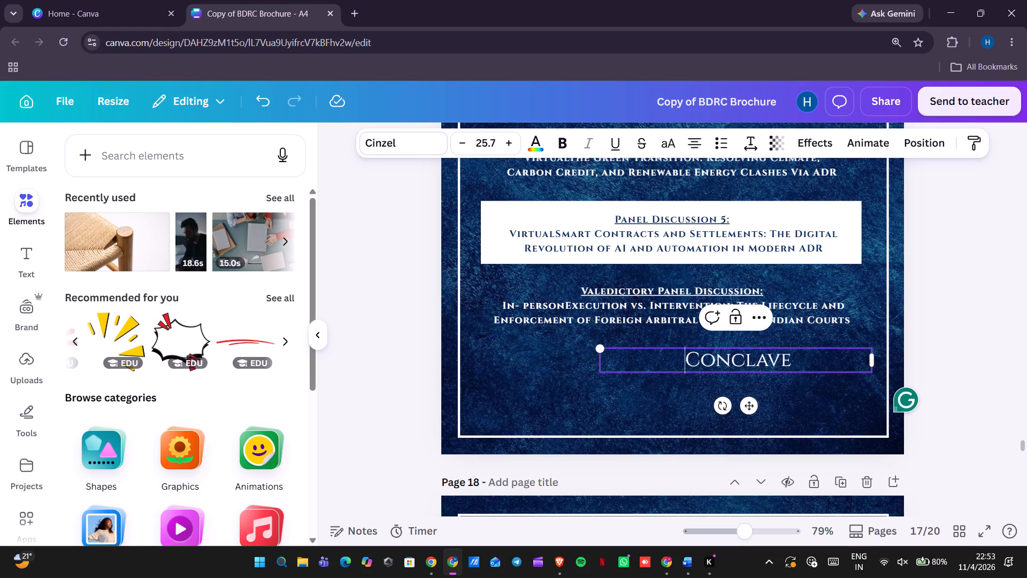
{"action": "key", "text": "ctrl+z"}
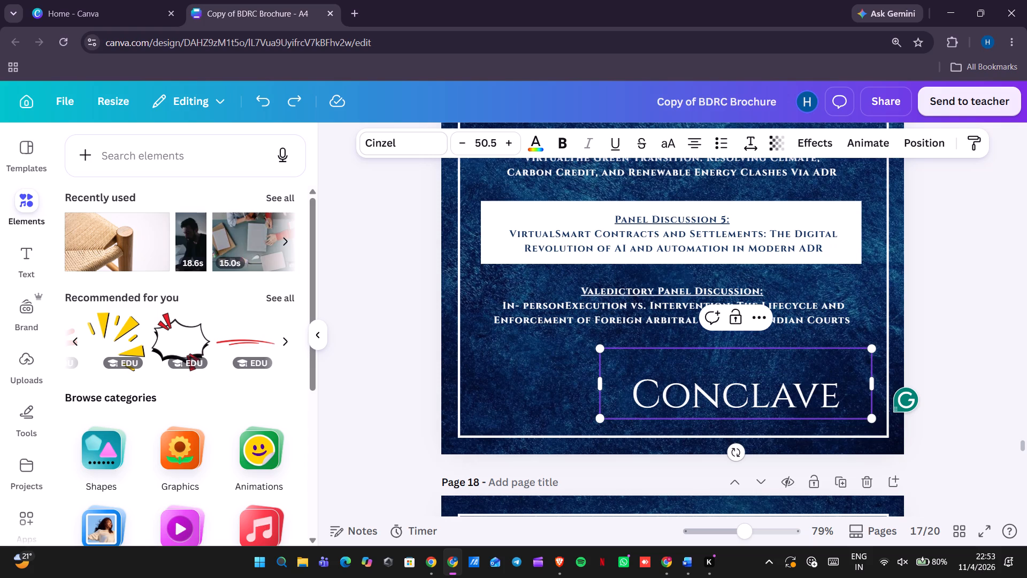
{"action": "key", "text": "BackSpace"}
{"action": "left_click", "coordinate": [937, 325]}
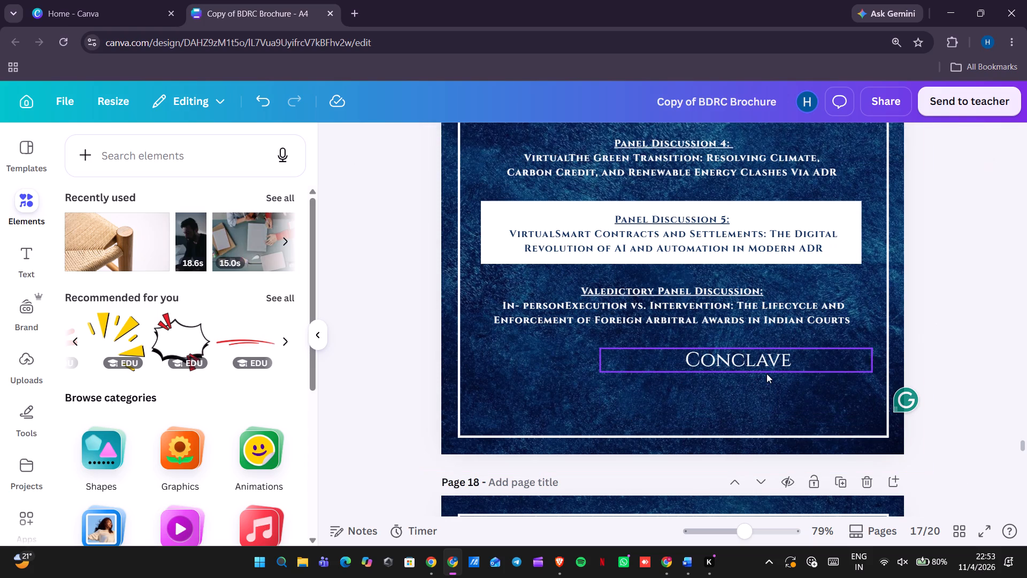
Duplicate the "Conclave" text, replace the copy's wording with the cut "Structure of the", and place it lower and to the left near the page border.
{"action": "left_click", "coordinate": [767, 374]}
{"action": "key", "text": "ctrl+d"}
{"action": "left_click", "coordinate": [767, 374]}
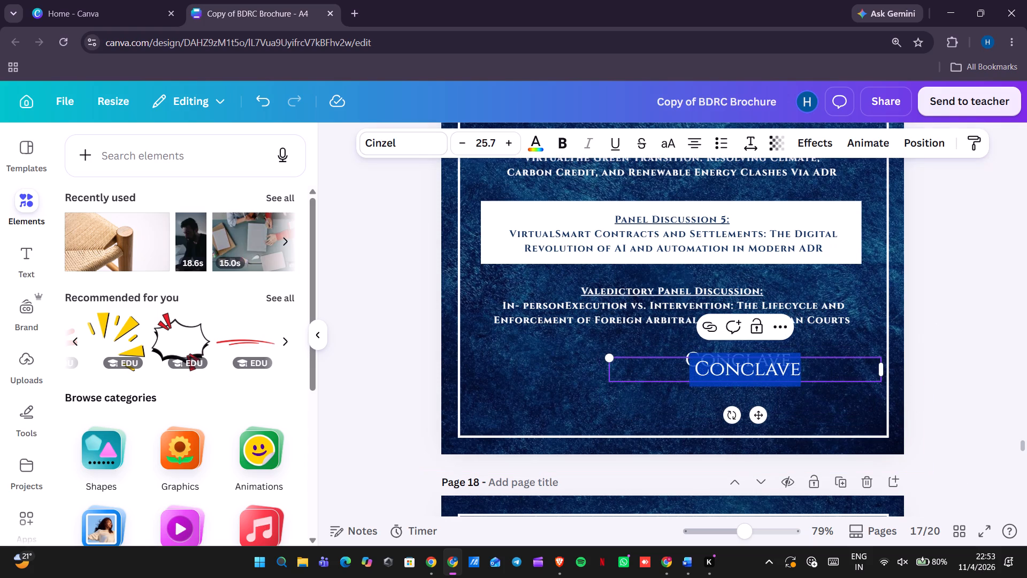
{"action": "key", "text": "ctrl+v"}
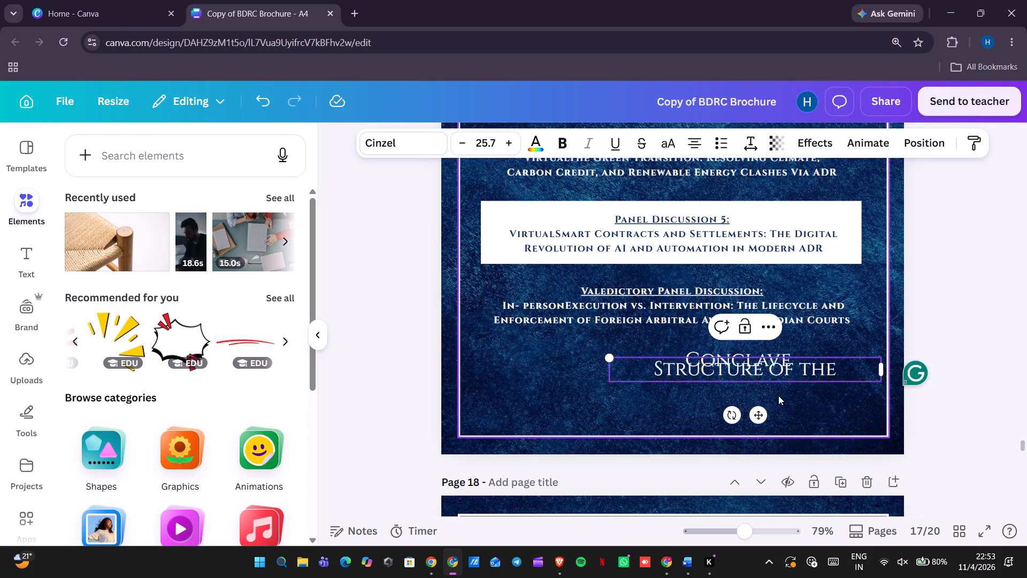
{"action": "left_click_drag", "start_coordinate": [763, 417], "coordinate": [596, 451]}
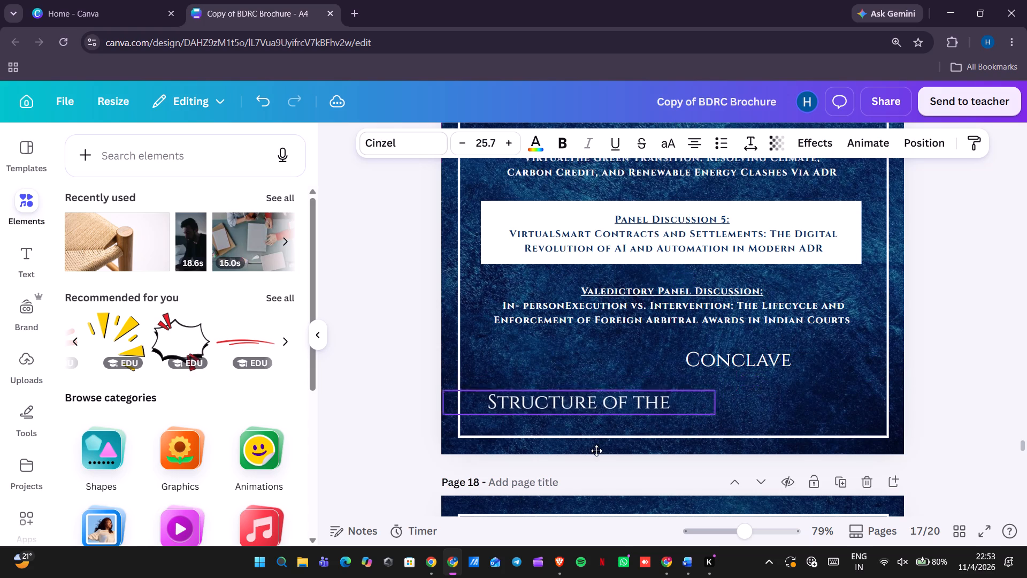
{"action": "left_click_drag", "start_coordinate": [596, 451], "coordinate": [595, 451]}
Make the "Conclave" text bold and enlarge it to a font size of about 39.3.
{"action": "left_click", "coordinate": [747, 353]}
{"action": "left_click", "coordinate": [780, 362]}
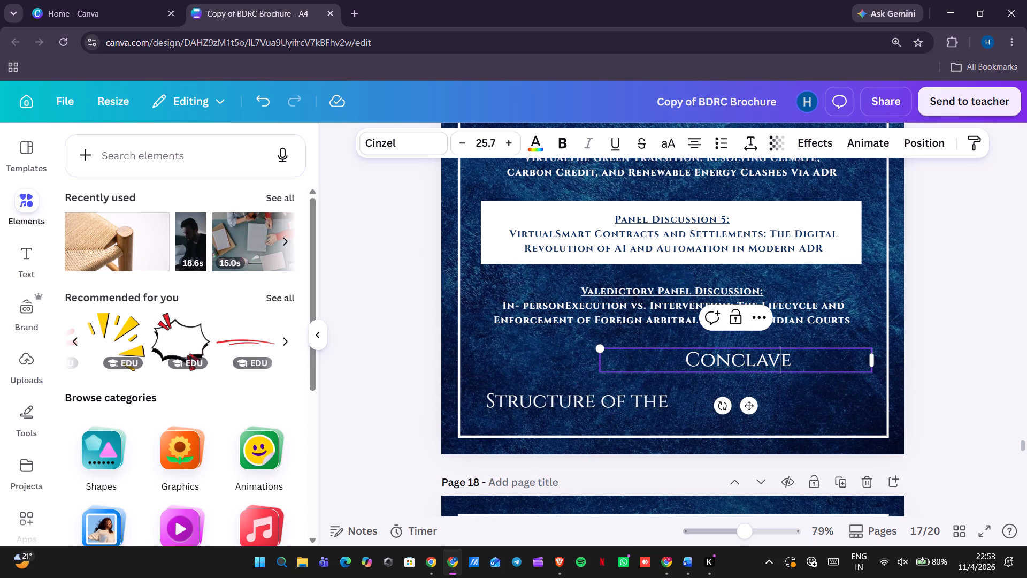
{"action": "key", "text": "ctrl+a"}
{"action": "key", "text": "ctrl+b"}
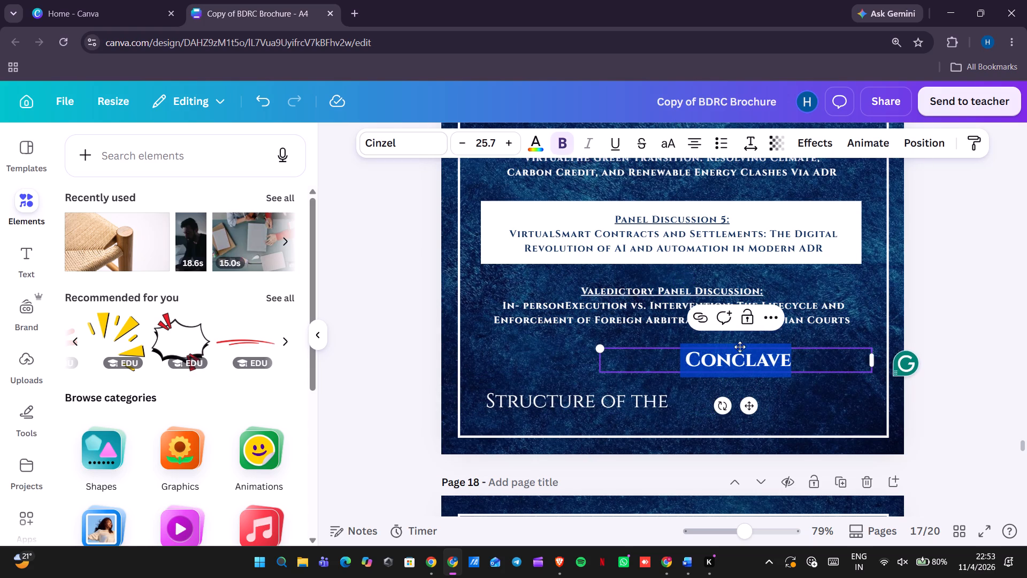
{"action": "left_click_drag", "start_coordinate": [603, 353], "coordinate": [501, 351]}
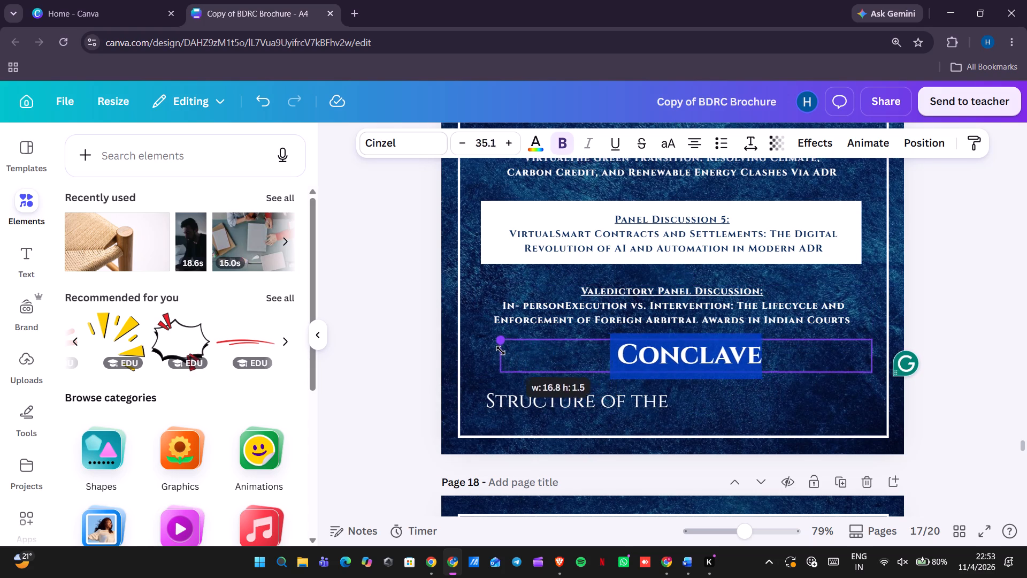
{"action": "left_click_drag", "start_coordinate": [501, 351], "coordinate": [458, 344]}
{"action": "left_click", "coordinate": [972, 271]}
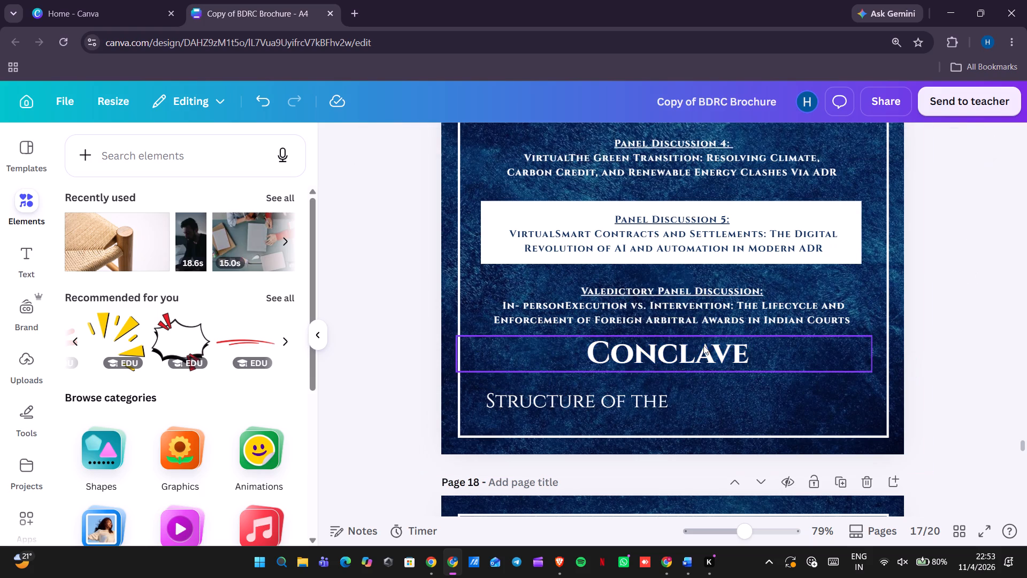
Place "Conclave" on the same line just after "Structure of the", enlarge it to font size 45.3 and fine-tune its alignment.
{"action": "left_click_drag", "start_coordinate": [700, 349], "coordinate": [792, 395]}
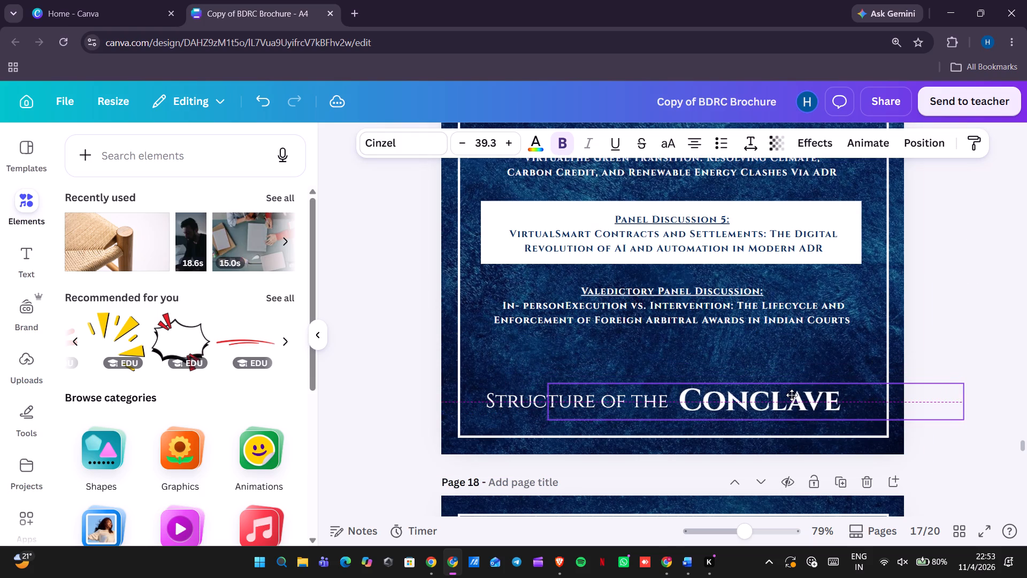
{"action": "left_click_drag", "start_coordinate": [792, 395], "coordinate": [793, 393]}
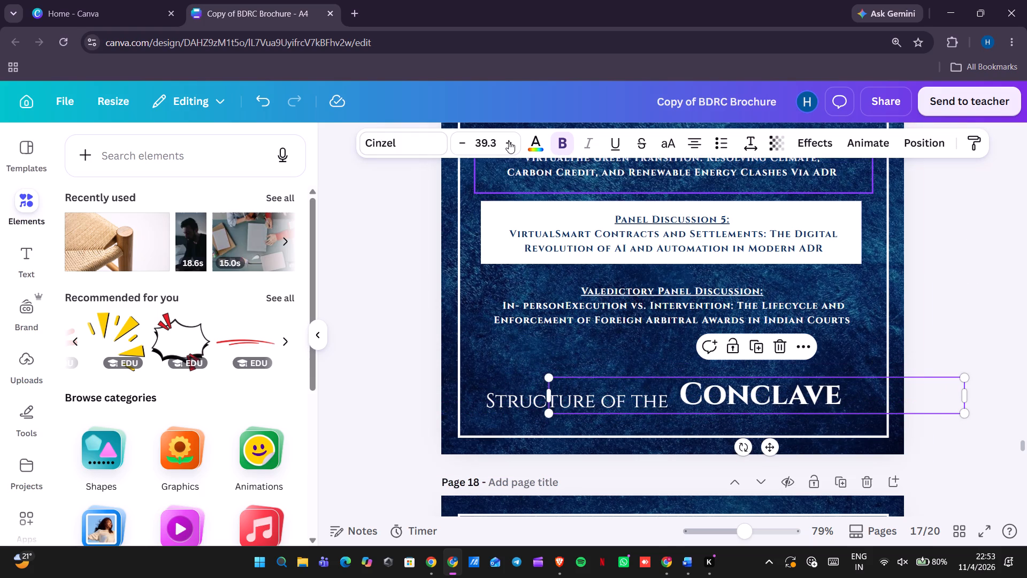
{"action": "triple_click", "coordinate": [509, 141]}
{"action": "triple_click", "coordinate": [509, 141]}
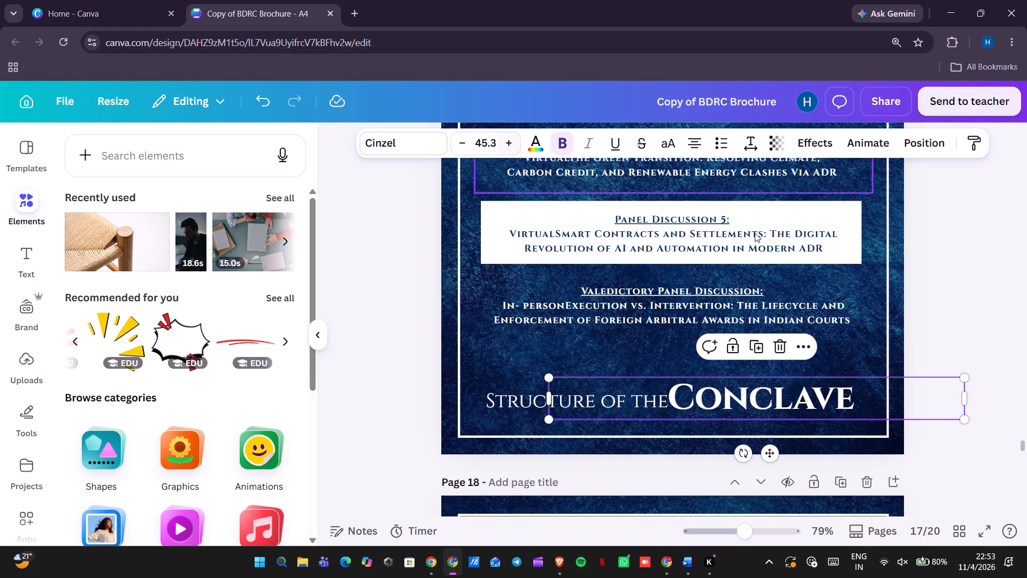
{"action": "left_click", "coordinate": [914, 294]}
{"action": "left_click_drag", "start_coordinate": [829, 398], "coordinate": [835, 397]}
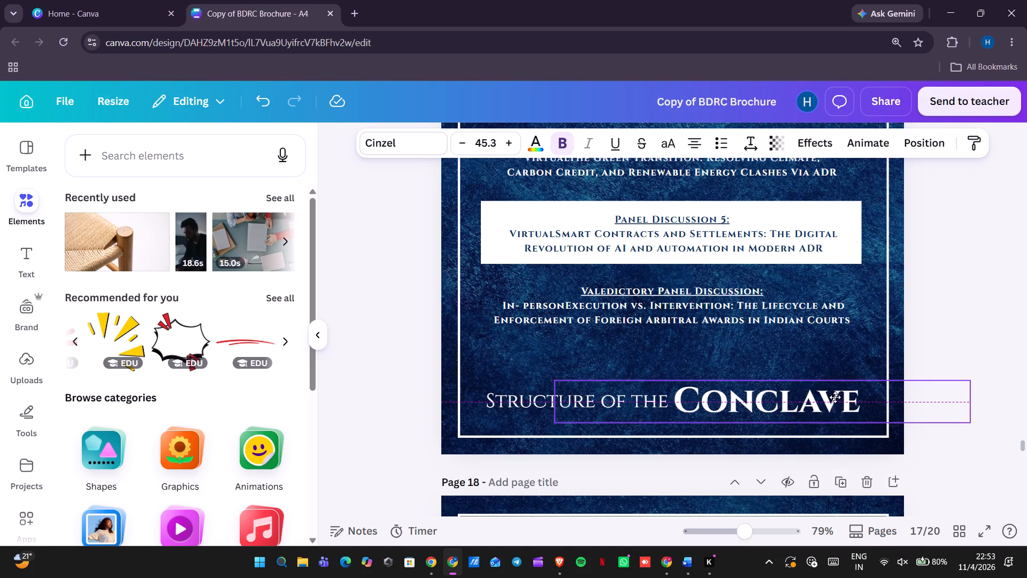
{"action": "left_click_drag", "start_coordinate": [835, 397], "coordinate": [836, 398]}
{"action": "key", "text": "Up"}
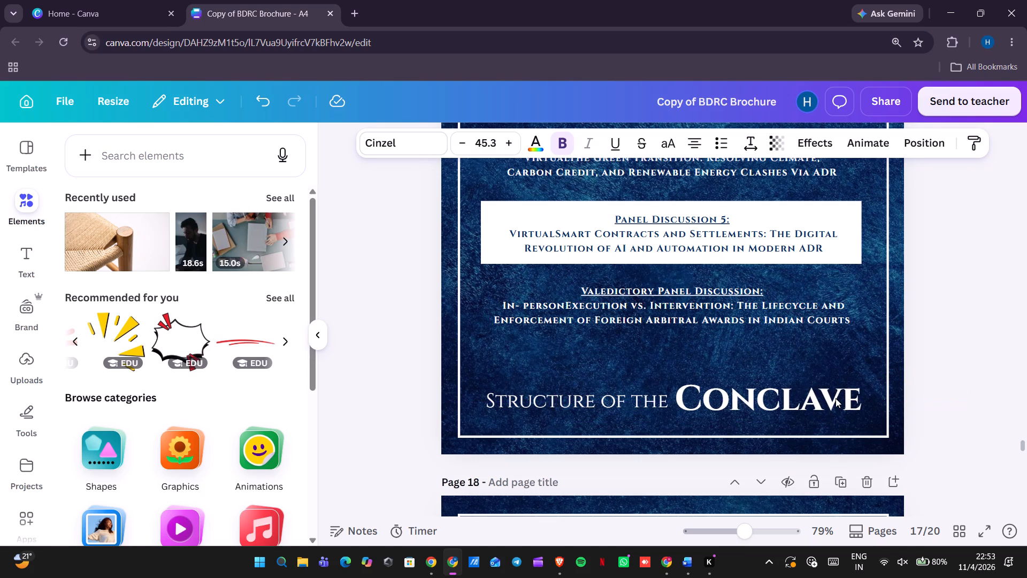
{"action": "key", "text": "Up"}
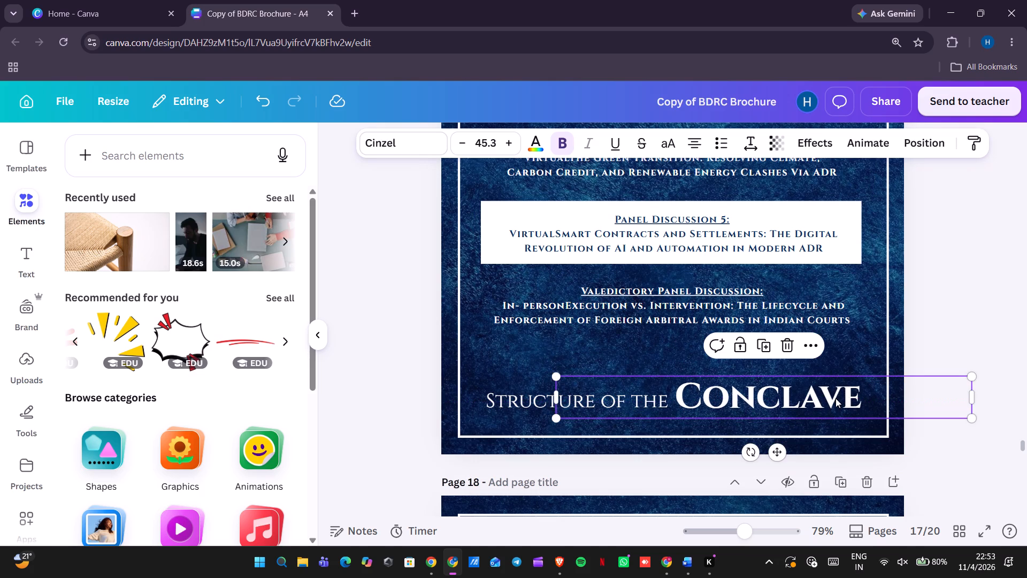
Widen the gap in the title by nudging "Structure of the" slightly left and "Conclave" slightly right.
{"action": "left_click", "coordinate": [553, 398]}
{"action": "left_click", "coordinate": [531, 403]}
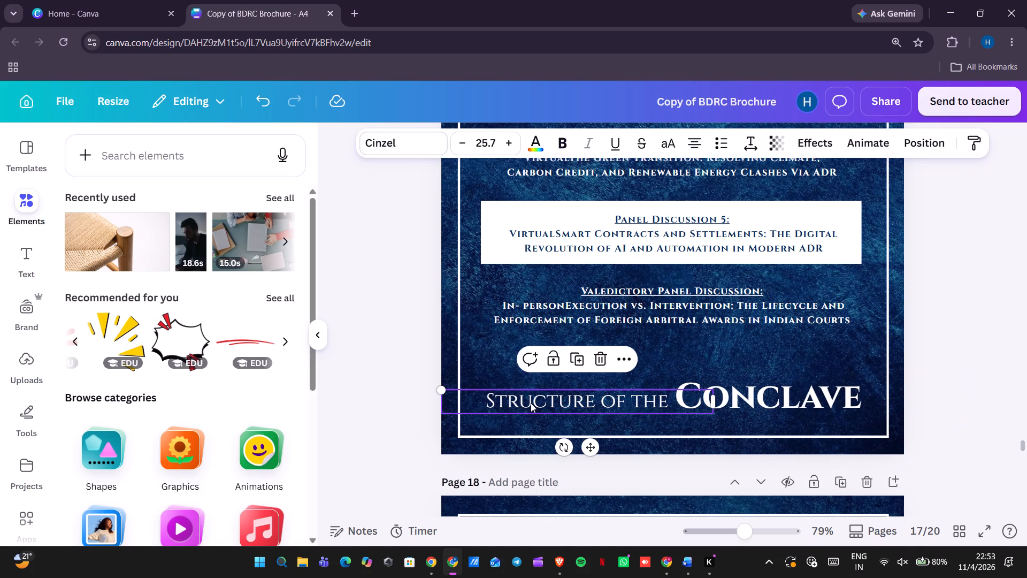
{"action": "key", "text": "Left"}
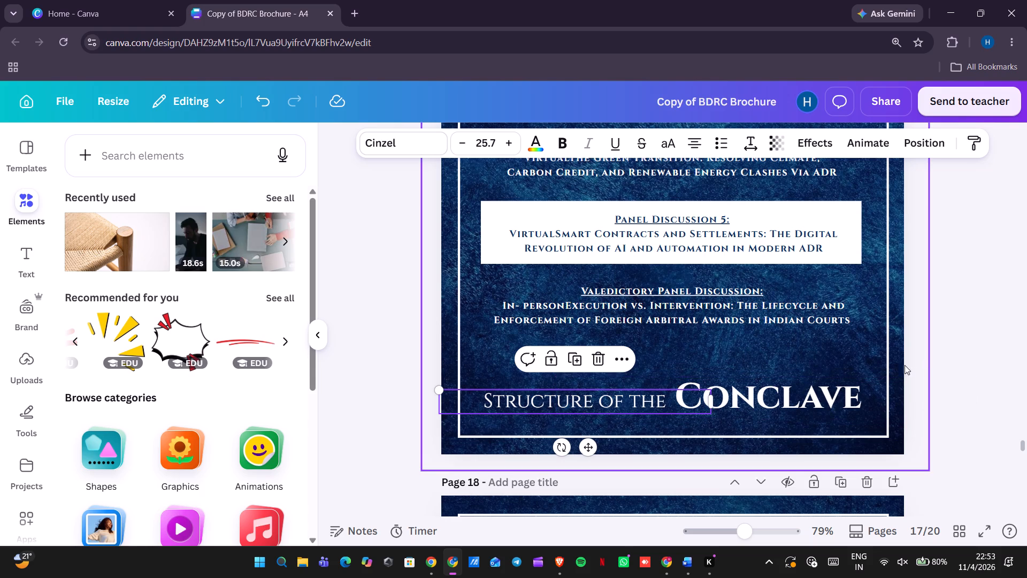
{"action": "left_click", "coordinate": [824, 392]}
{"action": "key", "text": "Right"}
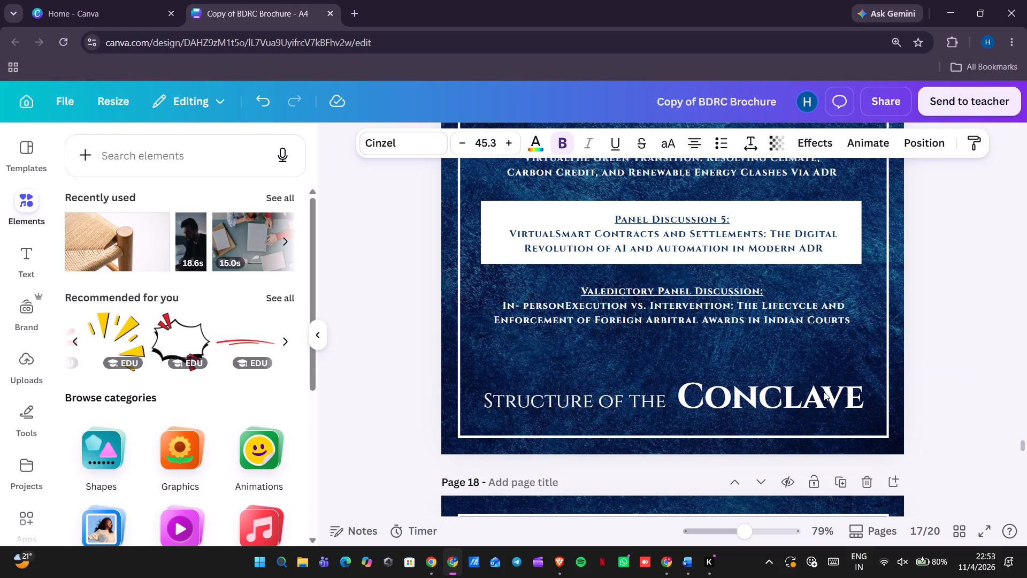
{"action": "left_click", "coordinate": [984, 377]}
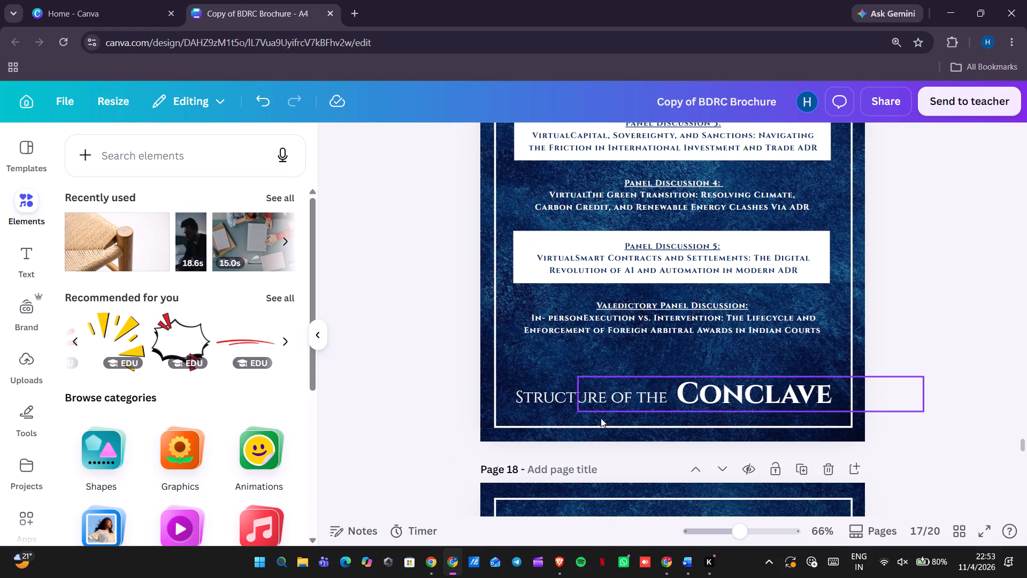
Raise both title texts, "Structure of the" and "Conclave", together slightly above the page's lower border.
{"action": "left_click_drag", "start_coordinate": [532, 362], "coordinate": [690, 391]}
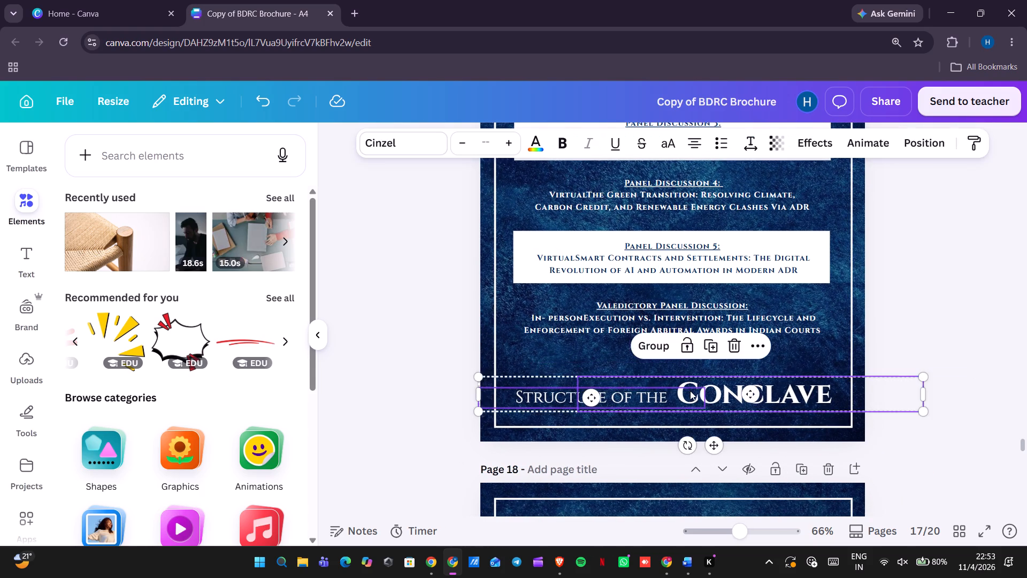
{"action": "key", "text": "Up"}
{"action": "key", "text": "Up"}
{"action": "key", "text": "Up"}
{"action": "left_click", "coordinate": [906, 330]}
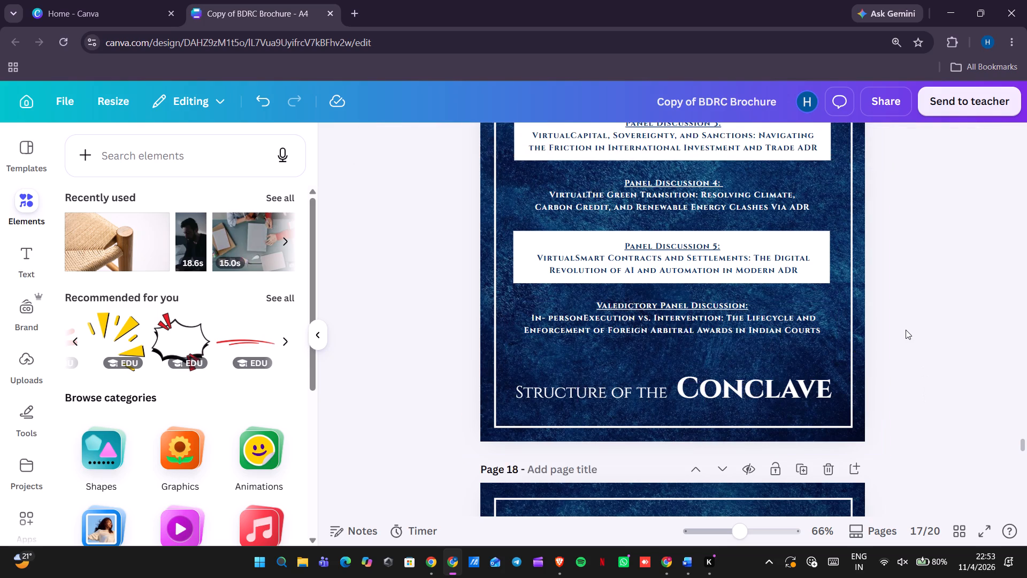
Look over the finished page 17 and the brochure pages before it, including About School of Law and About the ADR Board.
{"action": "scroll", "coordinate": [906, 330], "scroll_direction": "up", "scroll_amount": 2}
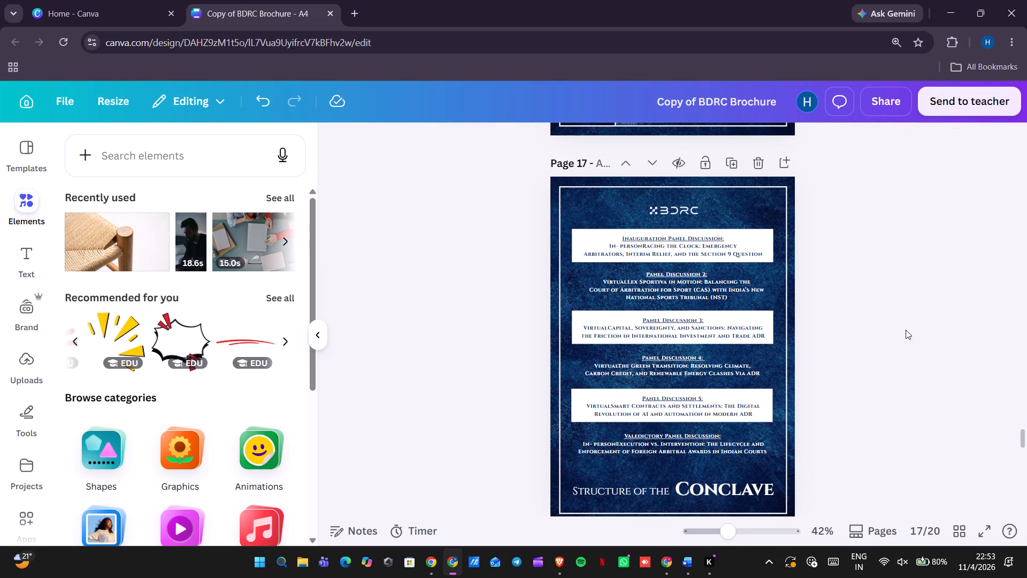
{"action": "scroll", "coordinate": [906, 330], "scroll_direction": "up", "scroll_amount": 5}
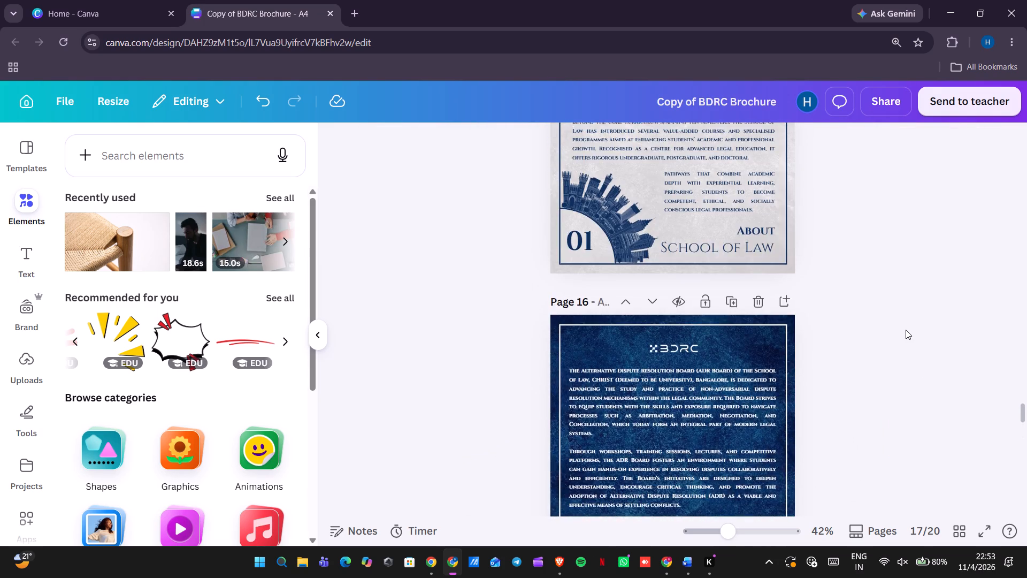
{"action": "scroll", "coordinate": [906, 330], "scroll_direction": "up", "scroll_amount": 2}
{"action": "scroll", "coordinate": [906, 330], "scroll_direction": "down", "scroll_amount": 2}
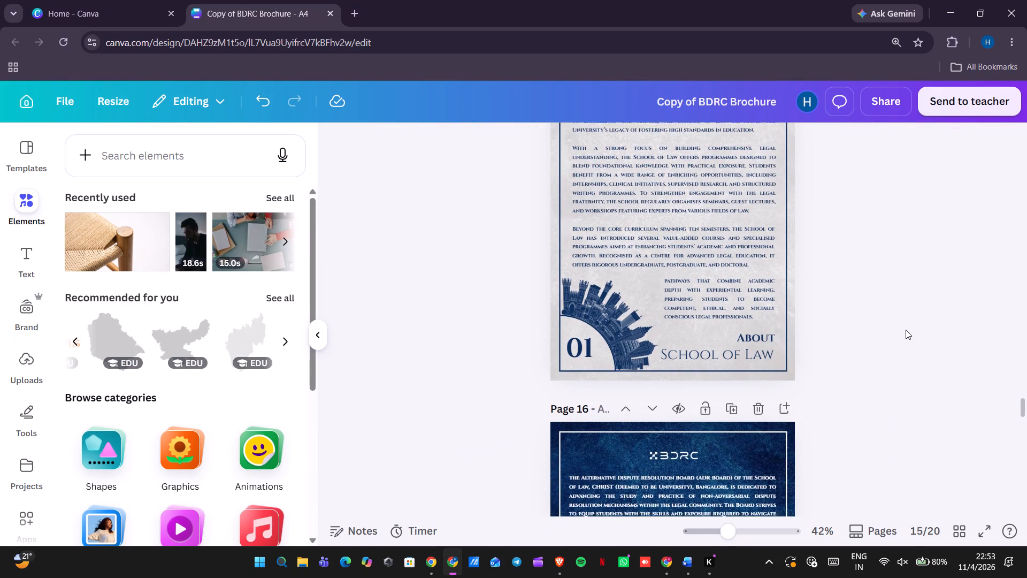
{"action": "scroll", "coordinate": [906, 330], "scroll_direction": "down", "scroll_amount": 2}
{"action": "scroll", "coordinate": [906, 330], "scroll_direction": "up", "scroll_amount": 4}
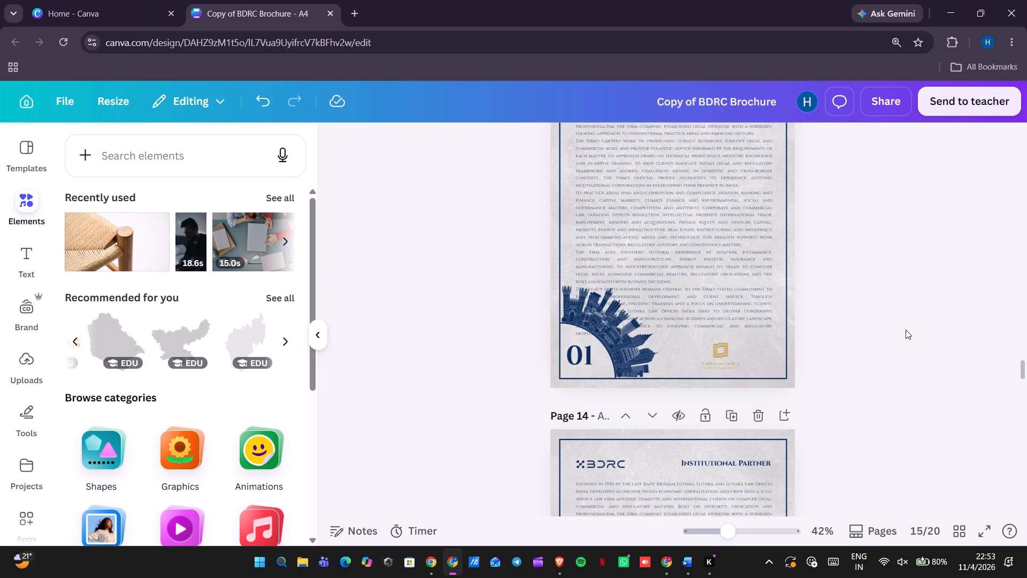
{"action": "scroll", "coordinate": [906, 330], "scroll_direction": "down", "scroll_amount": 8}
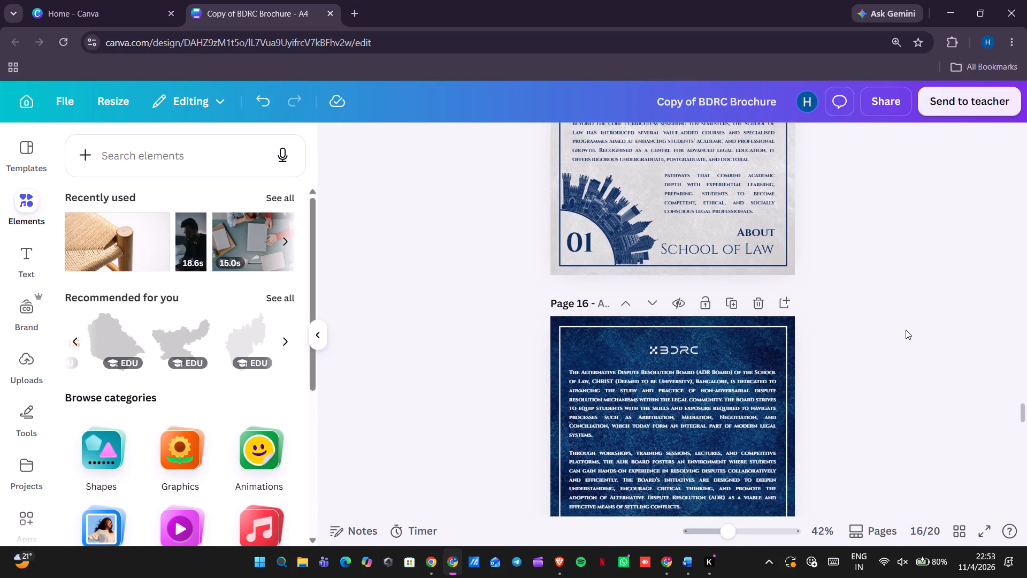
{"action": "scroll", "coordinate": [906, 330], "scroll_direction": "down", "scroll_amount": 5}
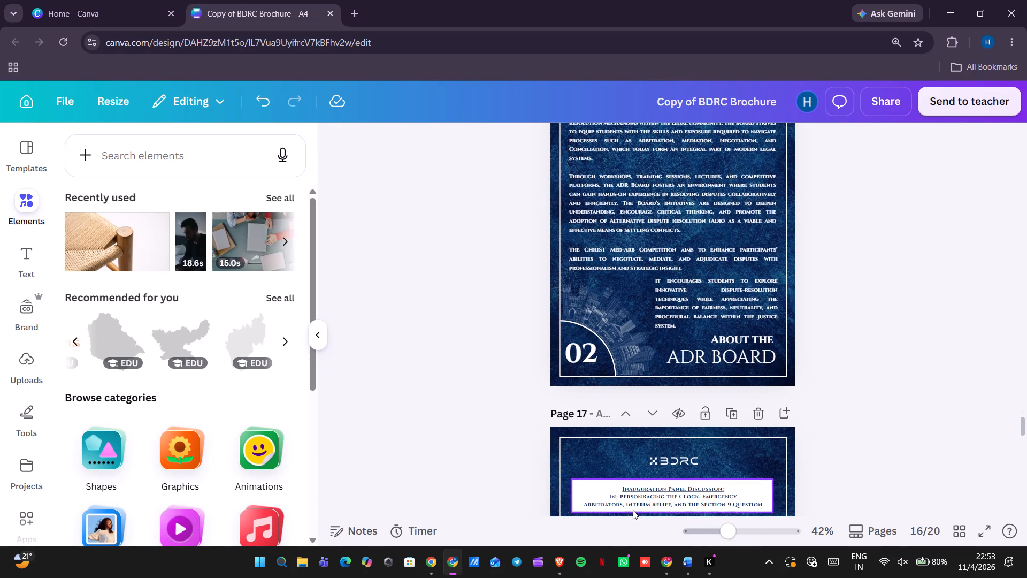
Switch to the "Brochure - 7th CMAC 2027" design and review its Registration Details page and the start of the Timeline page.
{"action": "left_click", "coordinate": [426, 566]}
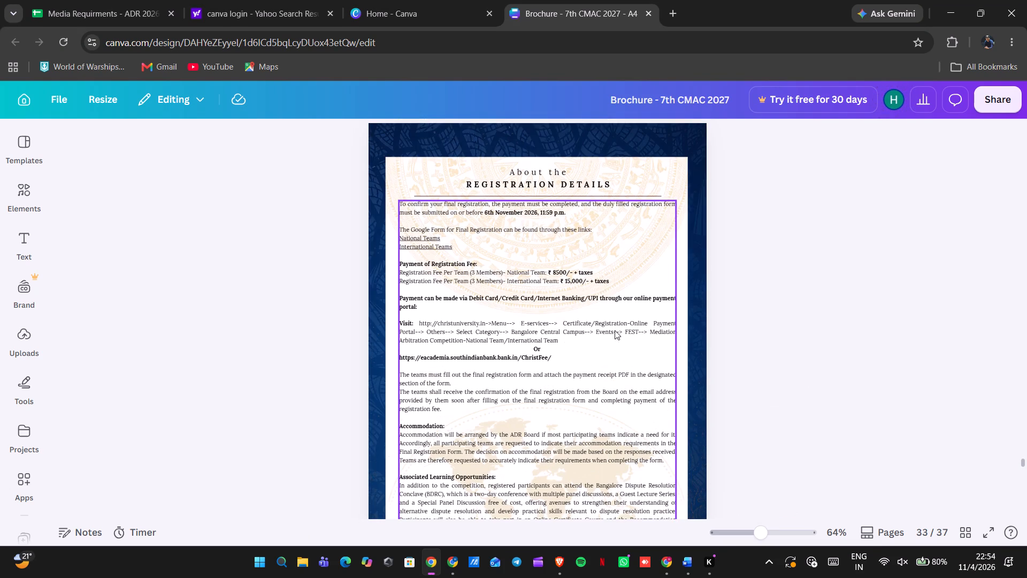
{"action": "scroll", "coordinate": [615, 330], "scroll_direction": "down", "scroll_amount": 1}
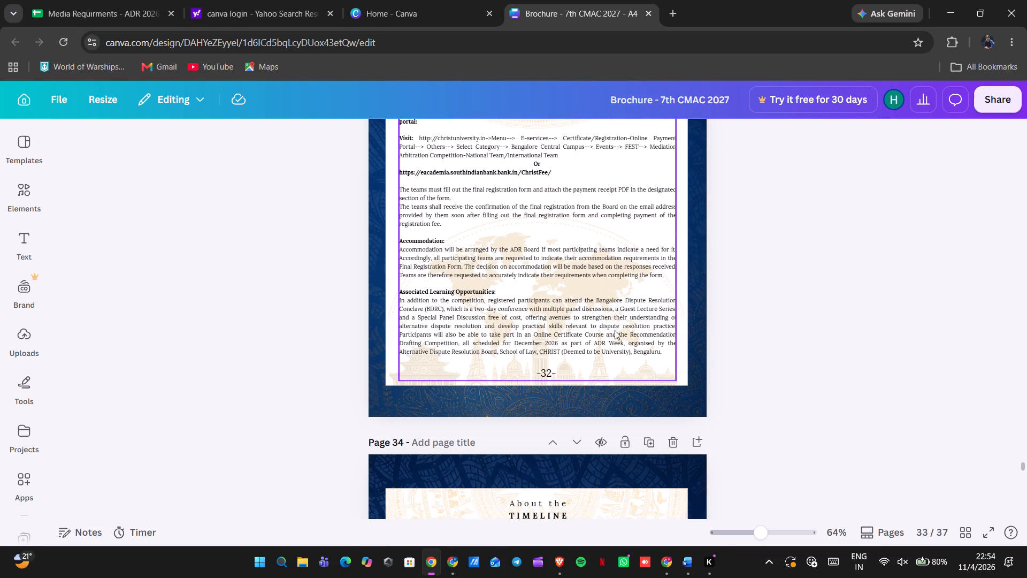
{"action": "scroll", "coordinate": [615, 330], "scroll_direction": "down", "scroll_amount": 1}
{"action": "left_click", "coordinate": [449, 559]}
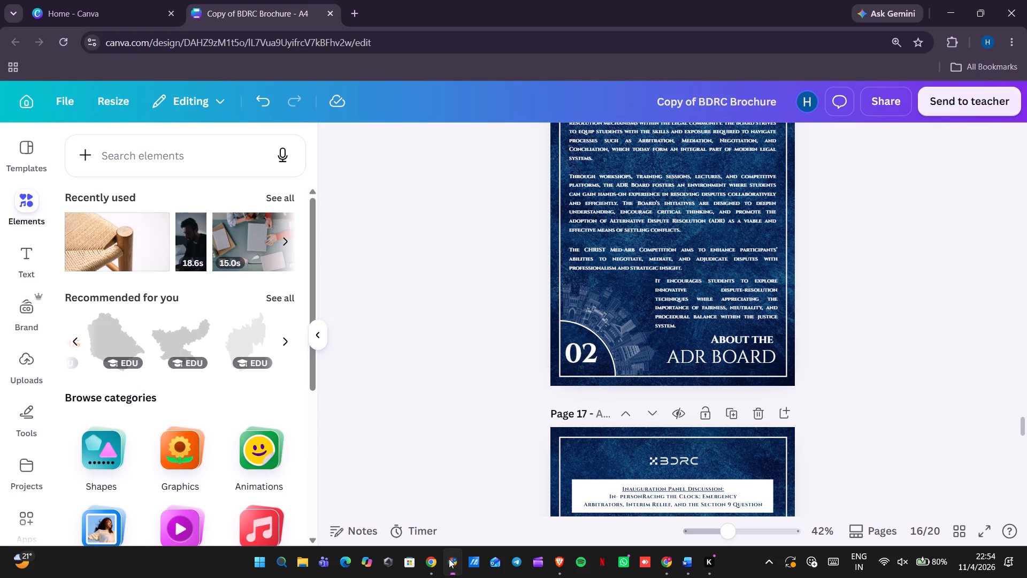
{"action": "left_click", "coordinate": [434, 562]}
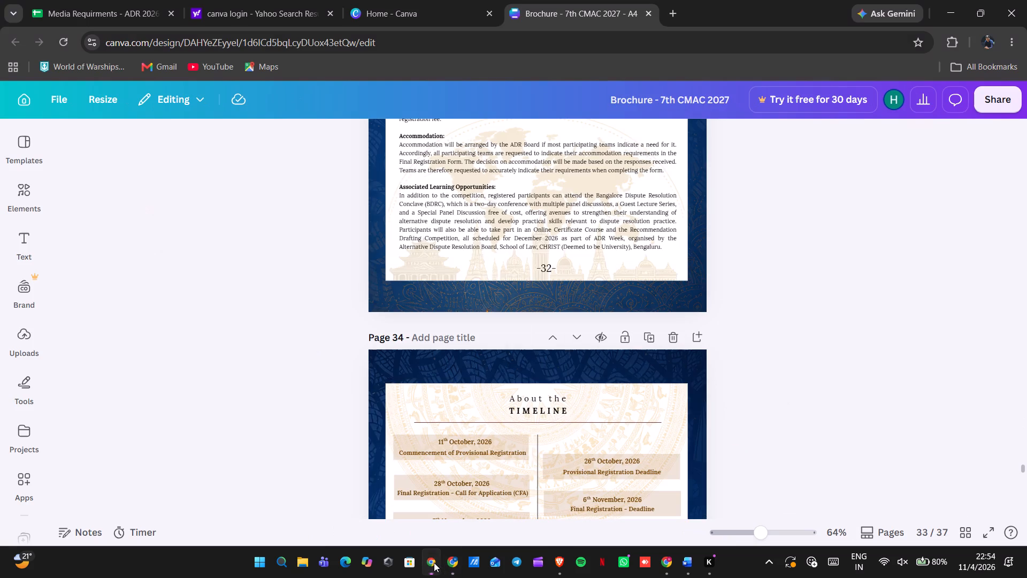
{"action": "scroll", "coordinate": [688, 321], "scroll_direction": "up", "scroll_amount": 3}
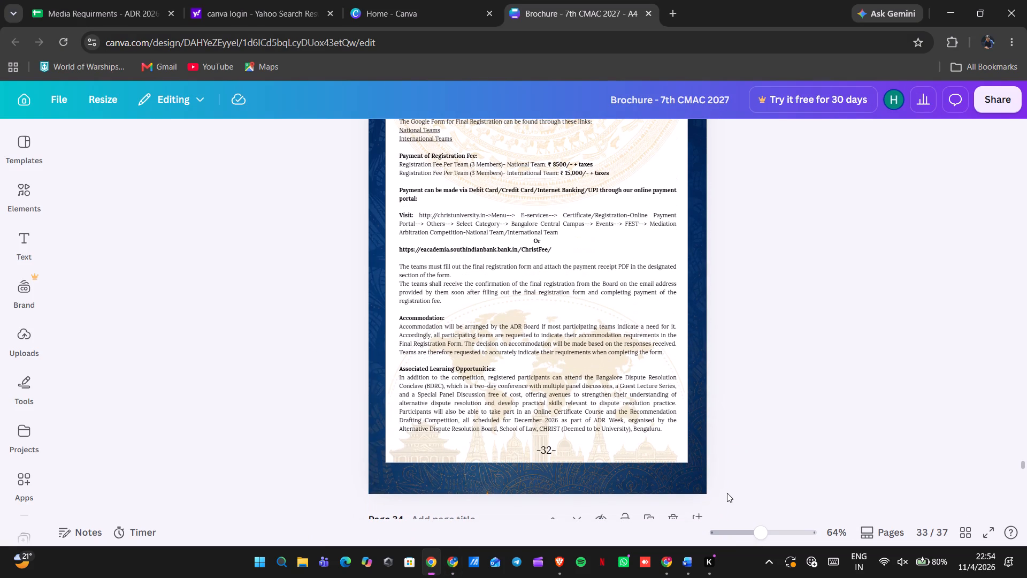
Back in Copy of BDRC Brochure, duplicate the About School of Law page and move the copy after the ADR Board page as page 17.
{"action": "left_click", "coordinate": [454, 561]}
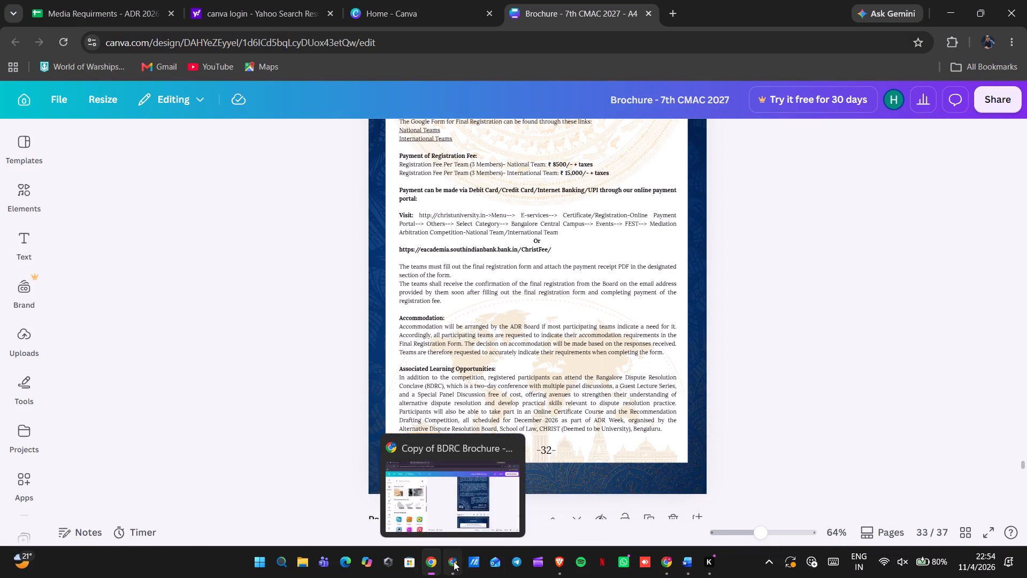
{"action": "left_click", "coordinate": [901, 337]}
{"action": "scroll", "coordinate": [901, 337], "scroll_direction": "up", "scroll_amount": 3}
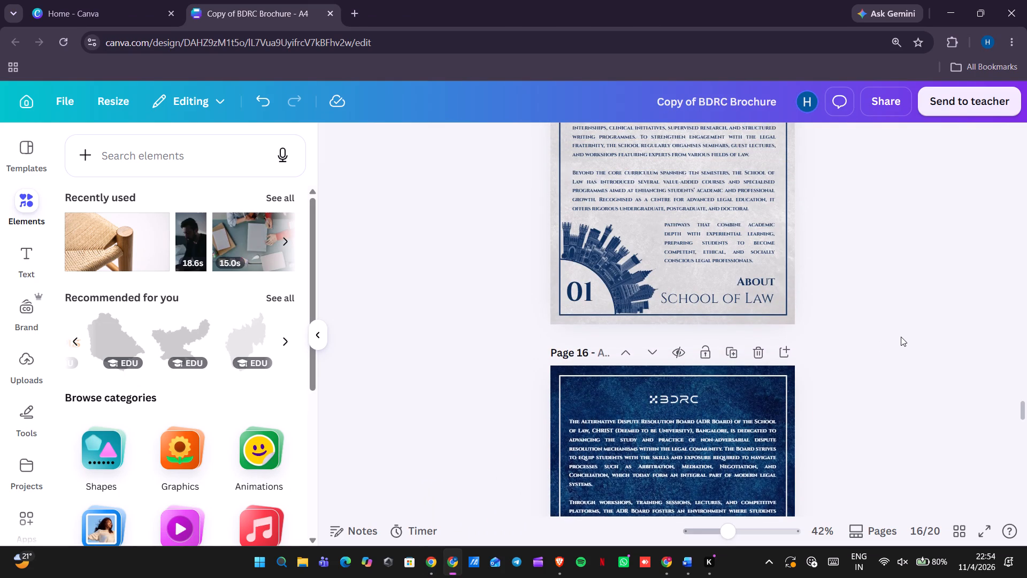
{"action": "scroll", "coordinate": [901, 337], "scroll_direction": "up", "scroll_amount": 3}
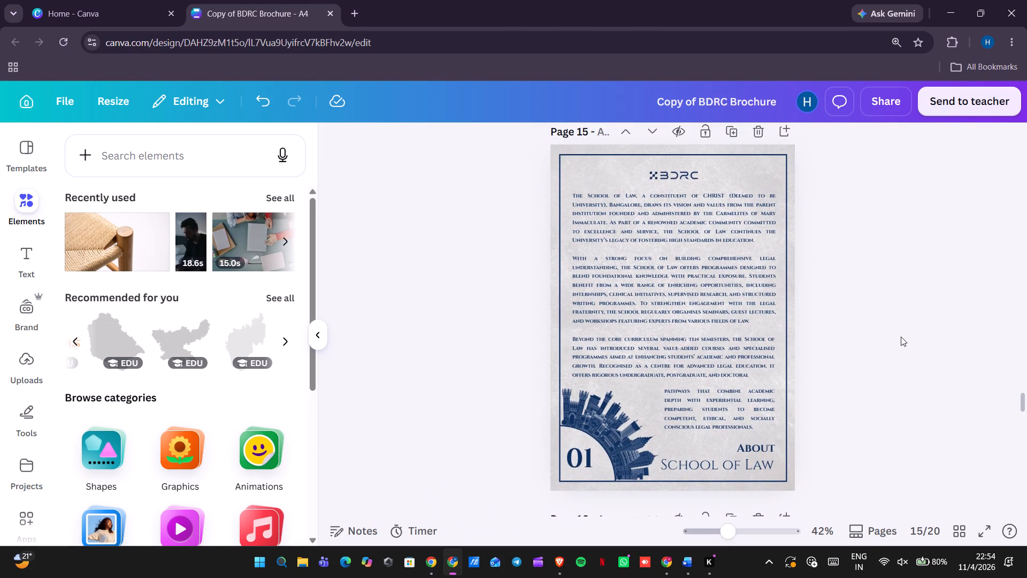
{"action": "left_click", "coordinate": [738, 134]}
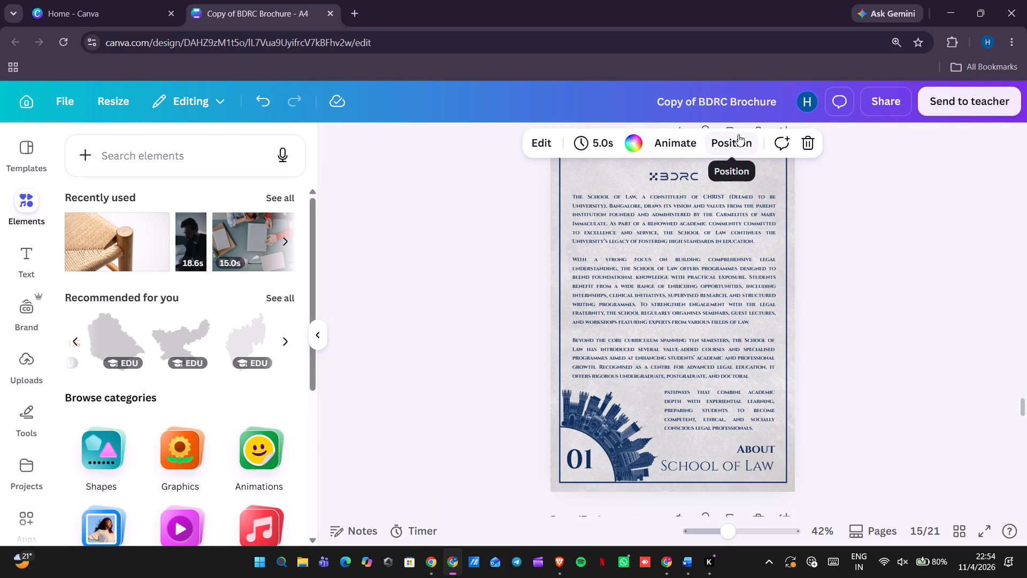
{"action": "scroll", "coordinate": [694, 193], "scroll_direction": "up", "scroll_amount": 1}
{"action": "left_click", "coordinate": [655, 214]}
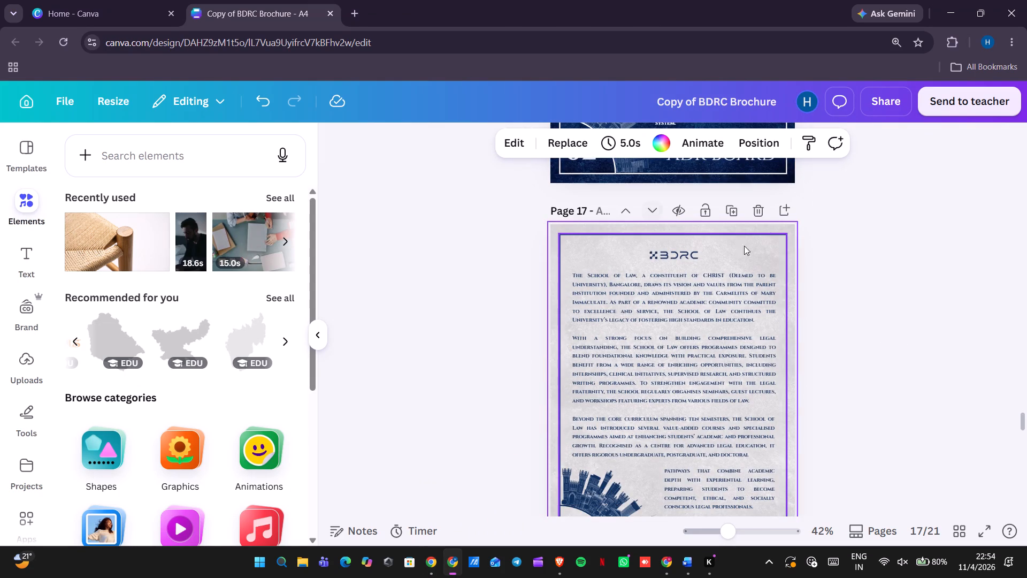
{"action": "left_click", "coordinate": [794, 277]}
{"action": "left_click", "coordinate": [849, 282]}
Change the title on the duplicated page 17 from "About School of Law" to "Details for Registration".
{"action": "scroll", "coordinate": [849, 282], "scroll_direction": "down", "scroll_amount": 1}
{"action": "scroll", "coordinate": [849, 282], "scroll_direction": "up", "scroll_amount": 1}
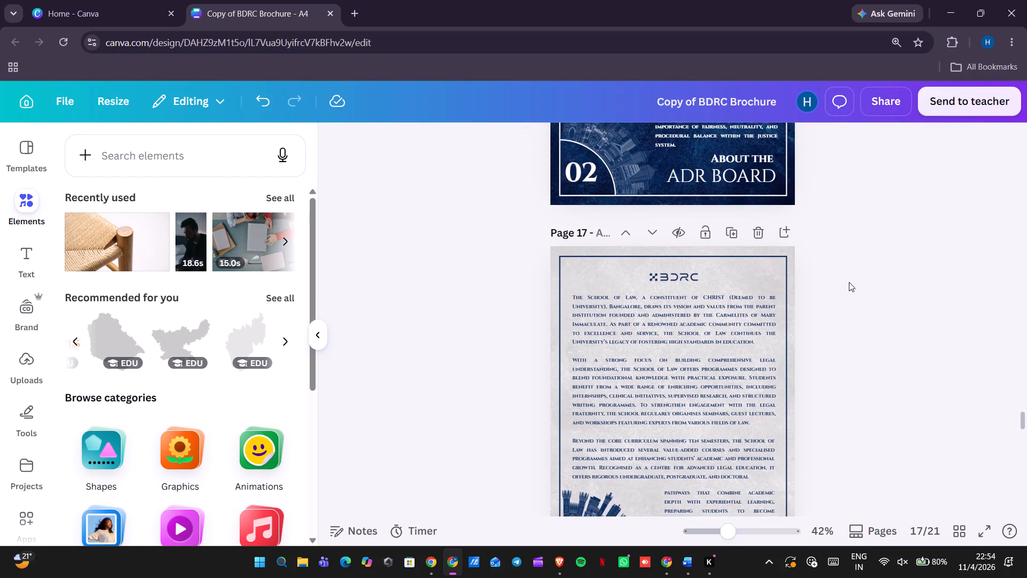
{"action": "scroll", "coordinate": [849, 282], "scroll_direction": "up", "scroll_amount": 1}
{"action": "scroll", "coordinate": [849, 282], "scroll_direction": "down", "scroll_amount": 3}
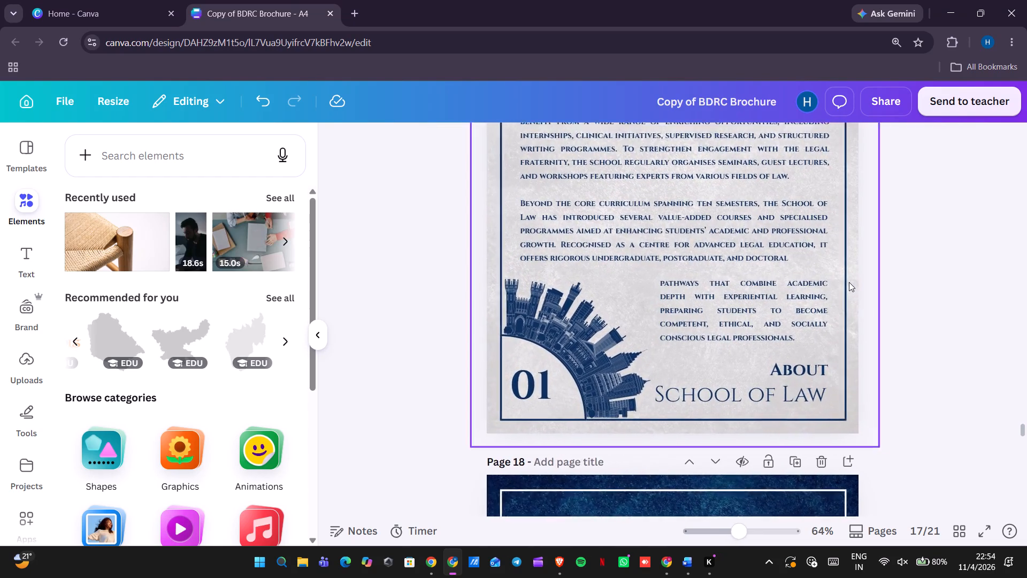
{"action": "double_click", "coordinate": [829, 404]}
{"action": "left_click", "coordinate": [856, 414]}
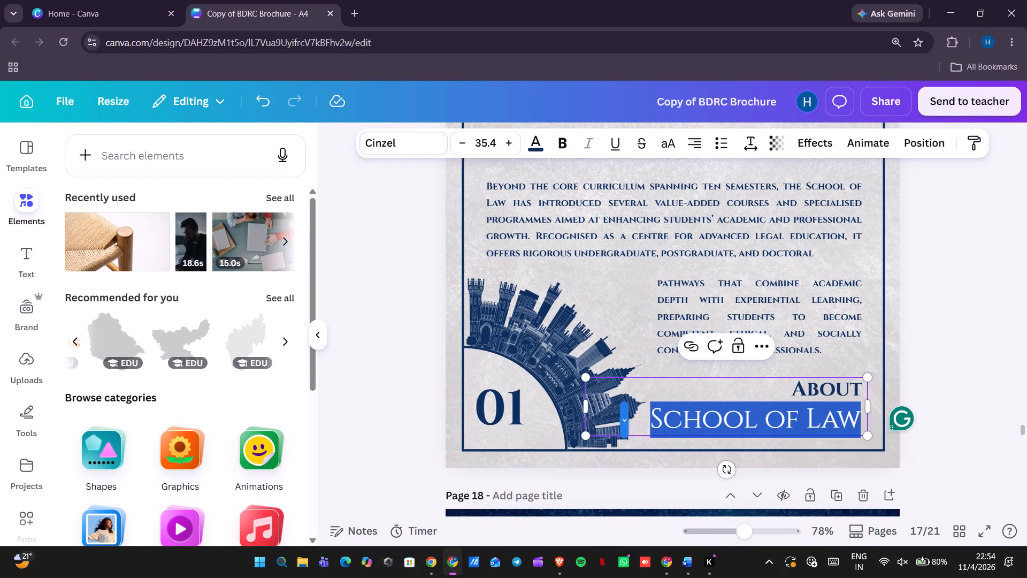
{"action": "type", "text": "gistration"}
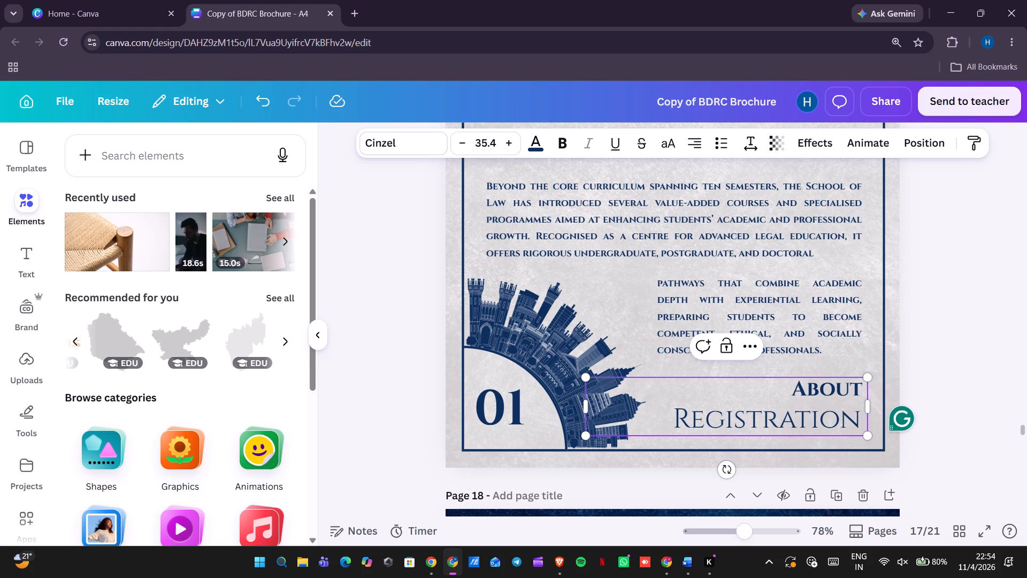
{"action": "left_click_drag", "start_coordinate": [860, 394], "coordinate": [792, 394]}
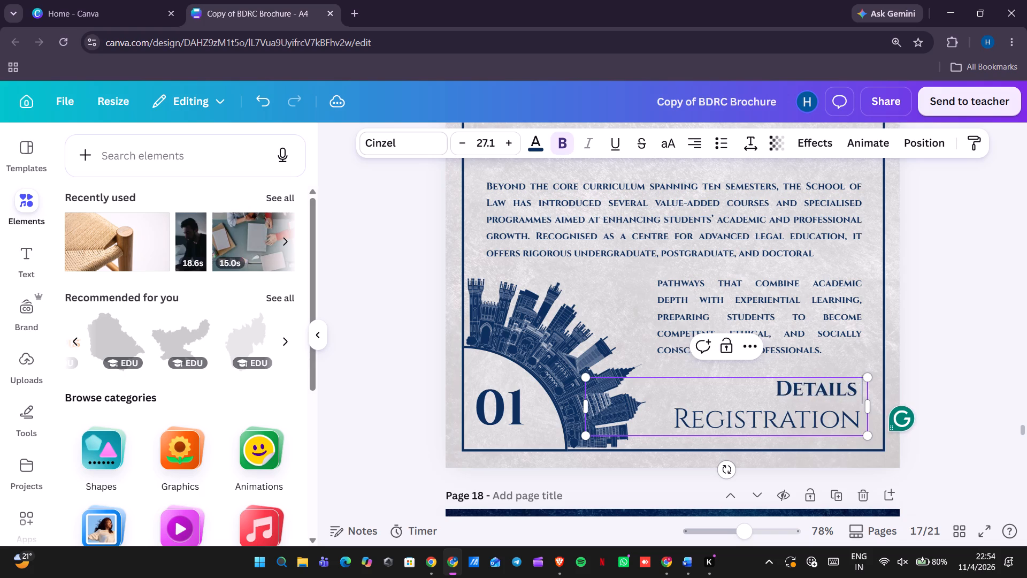
{"action": "left_click", "coordinate": [969, 358]}
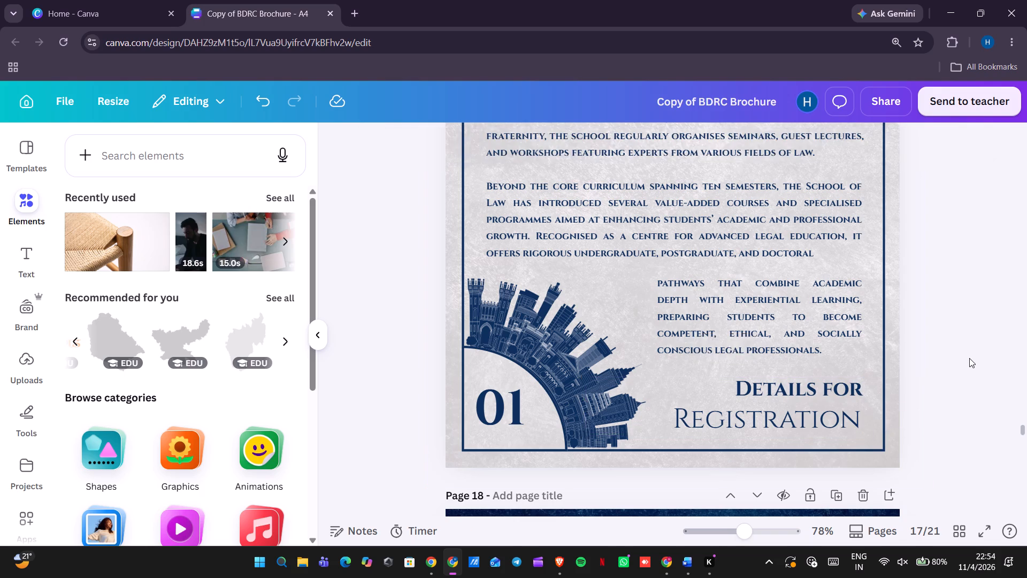
Delete the third body paragraph and the short "Pathways that combine academic depth" text block from the Details for Registration page.
{"action": "scroll", "coordinate": [969, 358], "scroll_direction": "up", "scroll_amount": 2}
{"action": "left_click", "coordinate": [684, 362]}
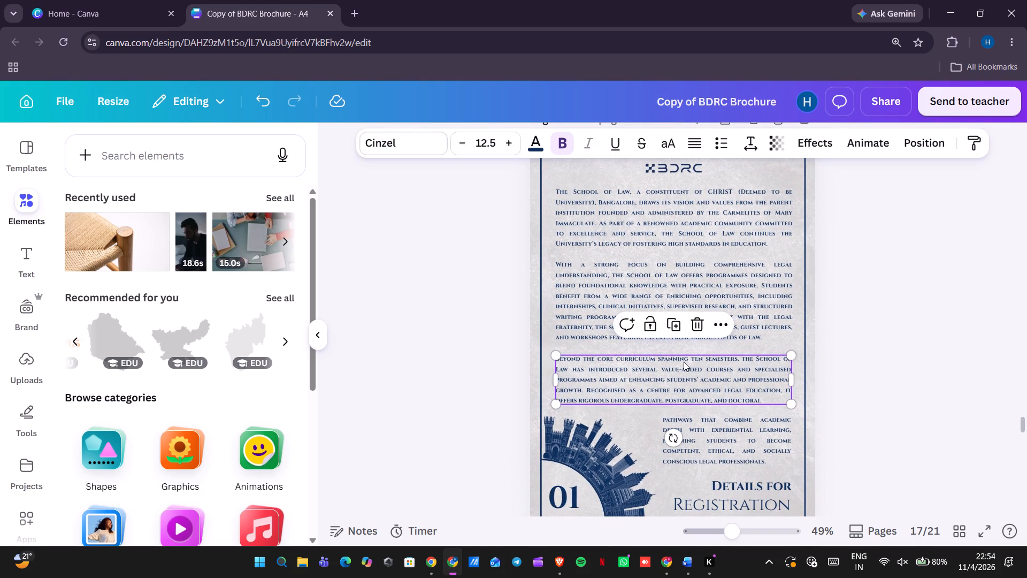
{"action": "left_click", "coordinate": [696, 320]}
{"action": "left_click", "coordinate": [716, 429]}
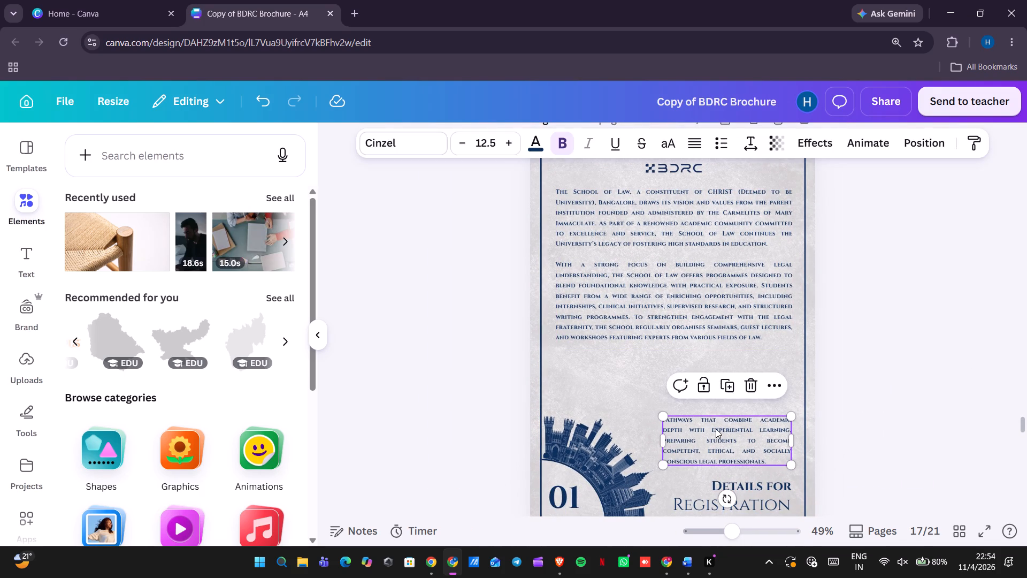
{"action": "left_click", "coordinate": [749, 386]}
Replace the remaining School of Law body text on page 17 with the placeholder "xxxxxxxx".
{"action": "double_click", "coordinate": [698, 260]}
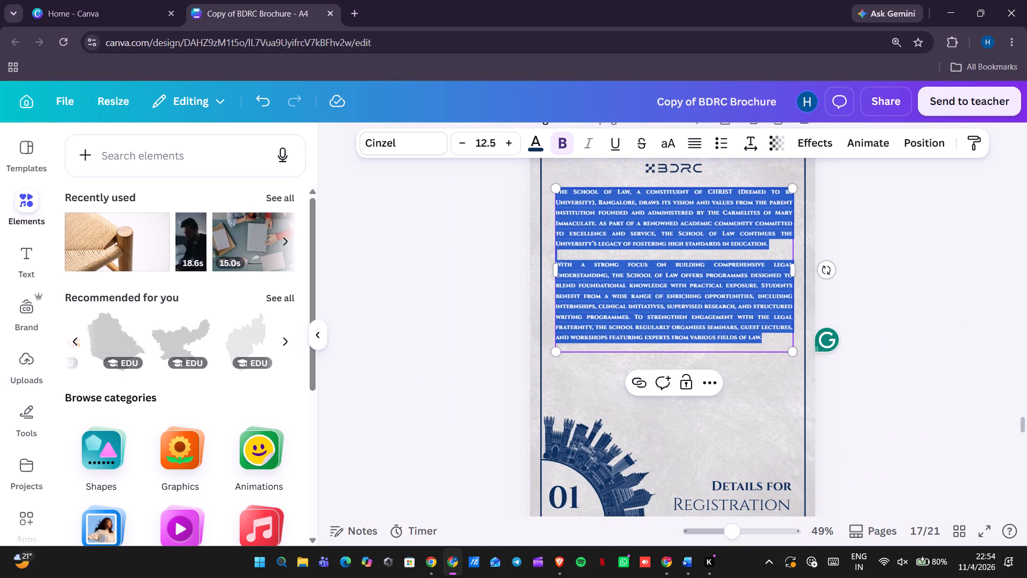
{"action": "type", "text": "xxxxxxxx"}
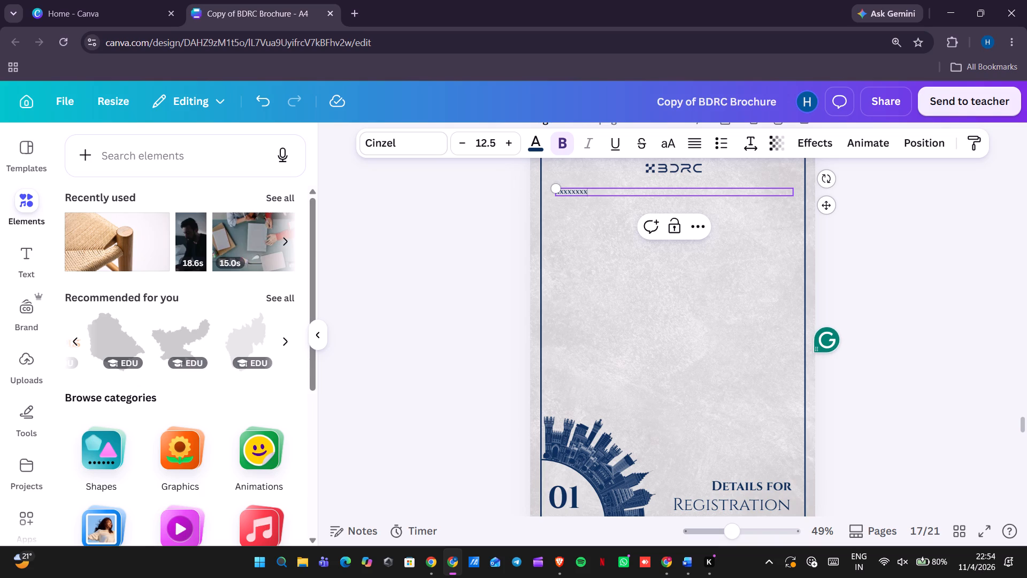
{"action": "left_click", "coordinate": [836, 269]}
Look over the Details for Registration page alongside the neighbouring About the ADR Board and Structure of the Conclave pages.
{"action": "scroll", "coordinate": [836, 269], "scroll_direction": "up", "scroll_amount": 1}
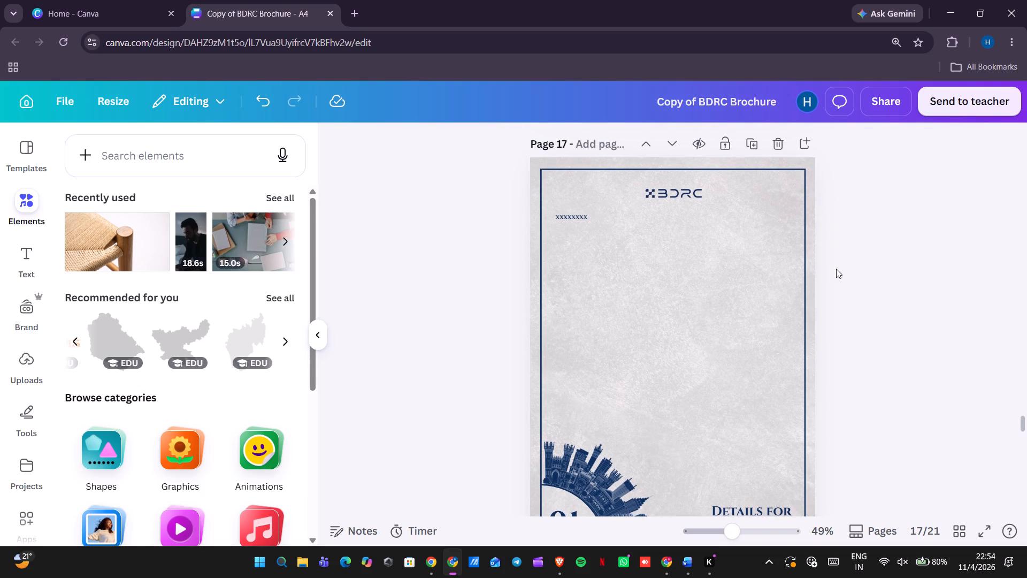
{"action": "scroll", "coordinate": [836, 269], "scroll_direction": "down", "scroll_amount": 2}
{"action": "scroll", "coordinate": [836, 269], "scroll_direction": "up", "scroll_amount": 2}
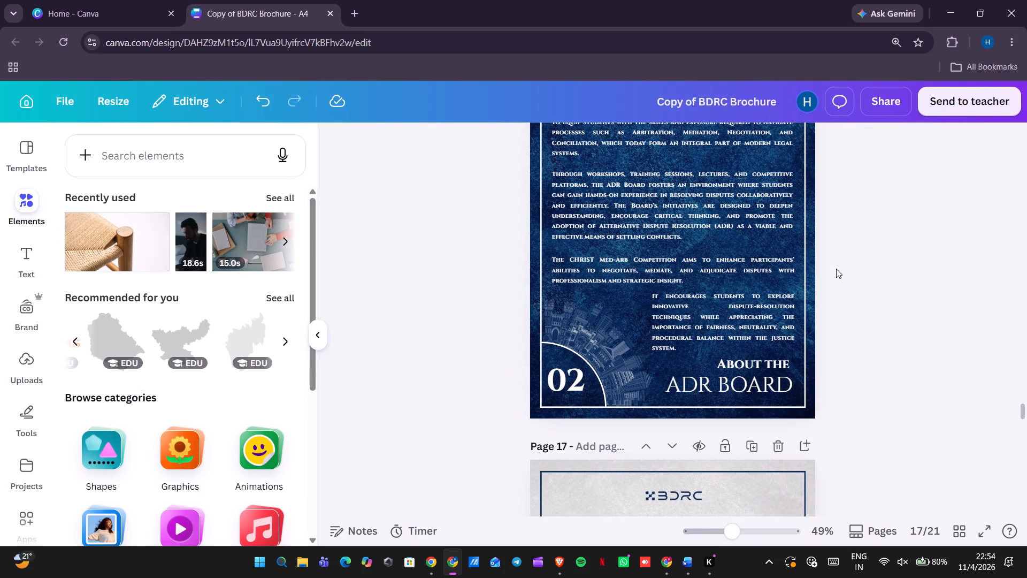
{"action": "scroll", "coordinate": [836, 269], "scroll_direction": "up", "scroll_amount": 3}
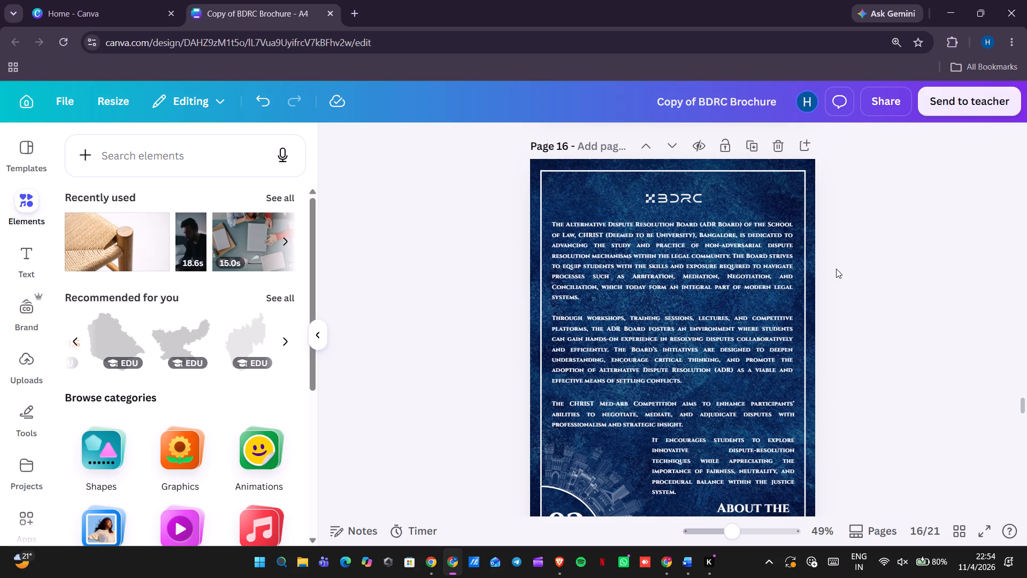
{"action": "scroll", "coordinate": [836, 269], "scroll_direction": "down", "scroll_amount": 2}
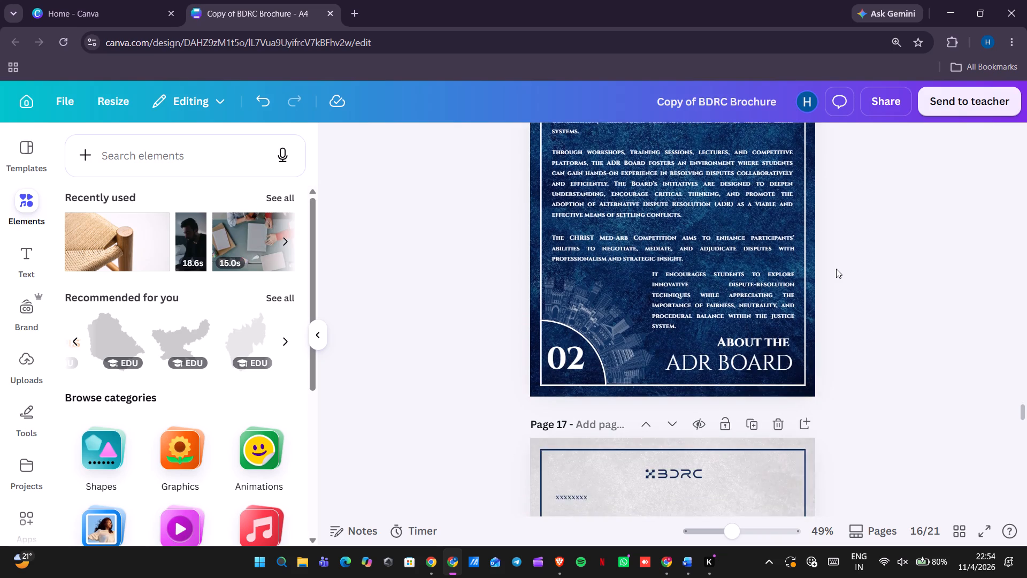
{"action": "scroll", "coordinate": [836, 269], "scroll_direction": "down", "scroll_amount": 3}
{"action": "scroll", "coordinate": [836, 269], "scroll_direction": "up", "scroll_amount": 1}
{"action": "scroll", "coordinate": [836, 269], "scroll_direction": "down", "scroll_amount": 4}
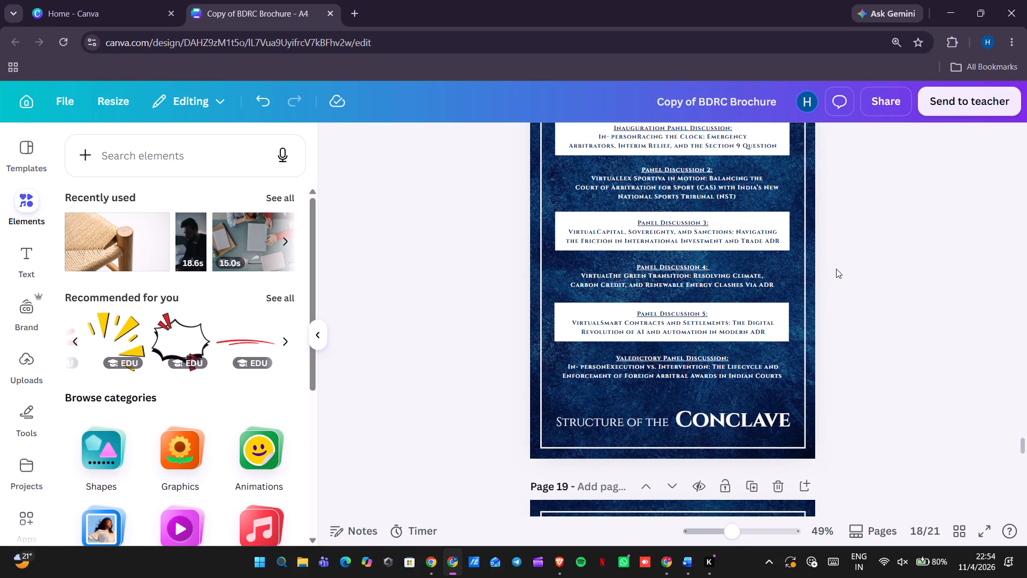
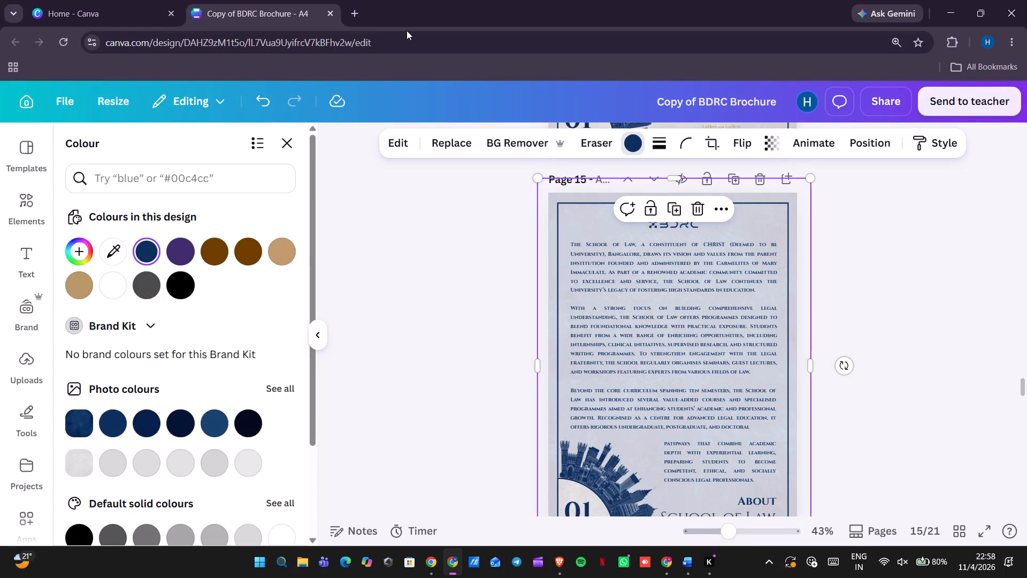
Make the dark blue textured background image on page 15 fully opaque.
{"action": "left_click", "coordinate": [765, 143]}
{"action": "left_click_drag", "start_coordinate": [726, 201], "coordinate": [825, 209]}
Select the rectangular border frame among page 15's layers and change its outline colour to white.
{"action": "left_click", "coordinate": [876, 136]}
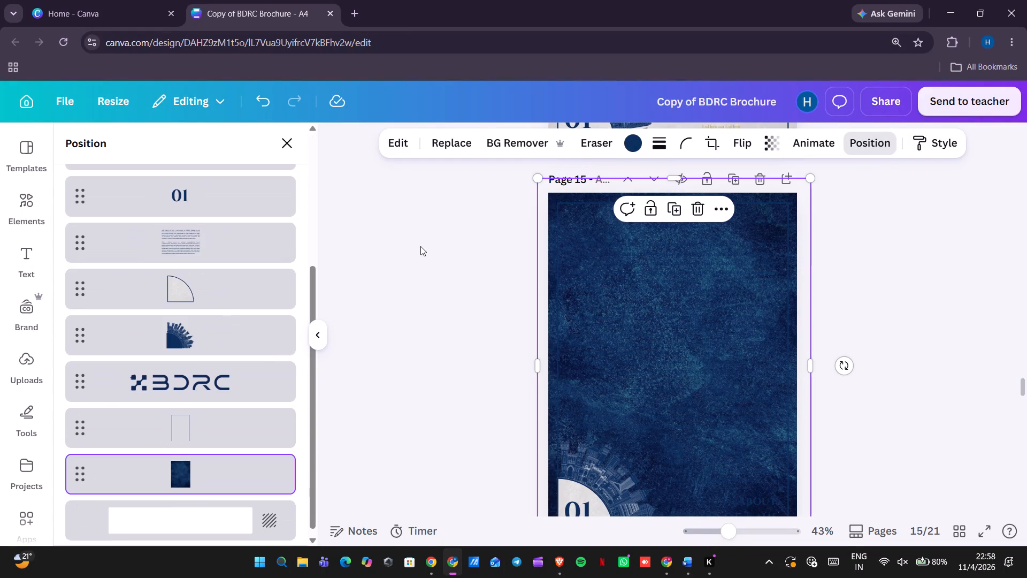
{"action": "scroll", "coordinate": [241, 385], "scroll_direction": "down", "scroll_amount": 1}
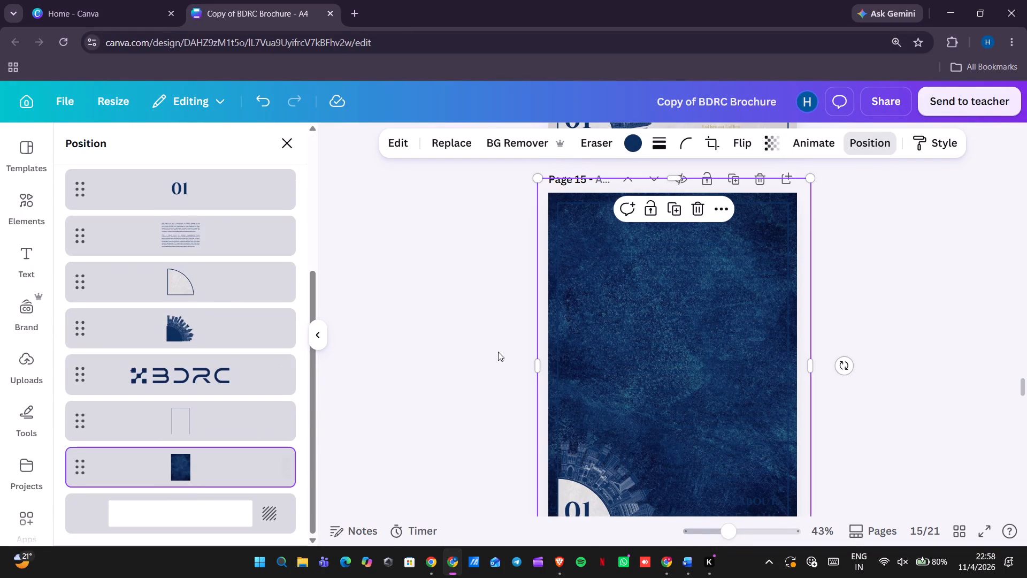
{"action": "left_click", "coordinate": [173, 414]}
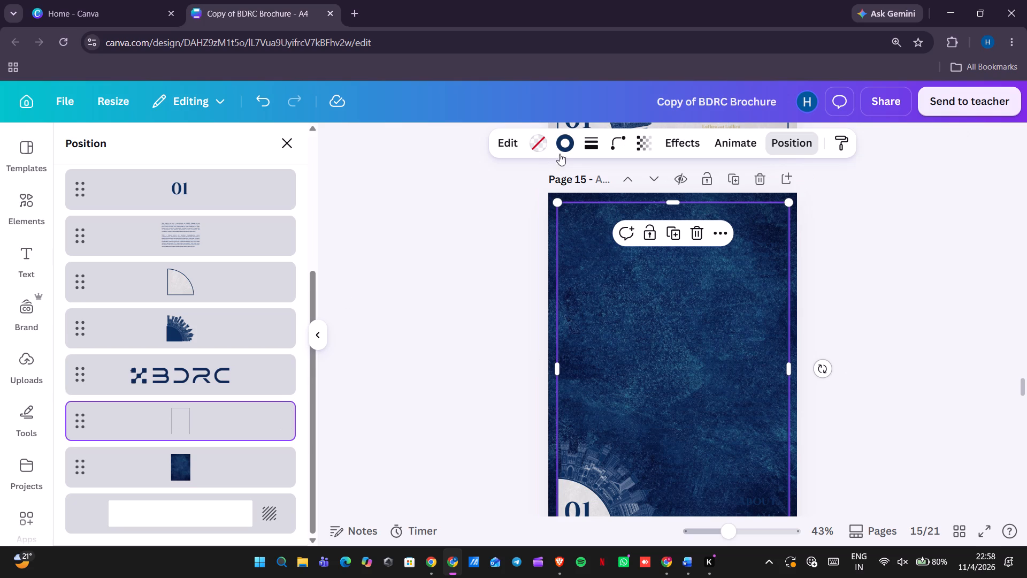
{"action": "left_click", "coordinate": [564, 148]}
{"action": "left_click", "coordinate": [218, 252]}
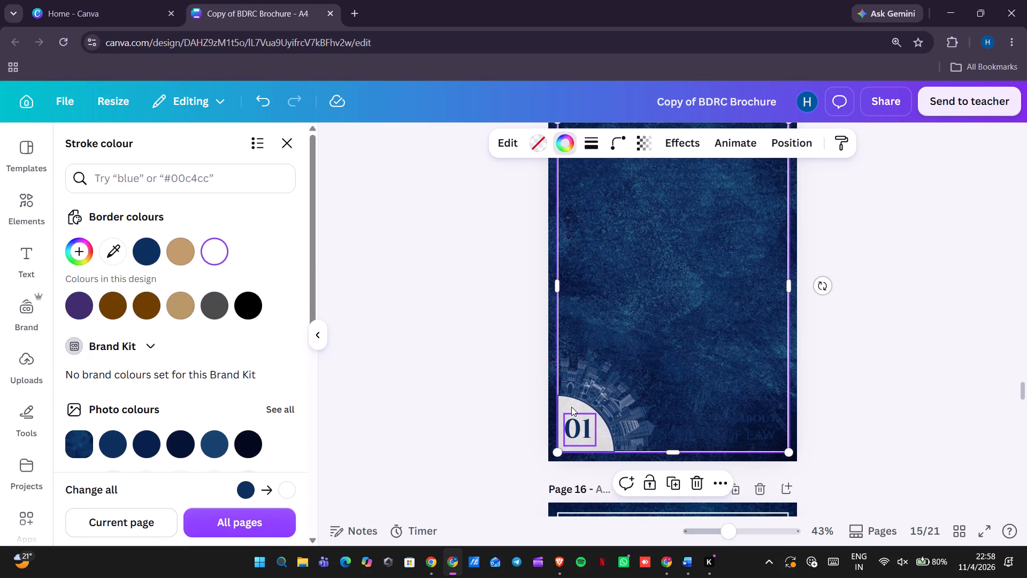
Delete the light-filled quarter circle behind the number 01 on page 15.
{"action": "left_click", "coordinate": [566, 400]}
{"action": "key", "text": "Delete"}
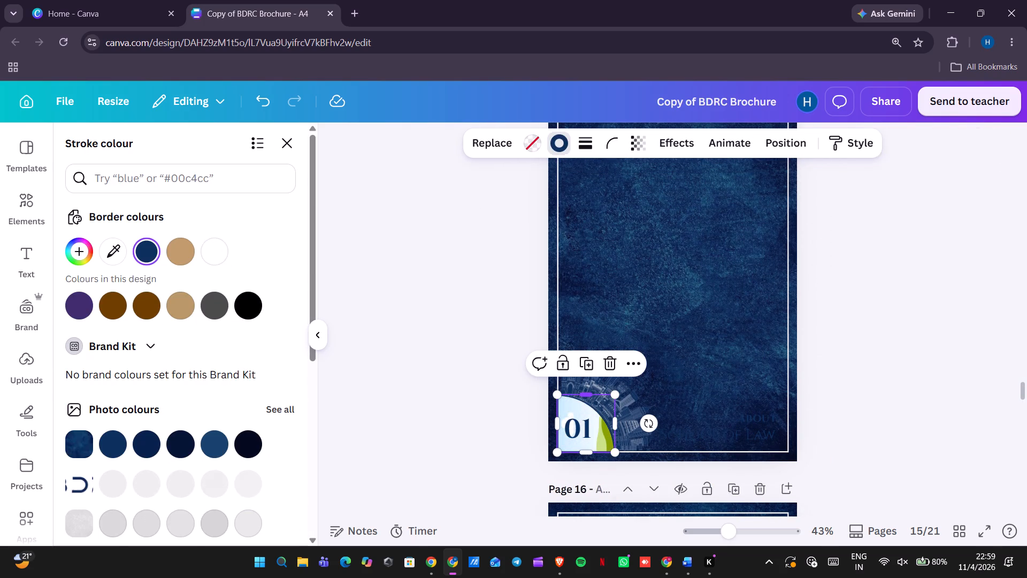
{"action": "key", "text": "Delete"}
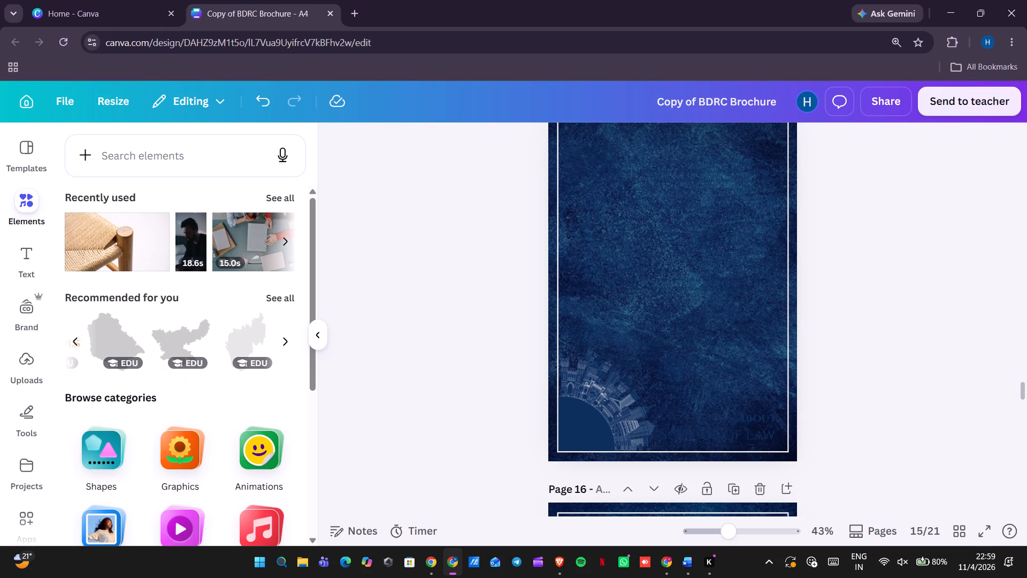
Change the colour of the number 01 on page 15 to white.
{"action": "left_click", "coordinate": [578, 425]}
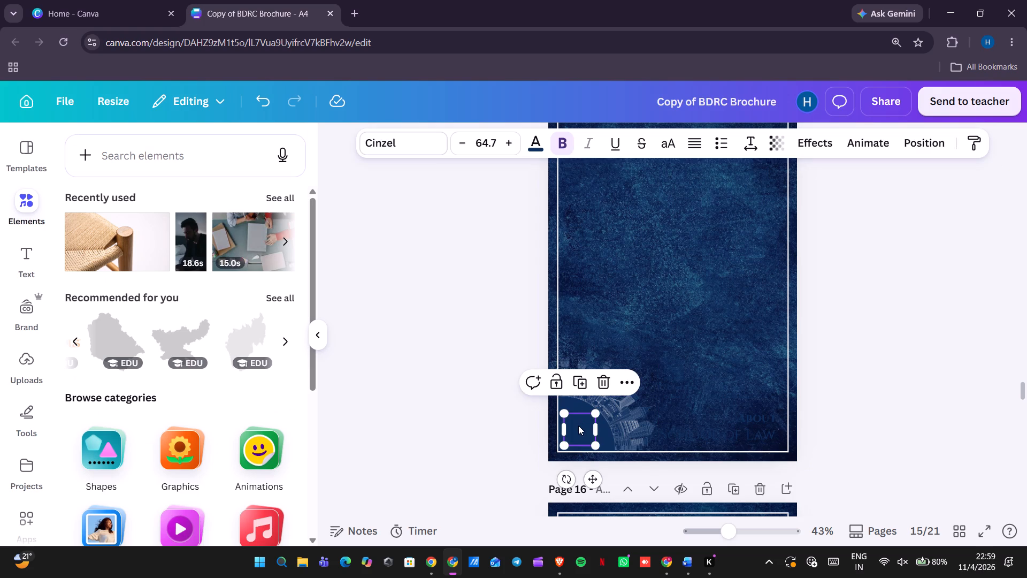
{"action": "left_click", "coordinate": [535, 147]}
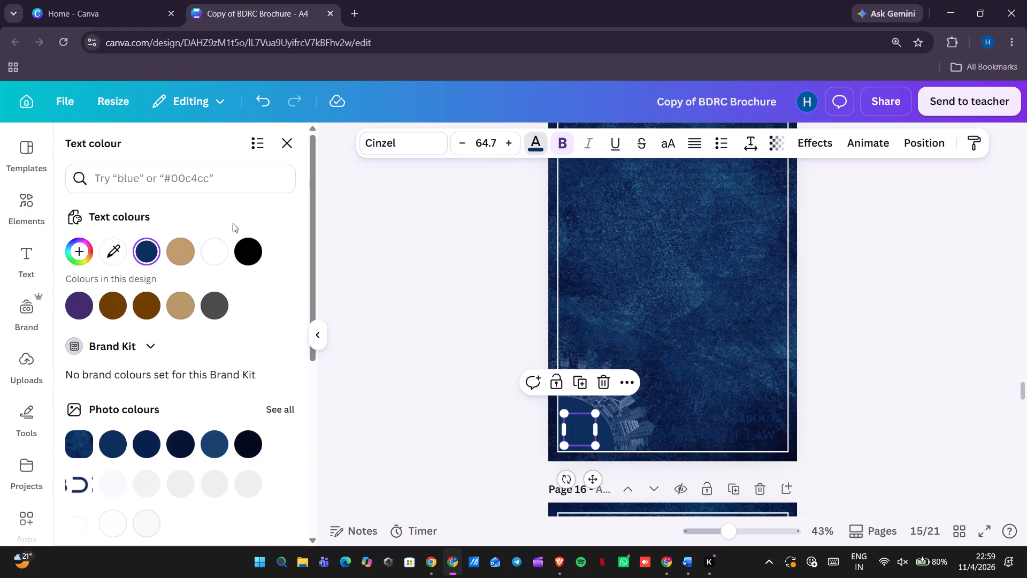
{"action": "left_click", "coordinate": [213, 252]}
{"action": "left_click", "coordinate": [438, 304]}
{"action": "left_click", "coordinate": [438, 304]}
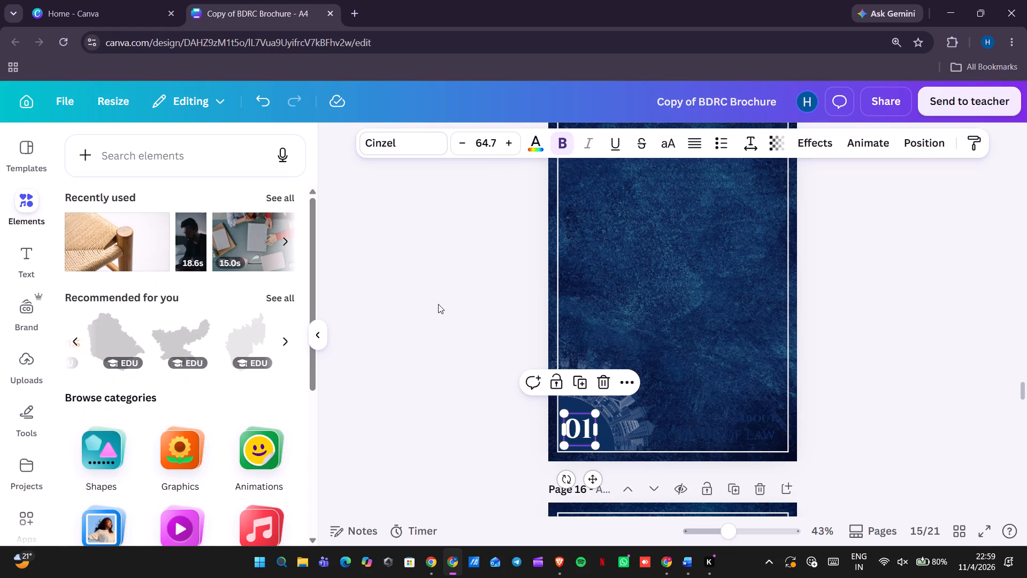
Copy the white-outlined blue quarter circle from behind the 02 on page 16 onto page 15.
{"action": "scroll", "coordinate": [438, 304], "scroll_direction": "up", "scroll_amount": 3}
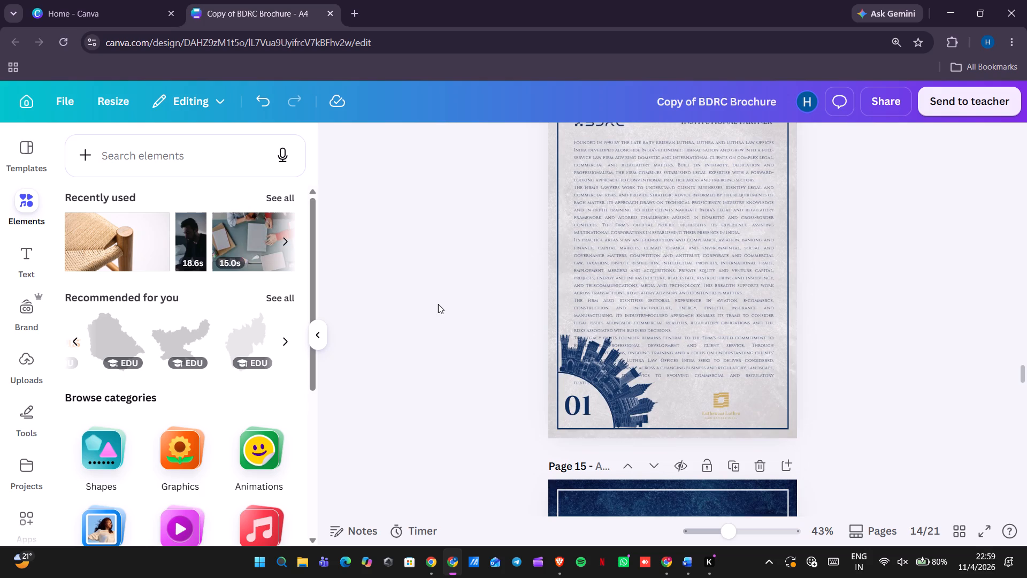
{"action": "scroll", "coordinate": [438, 304], "scroll_direction": "up", "scroll_amount": 2}
{"action": "scroll", "coordinate": [438, 304], "scroll_direction": "down", "scroll_amount": 6}
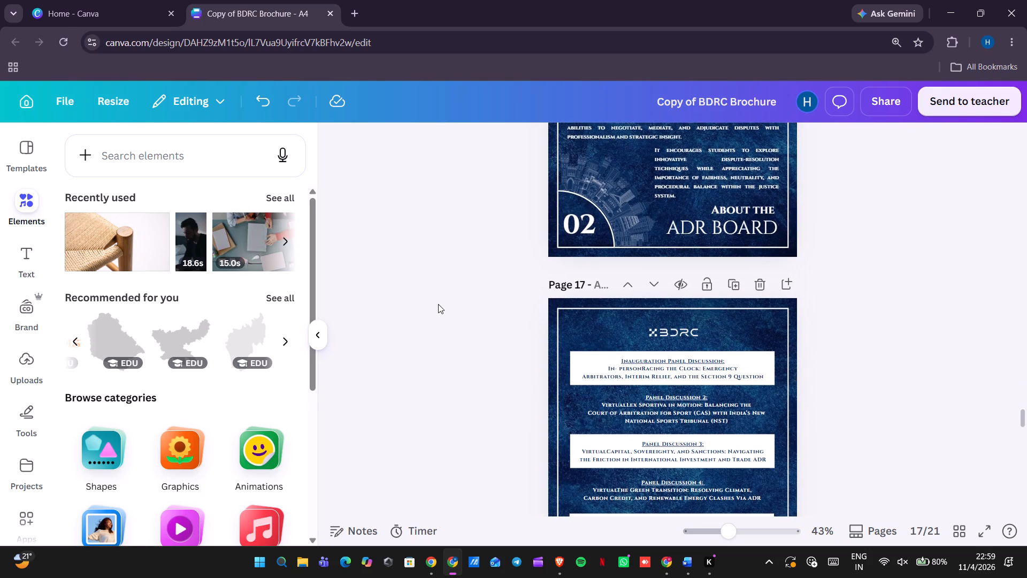
{"action": "left_click", "coordinate": [605, 244]}
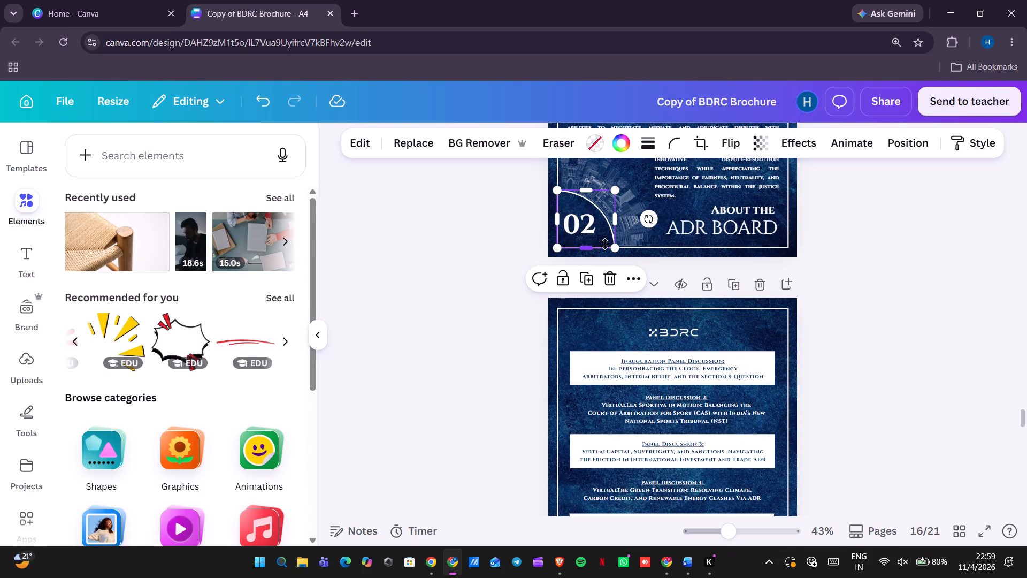
{"action": "key", "text": "ctrl+c"}
{"action": "scroll", "coordinate": [605, 244], "scroll_direction": "up", "scroll_amount": 3}
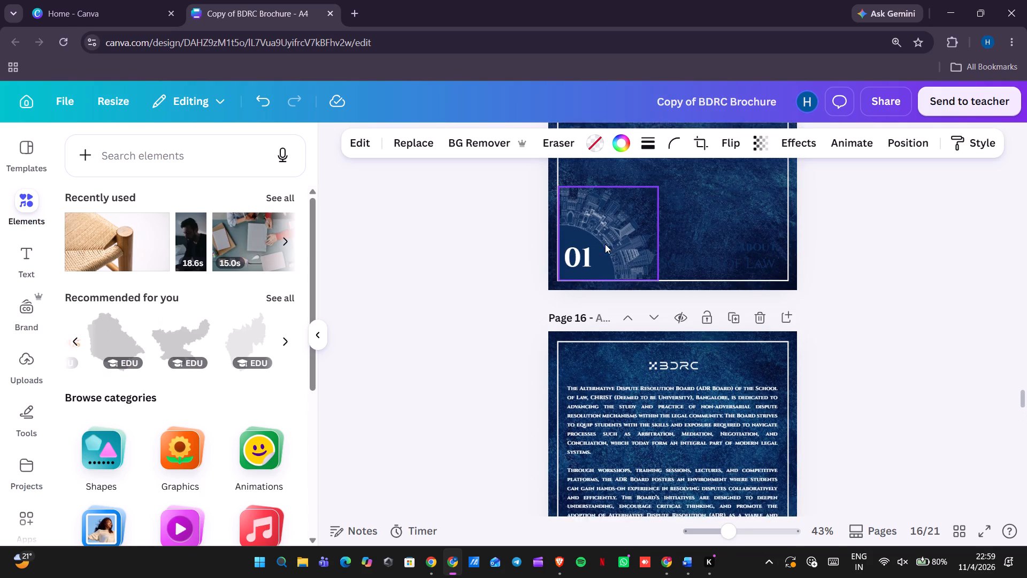
{"action": "left_click", "coordinate": [648, 256]}
{"action": "key", "text": "ctrl+v"}
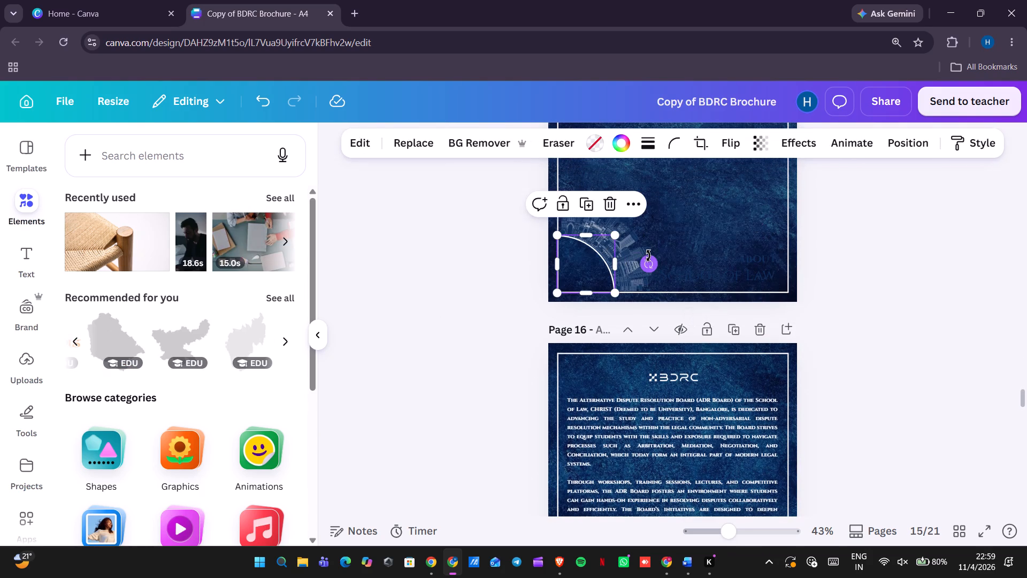
Reorder the pasted quarter circle so it sits behind the number 01 but in front of page 15's skyline artwork.
{"action": "left_click", "coordinate": [895, 145]}
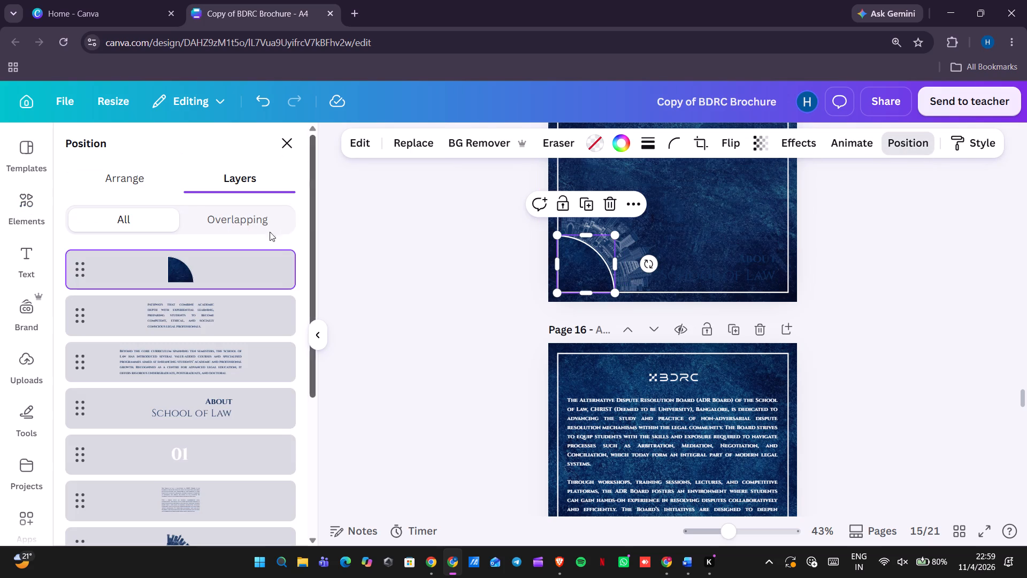
{"action": "left_click", "coordinate": [145, 183]}
{"action": "left_click", "coordinate": [210, 250]}
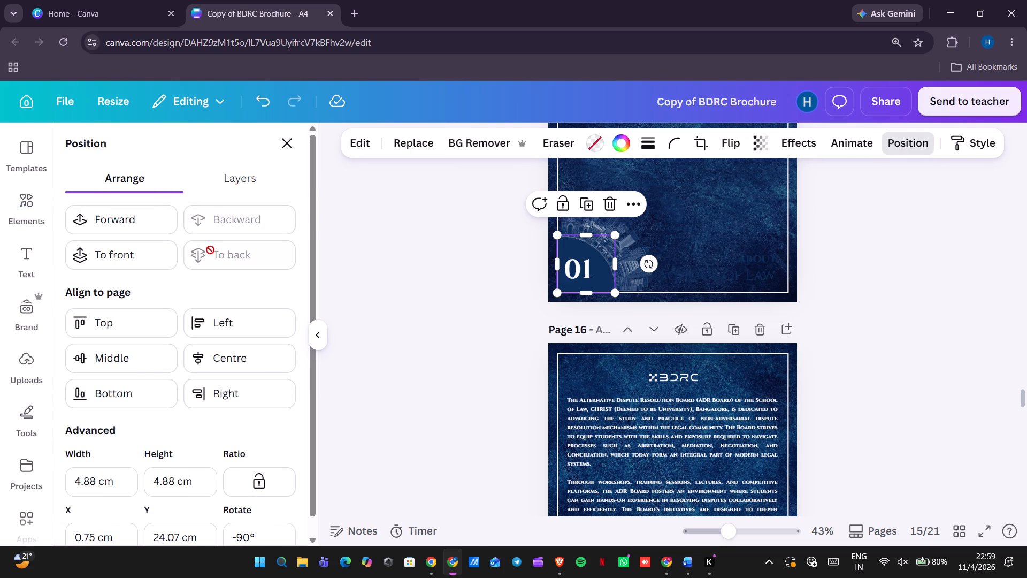
{"action": "left_click", "coordinate": [130, 224]}
{"action": "left_click", "coordinate": [130, 224]}
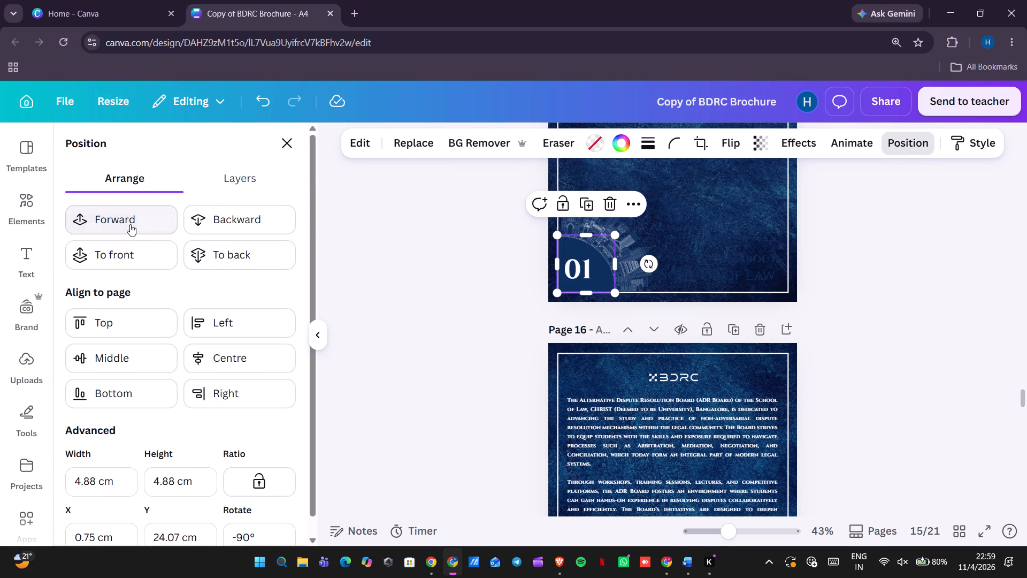
{"action": "left_click", "coordinate": [130, 224]}
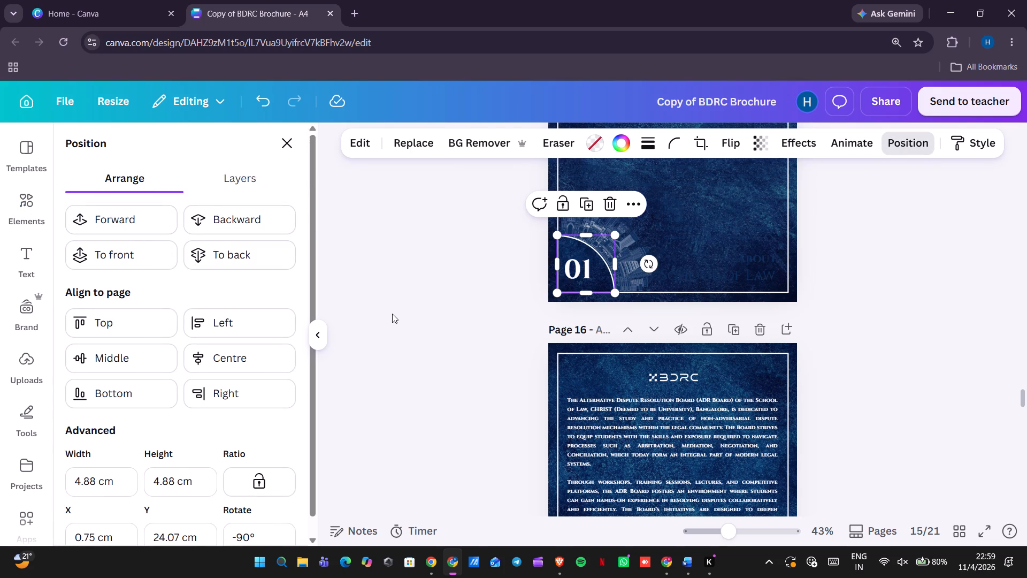
{"action": "left_click", "coordinate": [423, 311]}
{"action": "left_click", "coordinate": [423, 311]}
Recolour the three School of Law body text blocks on page 15 to white.
{"action": "scroll", "coordinate": [520, 305], "scroll_direction": "up", "scroll_amount": 1}
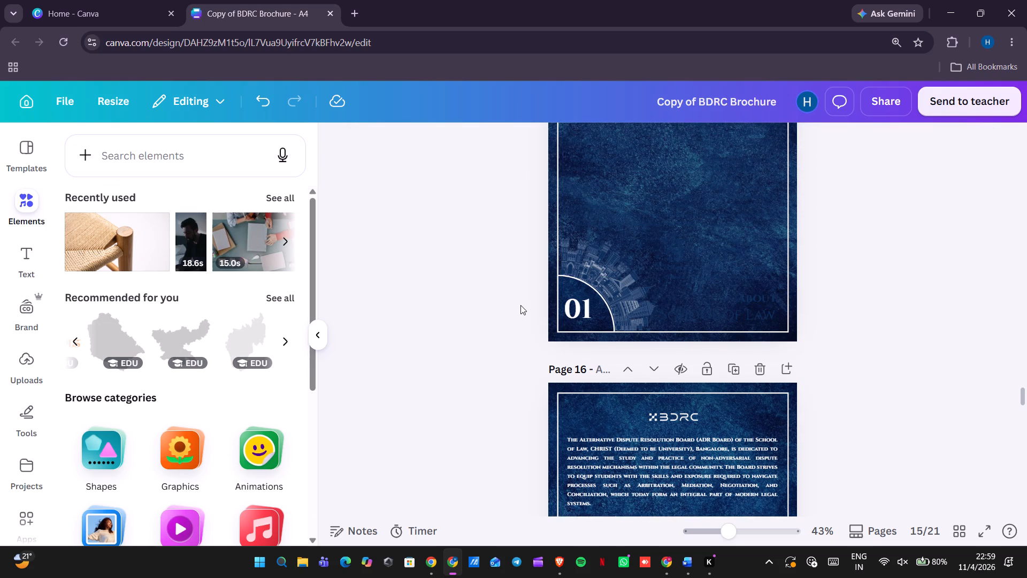
{"action": "scroll", "coordinate": [520, 305], "scroll_direction": "up", "scroll_amount": 2}
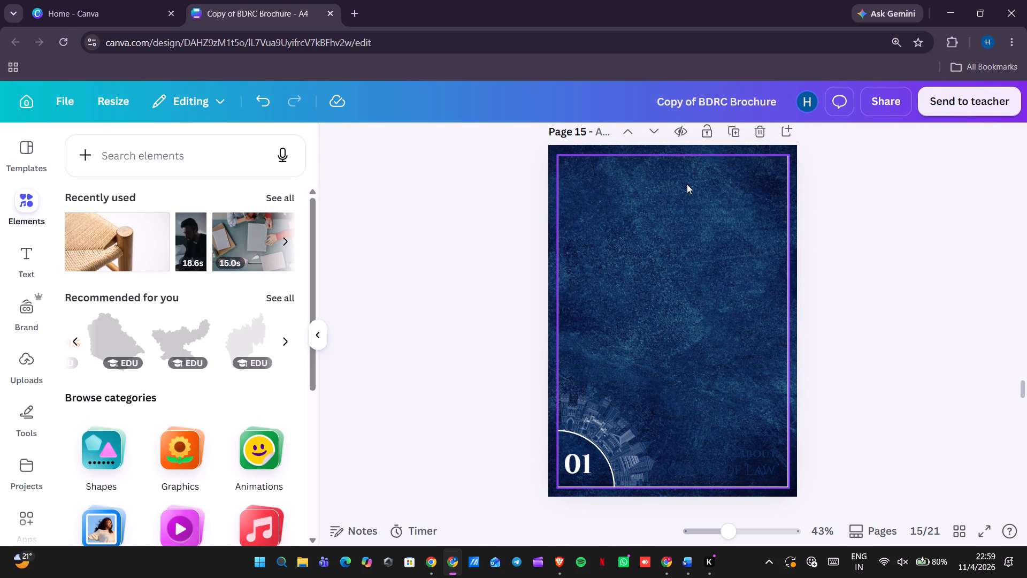
{"action": "left_click", "coordinate": [687, 184]}
{"action": "left_click", "coordinate": [671, 237]}
{"action": "left_click", "coordinate": [537, 147]}
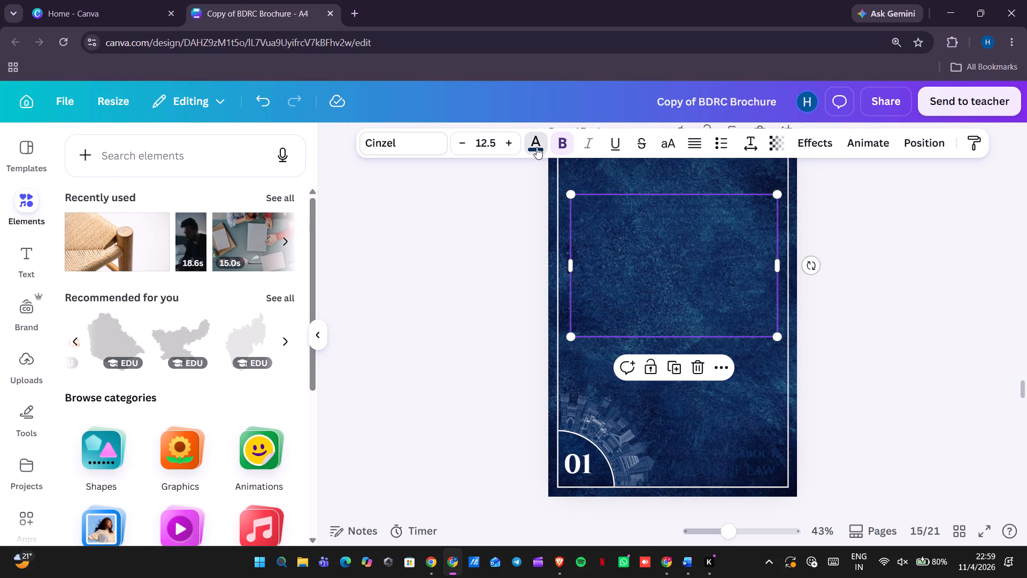
{"action": "left_click", "coordinate": [206, 248]}
{"action": "left_click", "coordinate": [436, 292]}
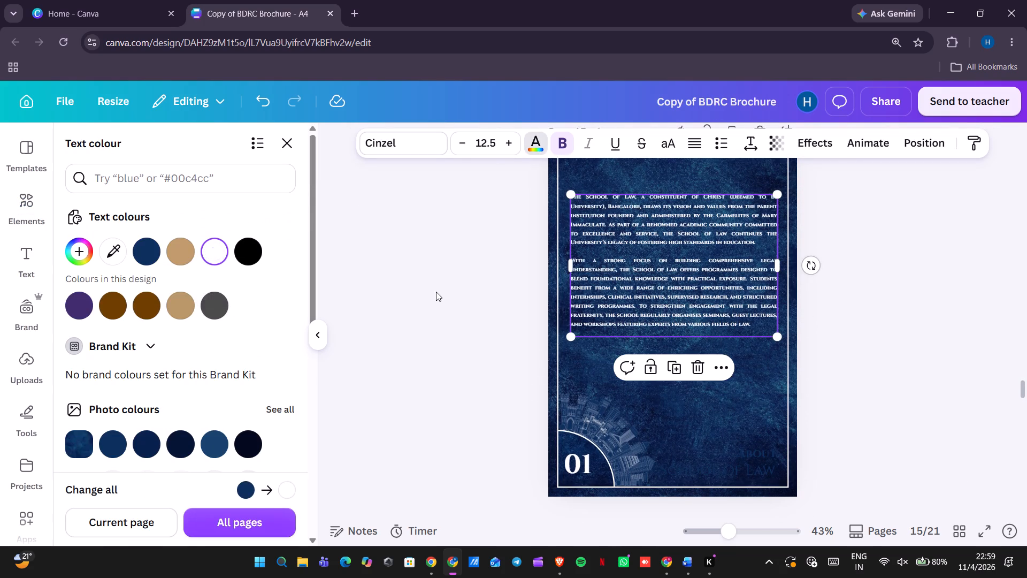
{"action": "scroll", "coordinate": [436, 292], "scroll_direction": "down", "scroll_amount": 2}
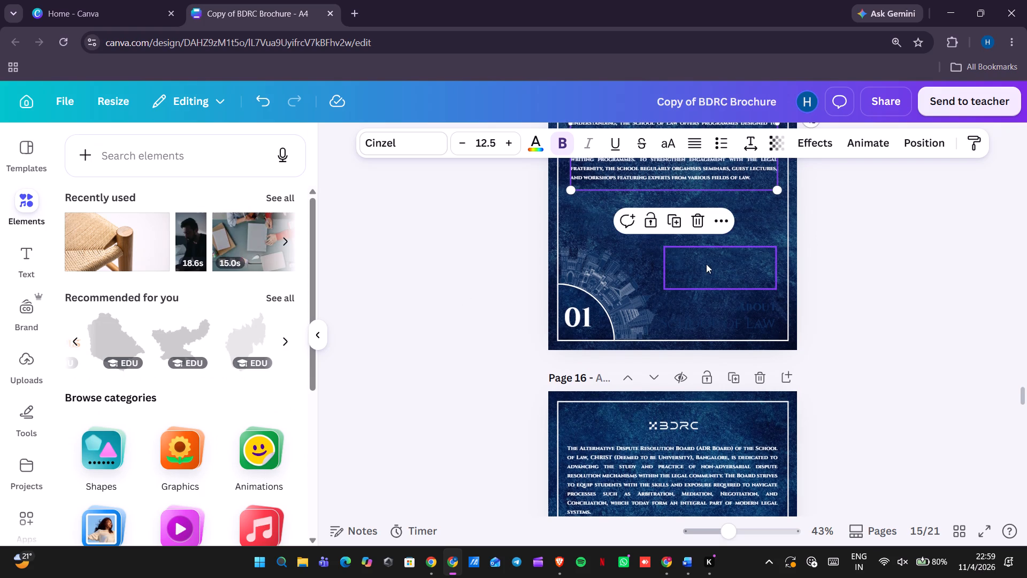
{"action": "left_click", "coordinate": [709, 282]}
{"action": "left_click", "coordinate": [526, 140]}
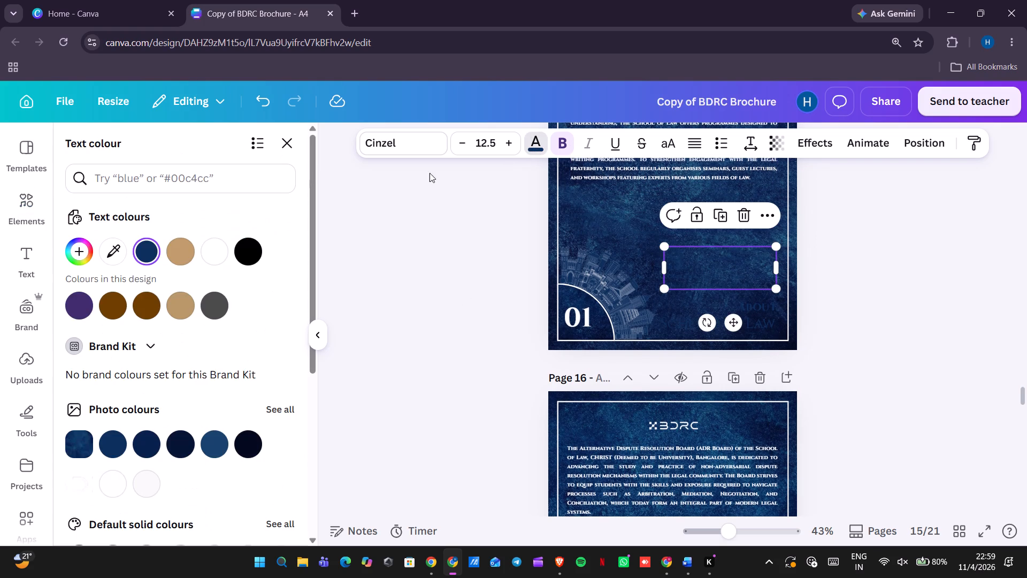
{"action": "left_click", "coordinate": [214, 248]}
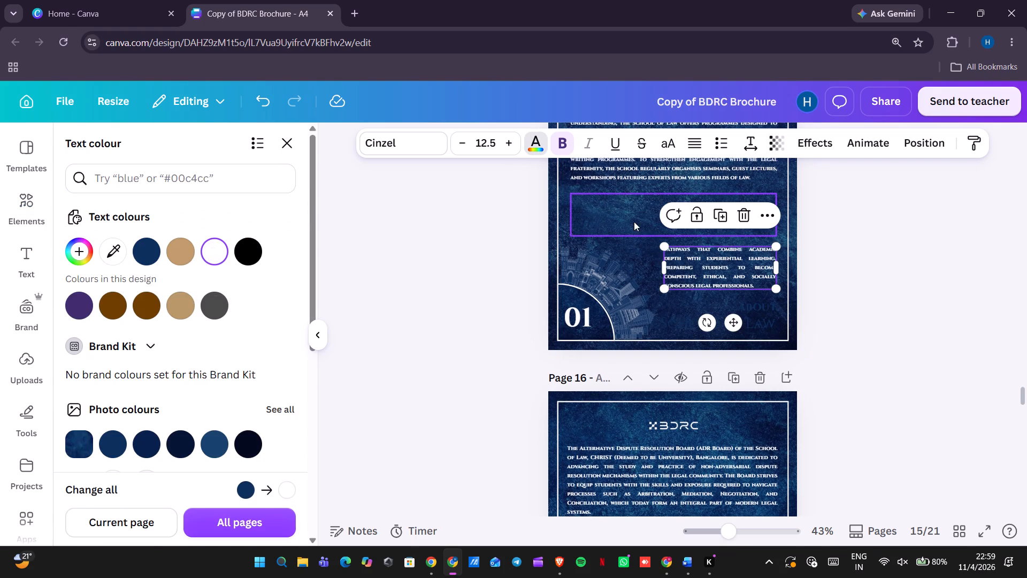
{"action": "left_click", "coordinate": [634, 222]}
{"action": "left_click", "coordinate": [214, 254]}
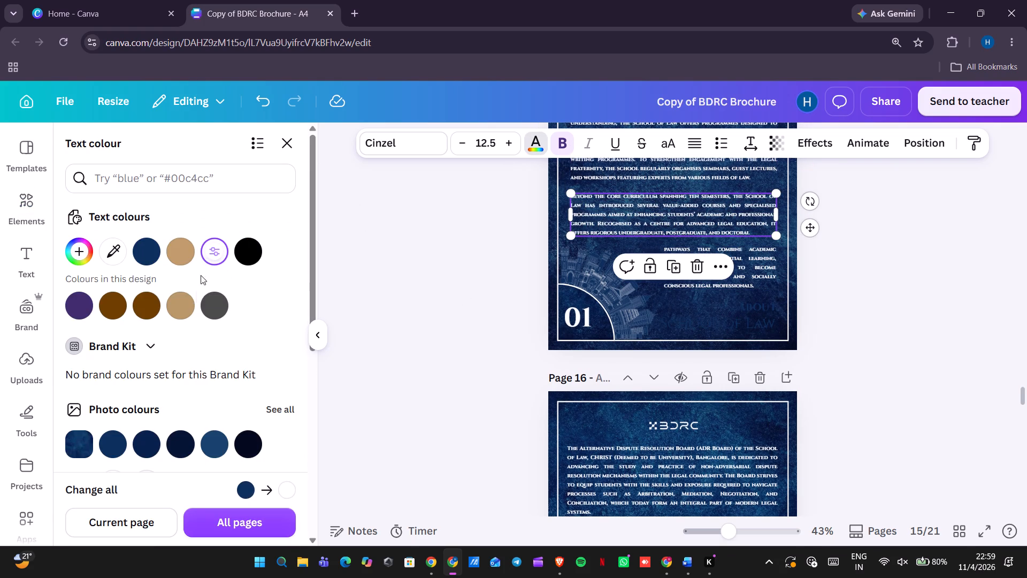
Apply the navy-to-white colour change across the current page so the About School of Law title is included.
{"action": "left_click", "coordinate": [149, 527]}
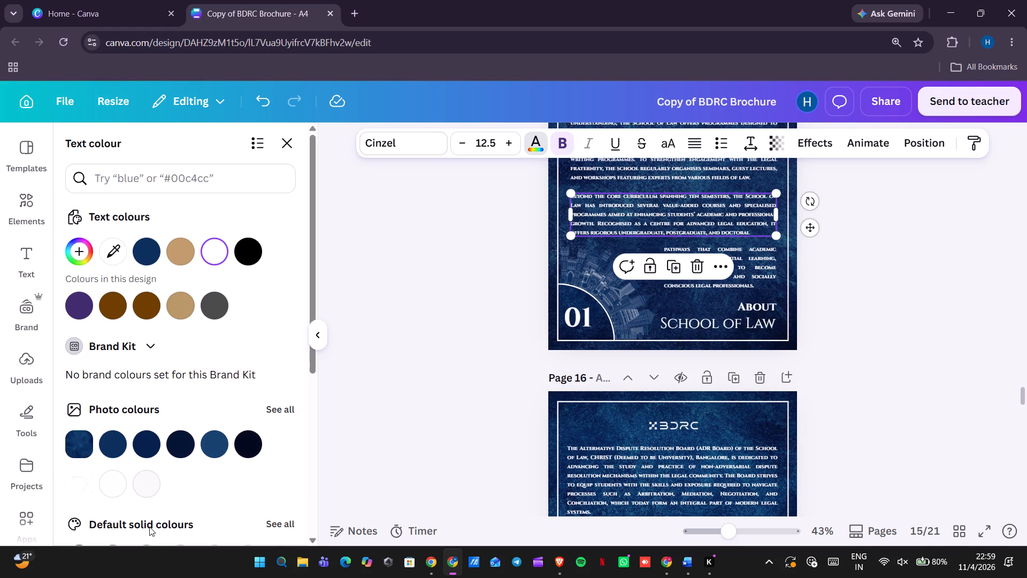
{"action": "left_click", "coordinate": [503, 408]}
{"action": "left_click", "coordinate": [503, 408]}
Replace the navy BDRC logo at the top of page 15 with a copy of the white logo from page 16.
{"action": "scroll", "coordinate": [503, 408], "scroll_direction": "up", "scroll_amount": 1}
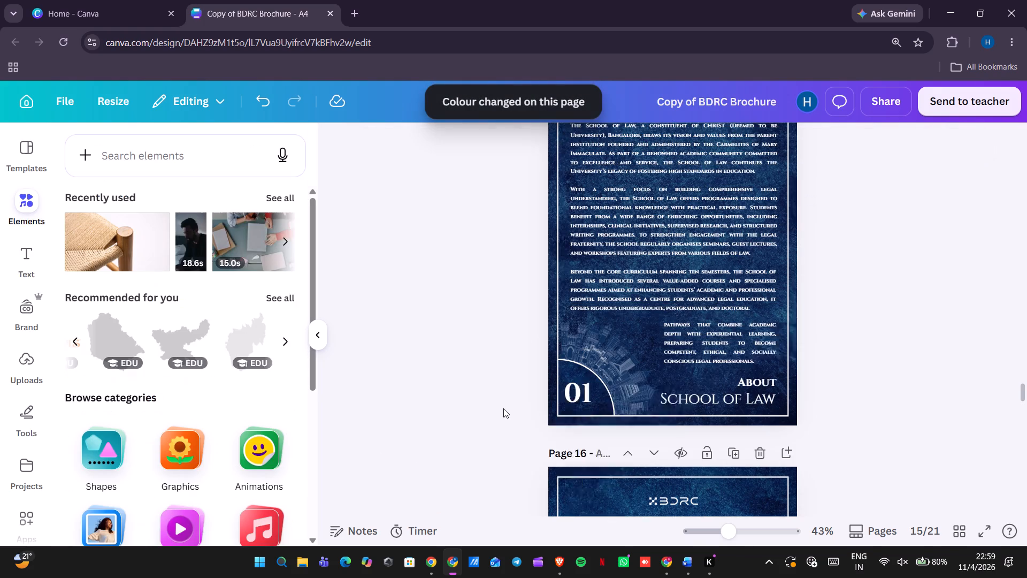
{"action": "scroll", "coordinate": [503, 408], "scroll_direction": "up", "scroll_amount": 2}
{"action": "left_click", "coordinate": [666, 242]}
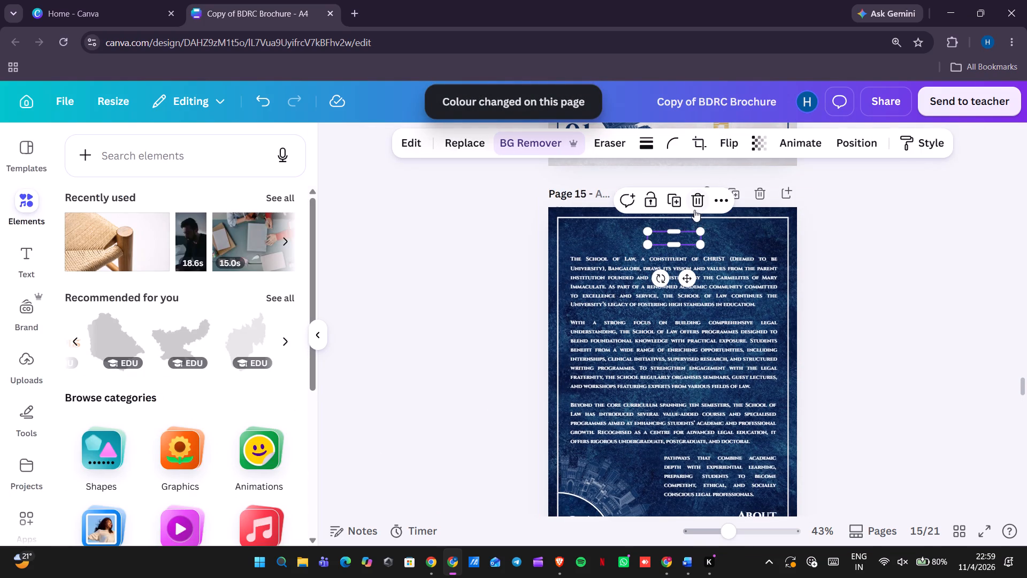
{"action": "left_click", "coordinate": [695, 209]}
{"action": "scroll", "coordinate": [810, 268], "scroll_direction": "down", "scroll_amount": 3}
{"action": "left_click", "coordinate": [686, 254]}
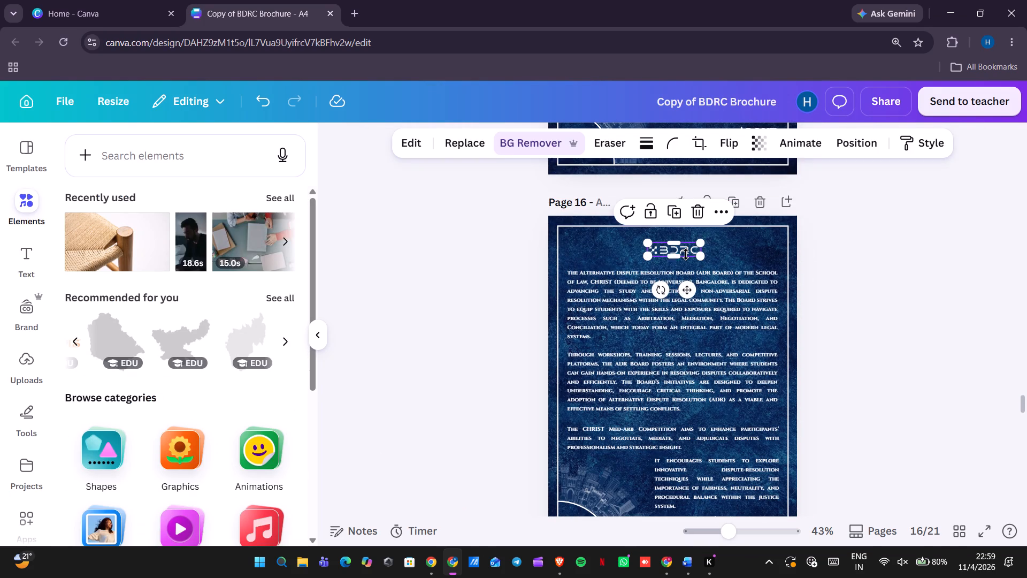
{"action": "key", "text": "ctrl+c"}
{"action": "scroll", "coordinate": [686, 254], "scroll_direction": "up", "scroll_amount": 3}
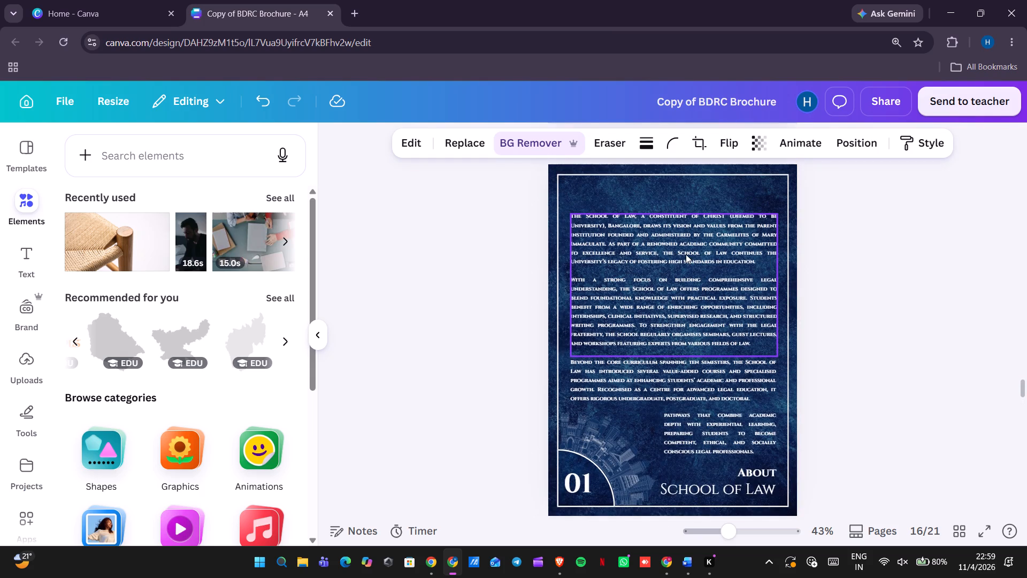
{"action": "left_click", "coordinate": [695, 199]}
{"action": "key", "text": "ctrl+v"}
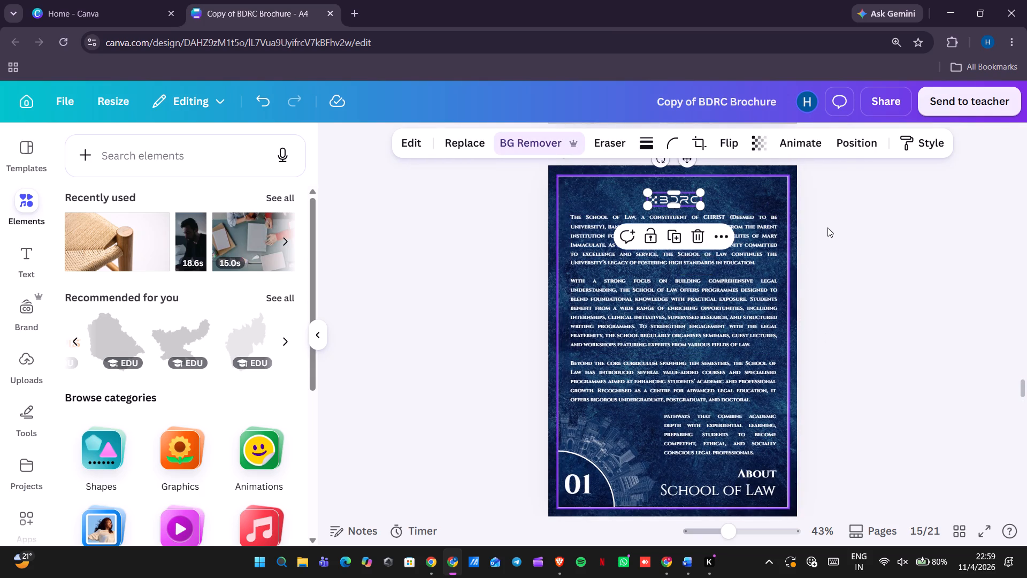
{"action": "left_click", "coordinate": [827, 227]}
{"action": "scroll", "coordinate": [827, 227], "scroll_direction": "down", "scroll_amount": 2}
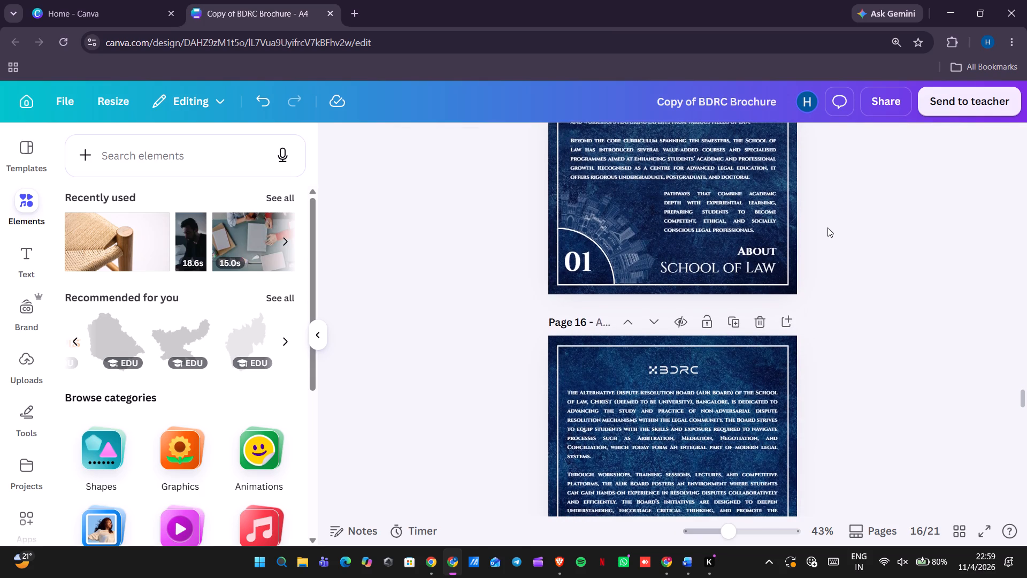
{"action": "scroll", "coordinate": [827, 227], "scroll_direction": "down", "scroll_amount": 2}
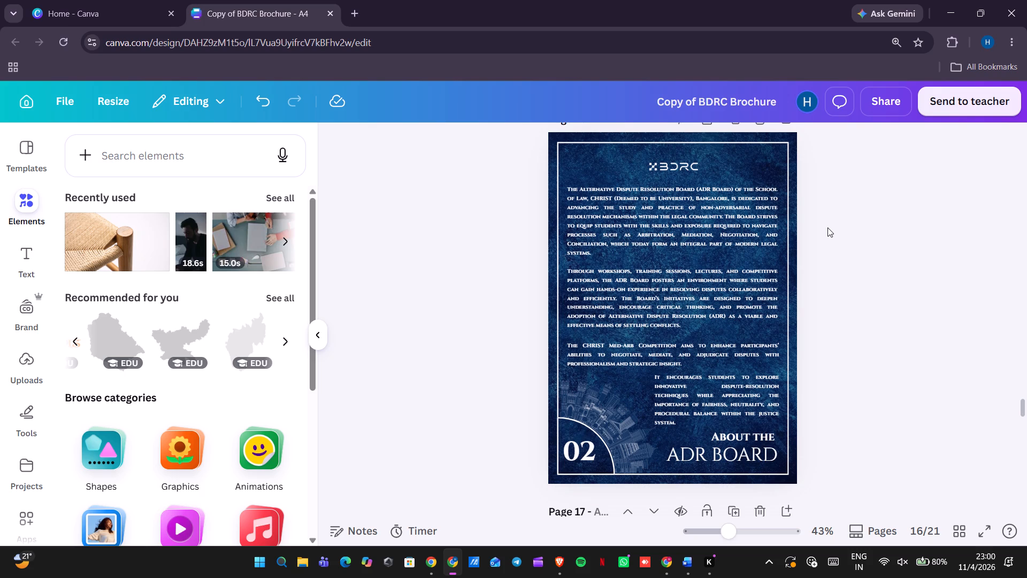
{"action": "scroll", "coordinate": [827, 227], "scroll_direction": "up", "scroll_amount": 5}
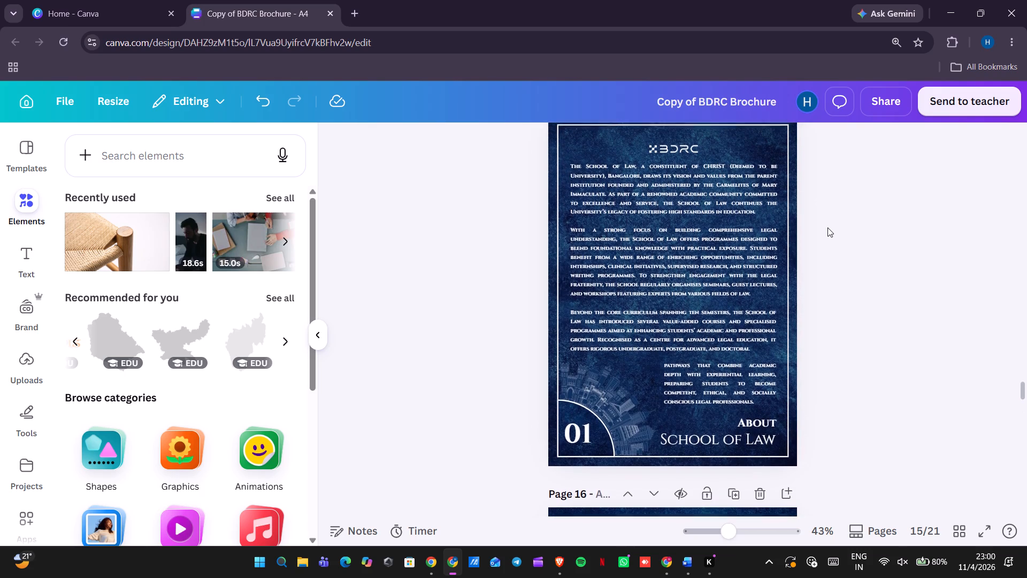
Review the restyled About School of Law page against the About the ADR Board page for consistent dark blue styling.
{"action": "scroll", "coordinate": [827, 227], "scroll_direction": "up", "scroll_amount": 3}
{"action": "scroll", "coordinate": [827, 227], "scroll_direction": "down", "scroll_amount": 1}
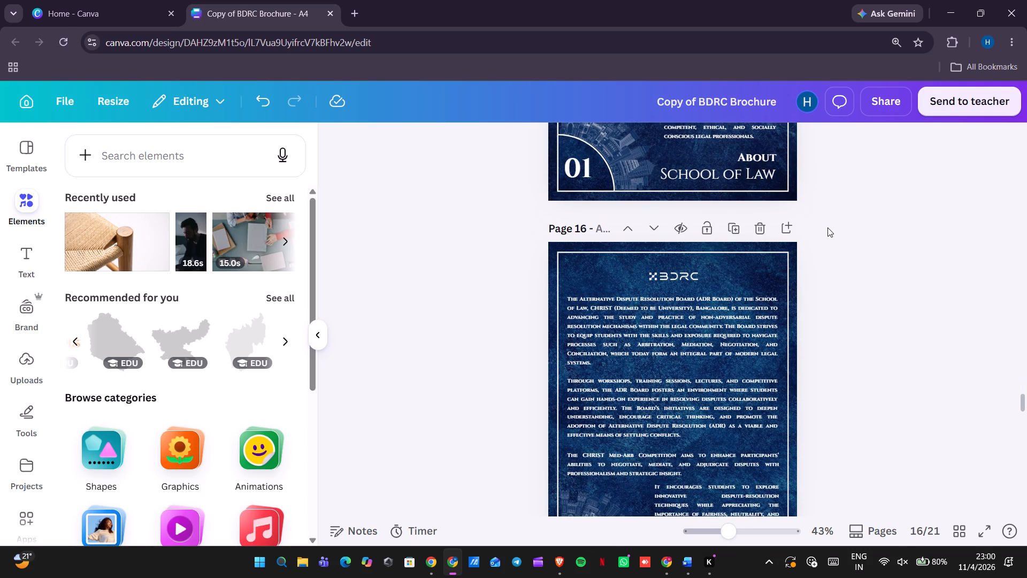
{"action": "scroll", "coordinate": [827, 227], "scroll_direction": "up", "scroll_amount": 4}
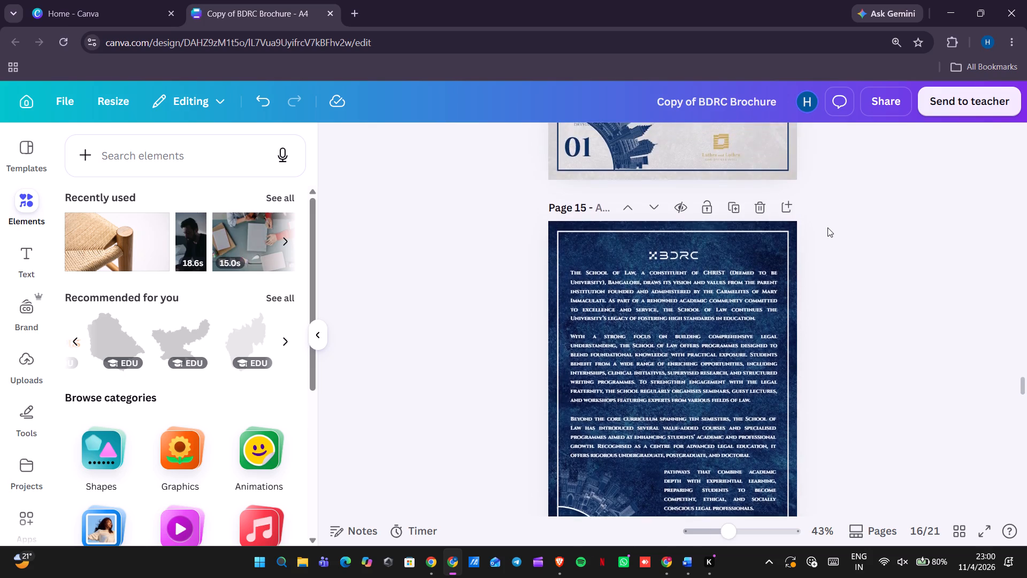
{"action": "scroll", "coordinate": [827, 227], "scroll_direction": "up", "scroll_amount": 2}
{"action": "scroll", "coordinate": [827, 227], "scroll_direction": "down", "scroll_amount": 1}
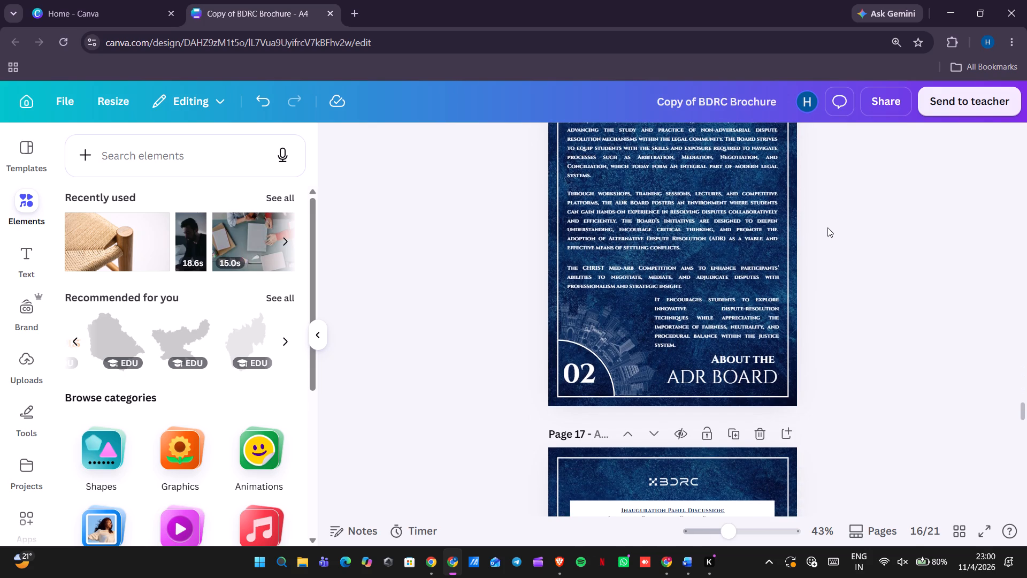
{"action": "scroll", "coordinate": [827, 227], "scroll_direction": "up", "scroll_amount": 1}
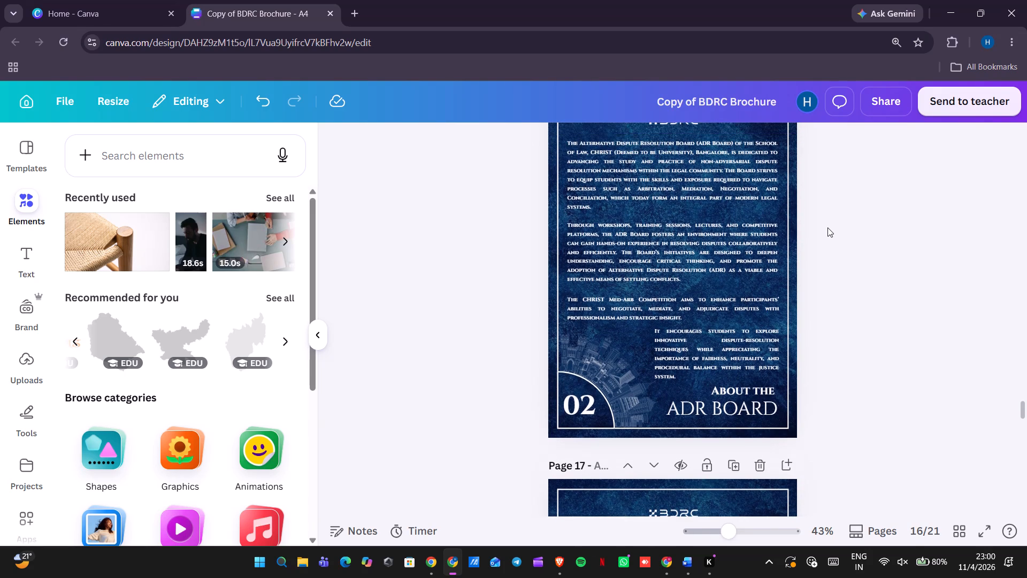
{"action": "scroll", "coordinate": [827, 227], "scroll_direction": "up", "scroll_amount": 1}
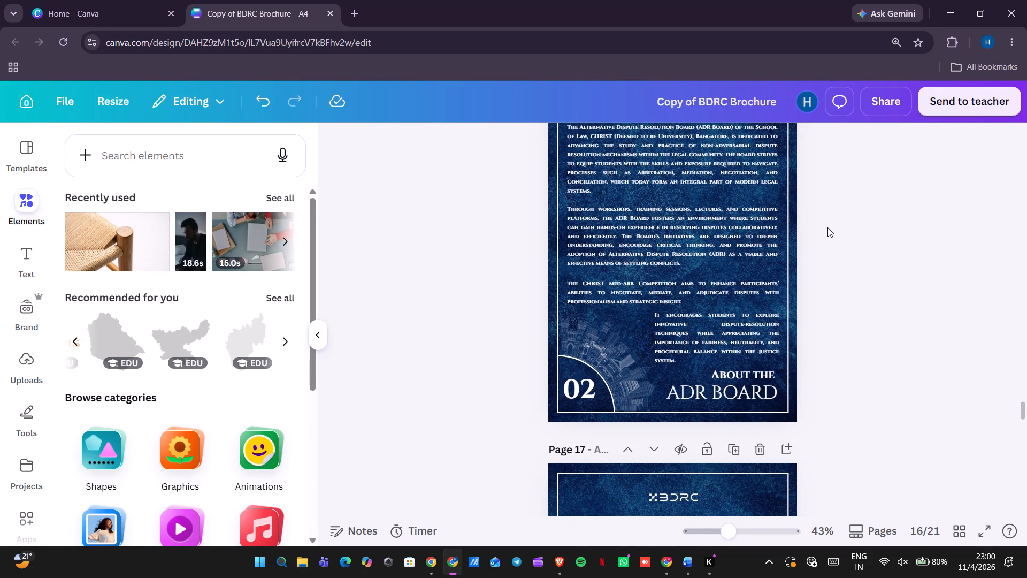
{"action": "scroll", "coordinate": [827, 227], "scroll_direction": "up", "scroll_amount": 1}
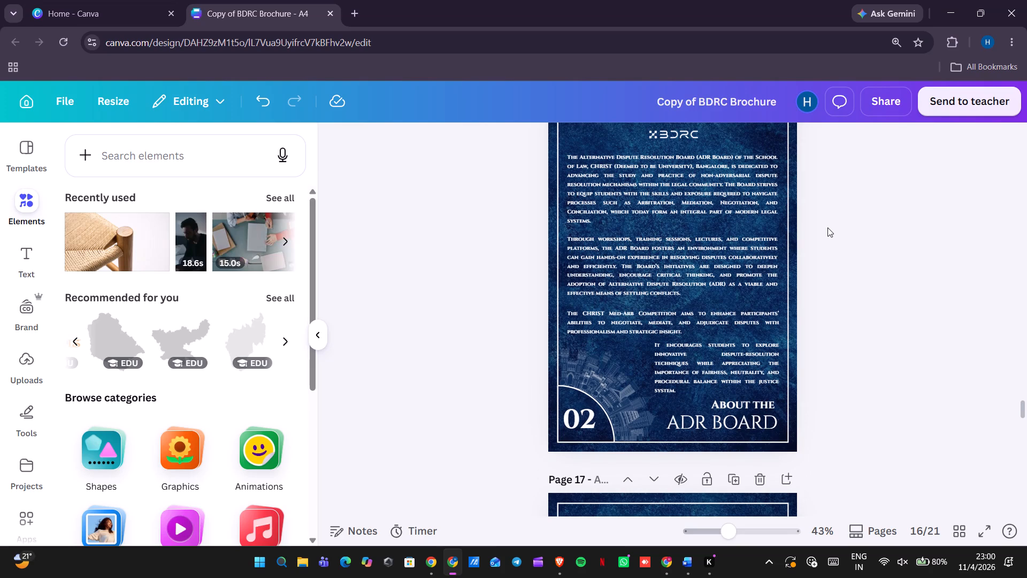
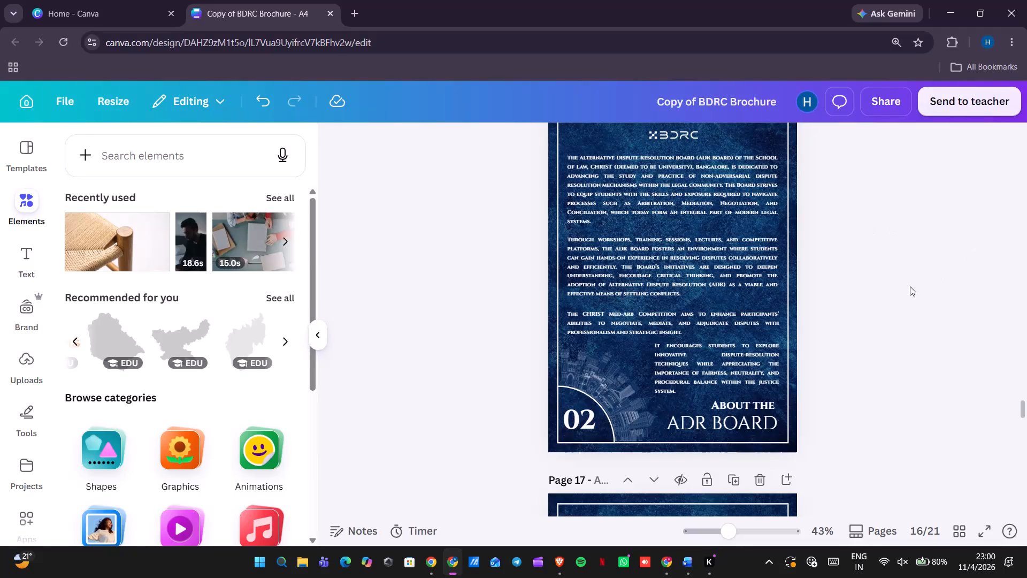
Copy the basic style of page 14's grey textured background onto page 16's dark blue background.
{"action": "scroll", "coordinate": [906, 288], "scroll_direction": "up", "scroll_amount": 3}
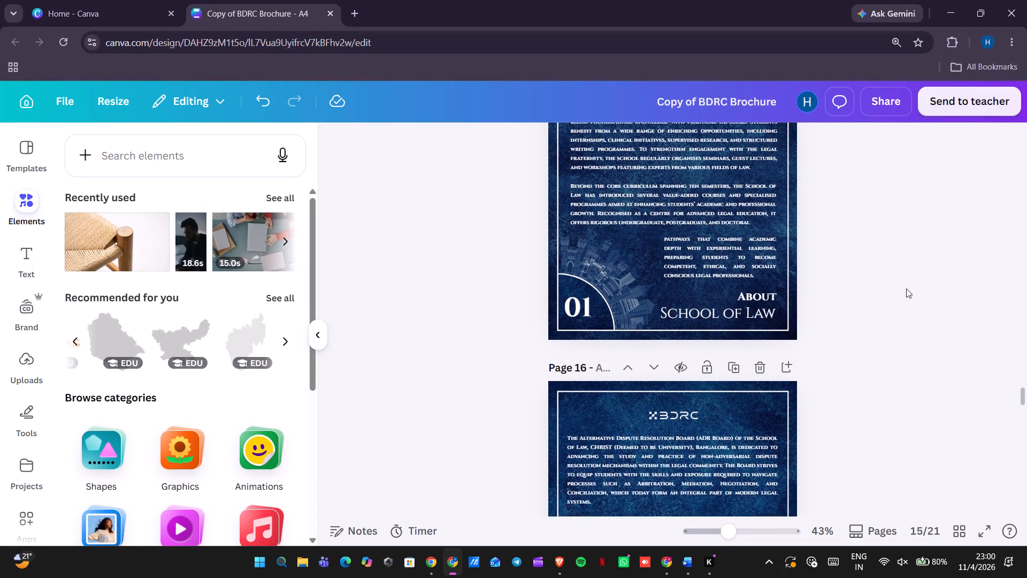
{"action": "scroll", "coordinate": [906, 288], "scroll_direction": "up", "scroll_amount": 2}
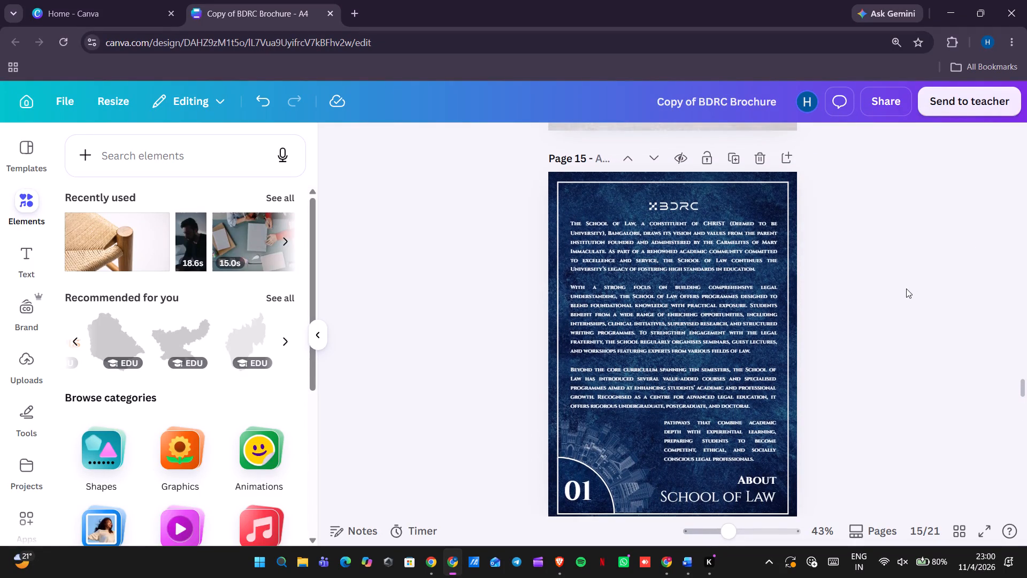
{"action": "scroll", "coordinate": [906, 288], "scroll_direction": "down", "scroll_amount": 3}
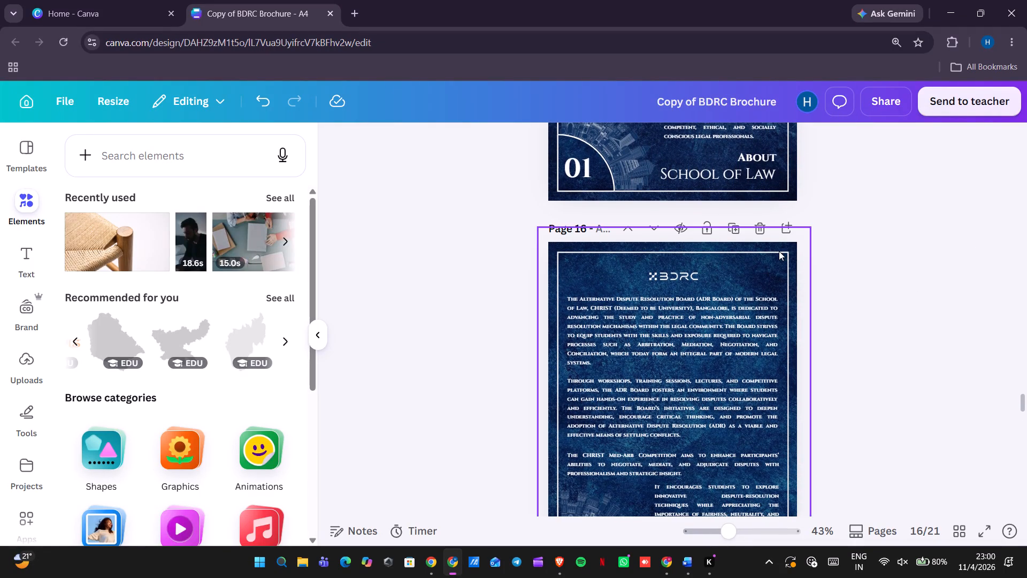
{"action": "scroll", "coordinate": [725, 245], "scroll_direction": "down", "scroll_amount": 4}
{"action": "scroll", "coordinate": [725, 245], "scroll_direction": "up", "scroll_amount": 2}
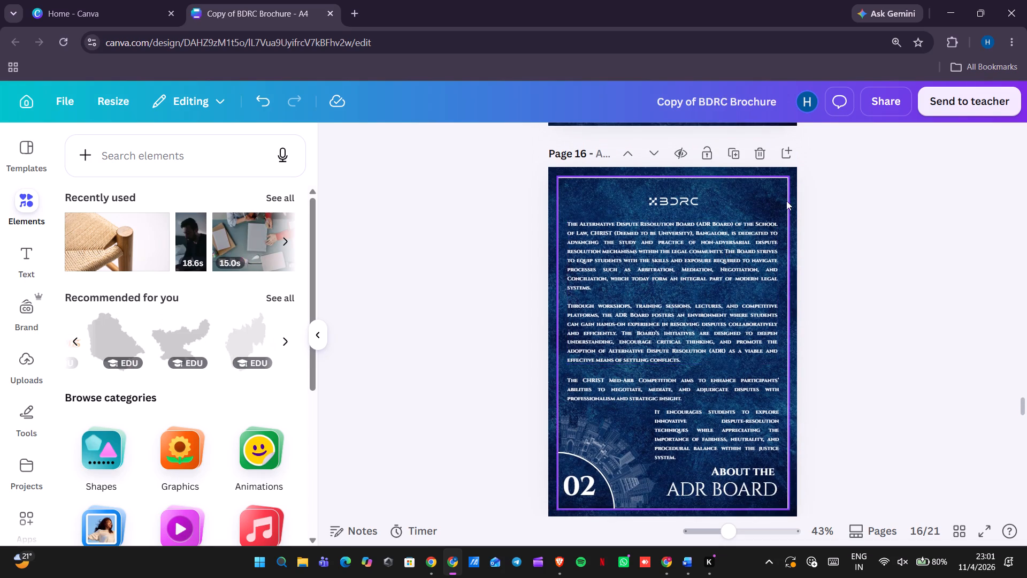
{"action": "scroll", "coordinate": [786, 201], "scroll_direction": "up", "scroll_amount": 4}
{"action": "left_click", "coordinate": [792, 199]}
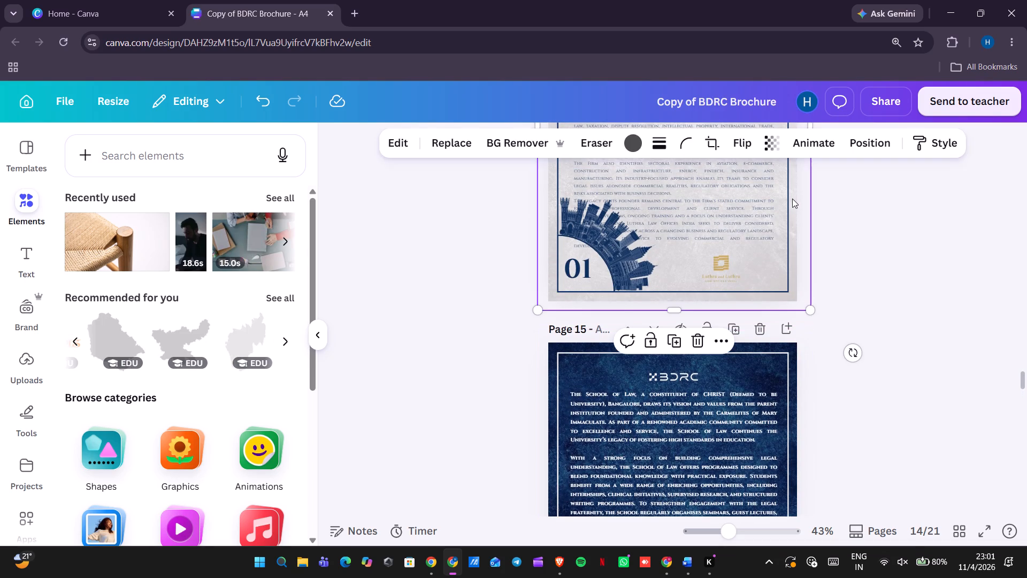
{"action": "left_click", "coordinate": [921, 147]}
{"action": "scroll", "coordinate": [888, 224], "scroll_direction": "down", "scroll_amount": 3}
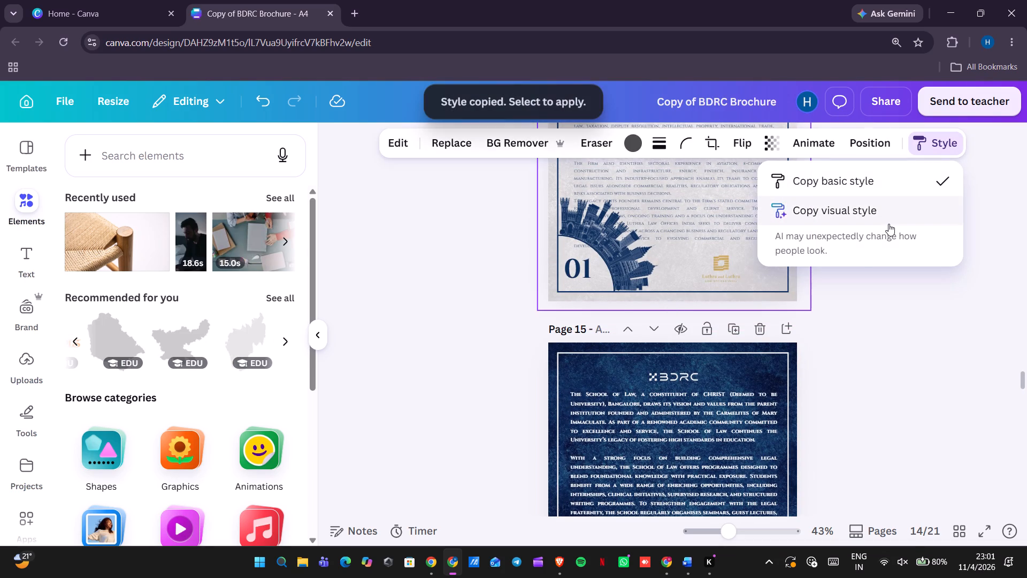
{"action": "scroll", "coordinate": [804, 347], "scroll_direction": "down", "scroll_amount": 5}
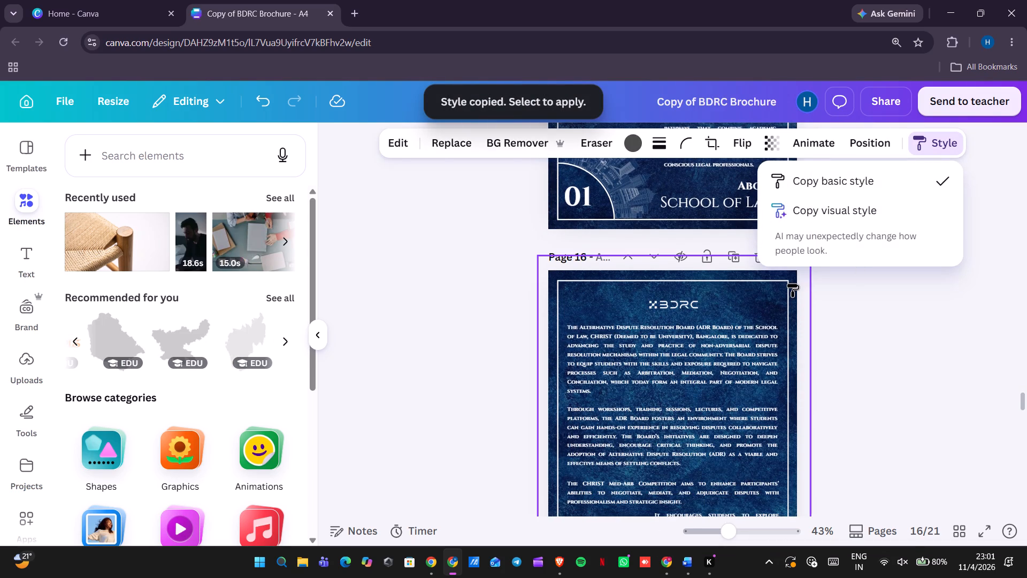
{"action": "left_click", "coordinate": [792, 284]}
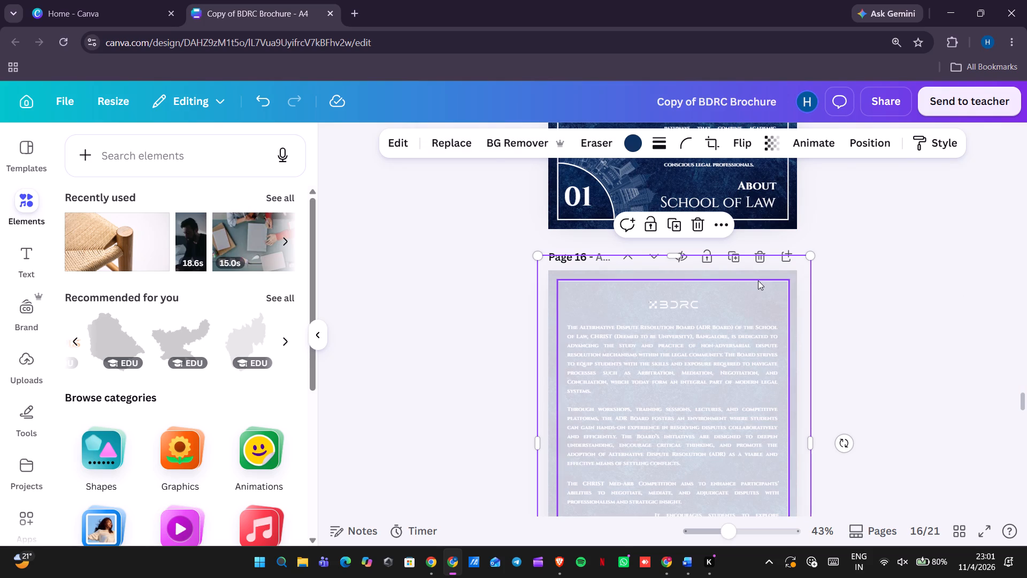
Set the stroke colour of the rectangular border frame on page 16 to navy blue.
{"action": "left_click", "coordinate": [758, 280]}
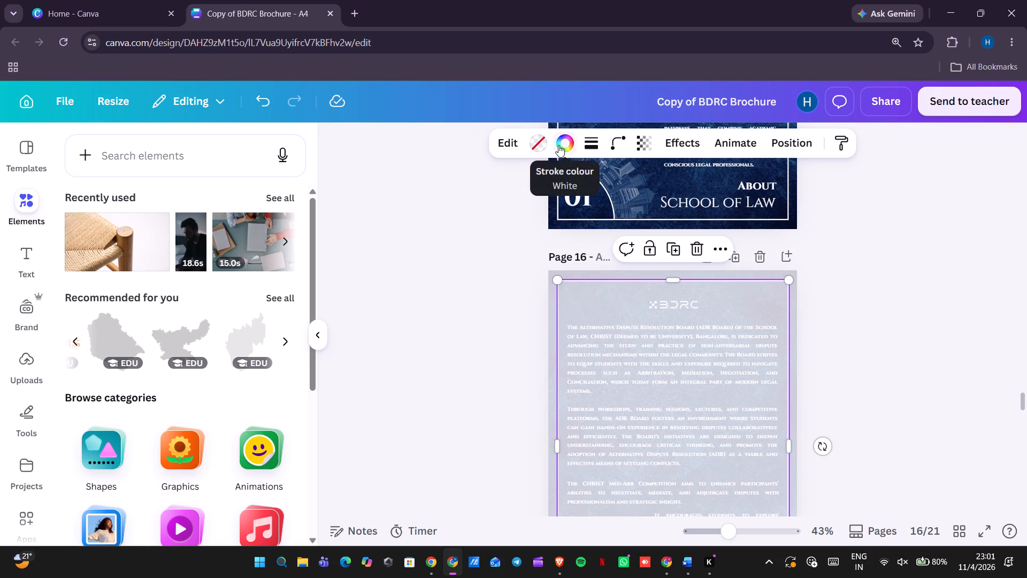
{"action": "left_click", "coordinate": [565, 143]}
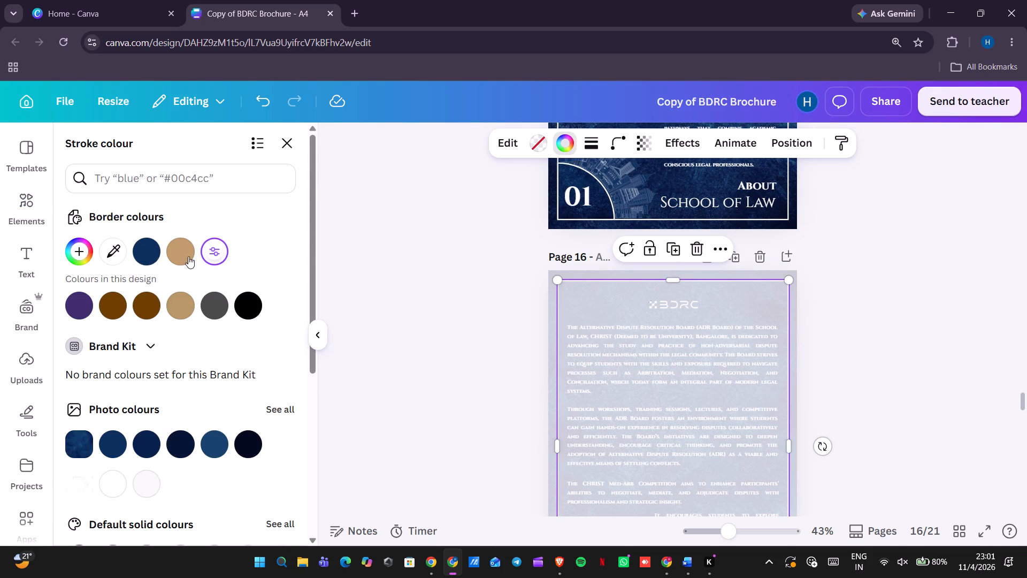
{"action": "left_click", "coordinate": [157, 254]}
Recolour the three body text blocks and the About the ADR Board title on page 16 to navy blue.
{"action": "scroll", "coordinate": [436, 328], "scroll_direction": "down", "scroll_amount": 1}
{"action": "left_click", "coordinate": [628, 327]}
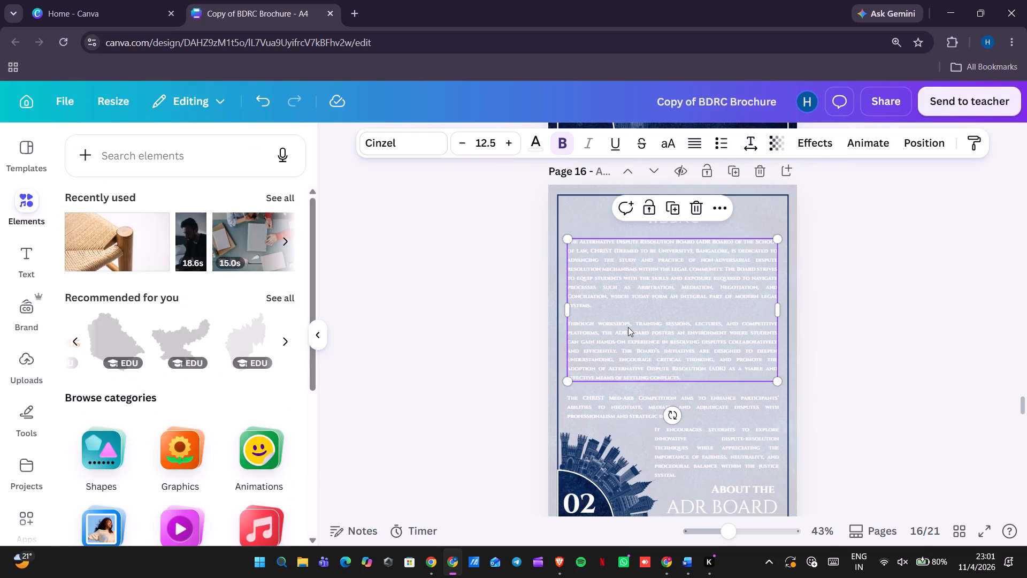
{"action": "left_click", "coordinate": [545, 141]}
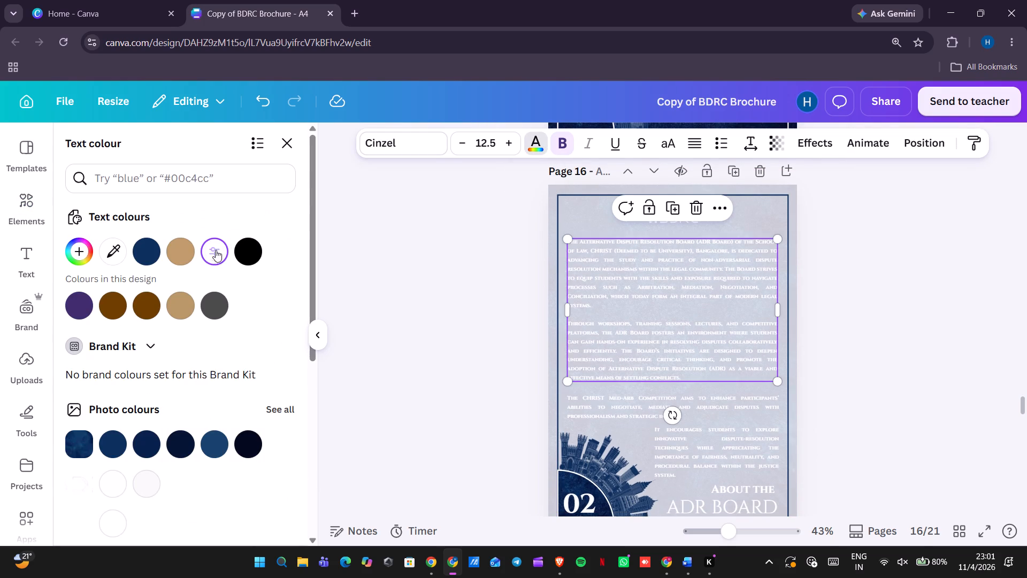
{"action": "left_click", "coordinate": [210, 254]}
{"action": "left_click", "coordinate": [152, 253]}
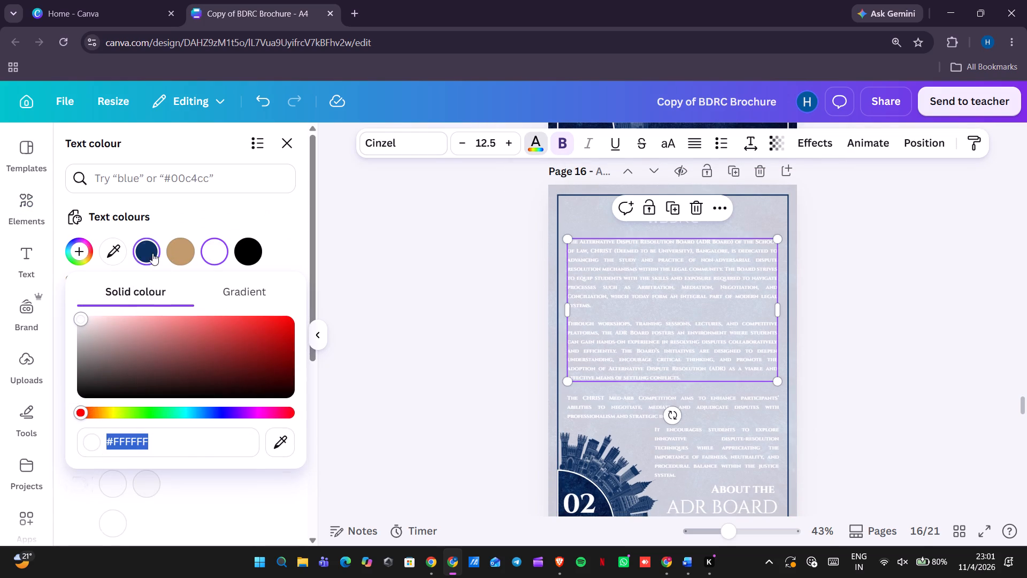
{"action": "left_click", "coordinate": [584, 399]}
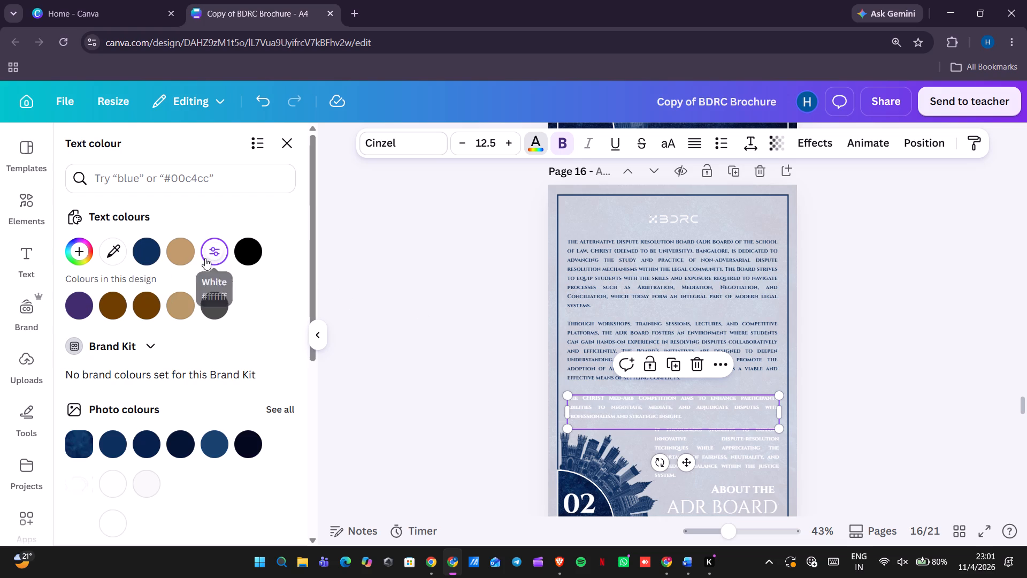
{"action": "left_click", "coordinate": [151, 255]}
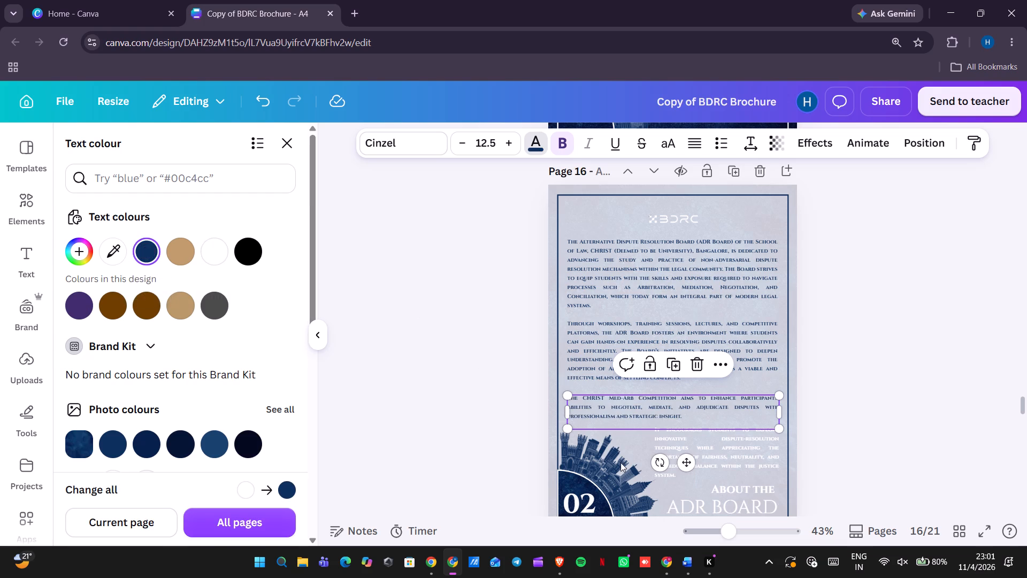
{"action": "left_click", "coordinate": [706, 463]}
{"action": "left_click", "coordinate": [150, 256]}
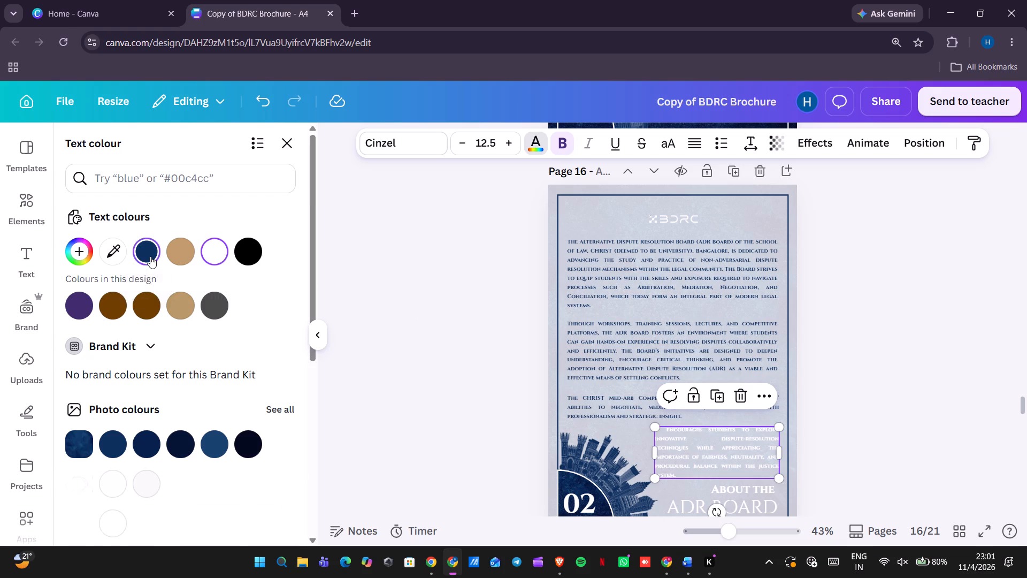
{"action": "scroll", "coordinate": [605, 298], "scroll_direction": "down", "scroll_amount": 1}
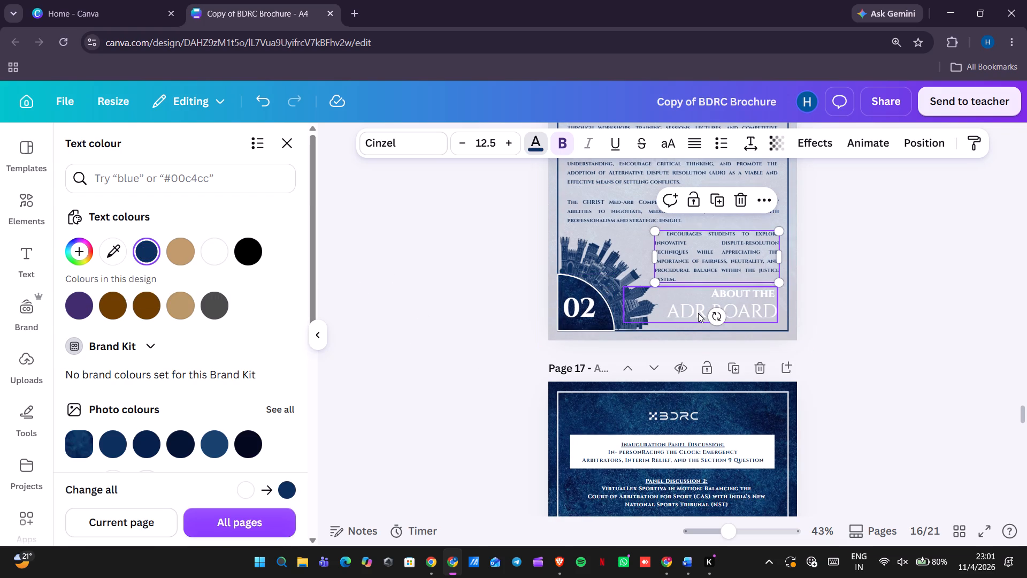
{"action": "left_click", "coordinate": [698, 313]}
{"action": "left_click", "coordinate": [150, 249]}
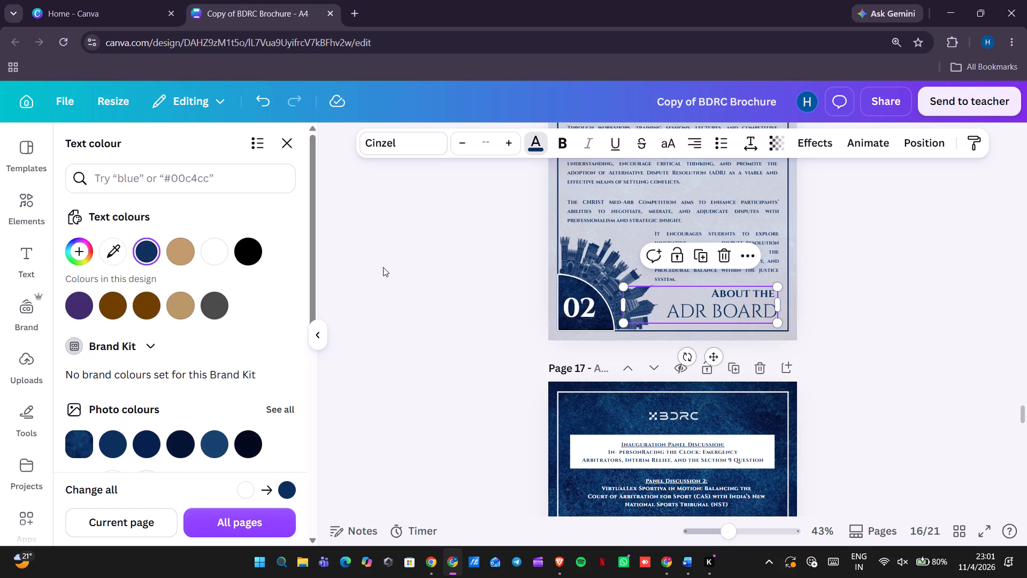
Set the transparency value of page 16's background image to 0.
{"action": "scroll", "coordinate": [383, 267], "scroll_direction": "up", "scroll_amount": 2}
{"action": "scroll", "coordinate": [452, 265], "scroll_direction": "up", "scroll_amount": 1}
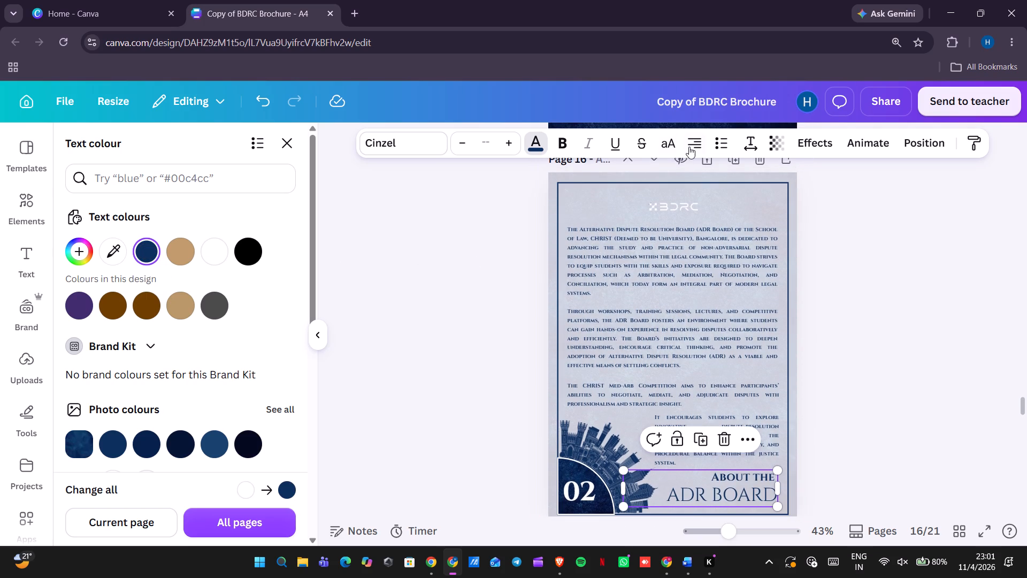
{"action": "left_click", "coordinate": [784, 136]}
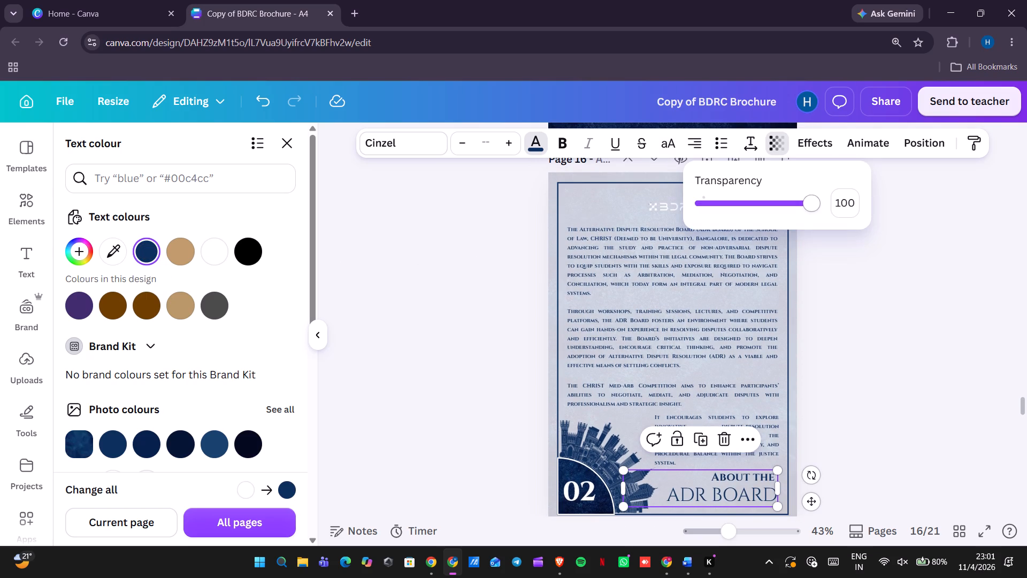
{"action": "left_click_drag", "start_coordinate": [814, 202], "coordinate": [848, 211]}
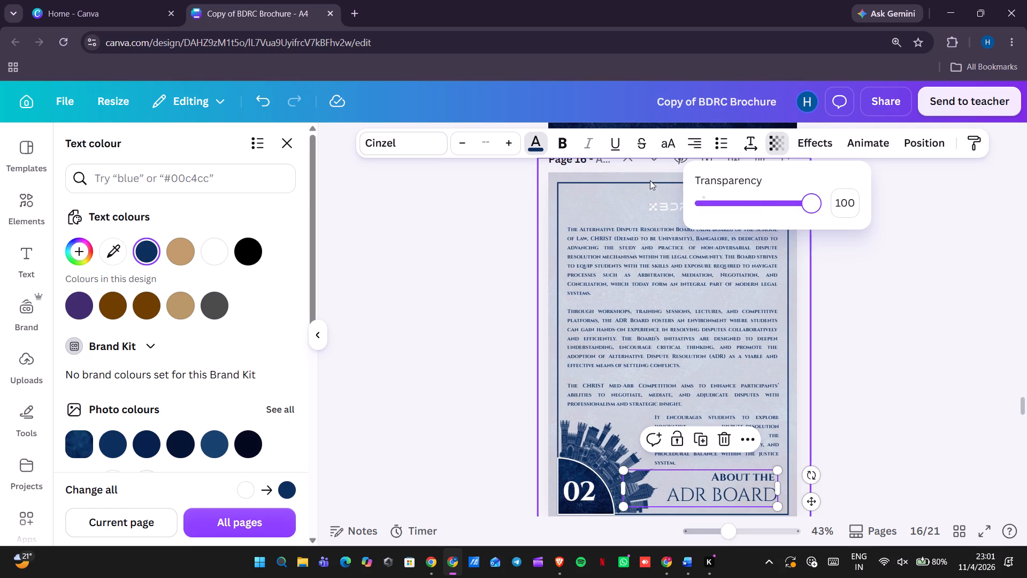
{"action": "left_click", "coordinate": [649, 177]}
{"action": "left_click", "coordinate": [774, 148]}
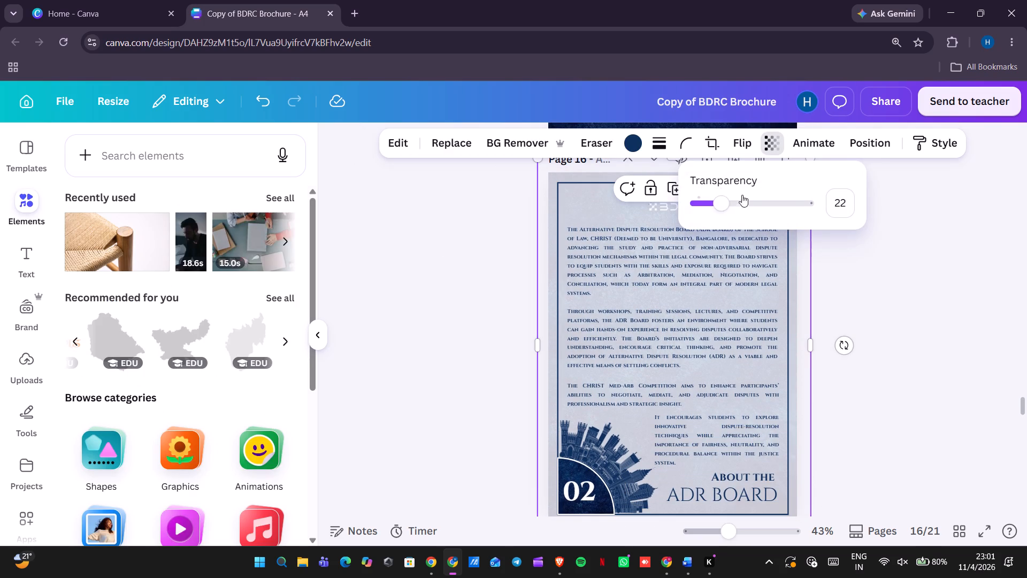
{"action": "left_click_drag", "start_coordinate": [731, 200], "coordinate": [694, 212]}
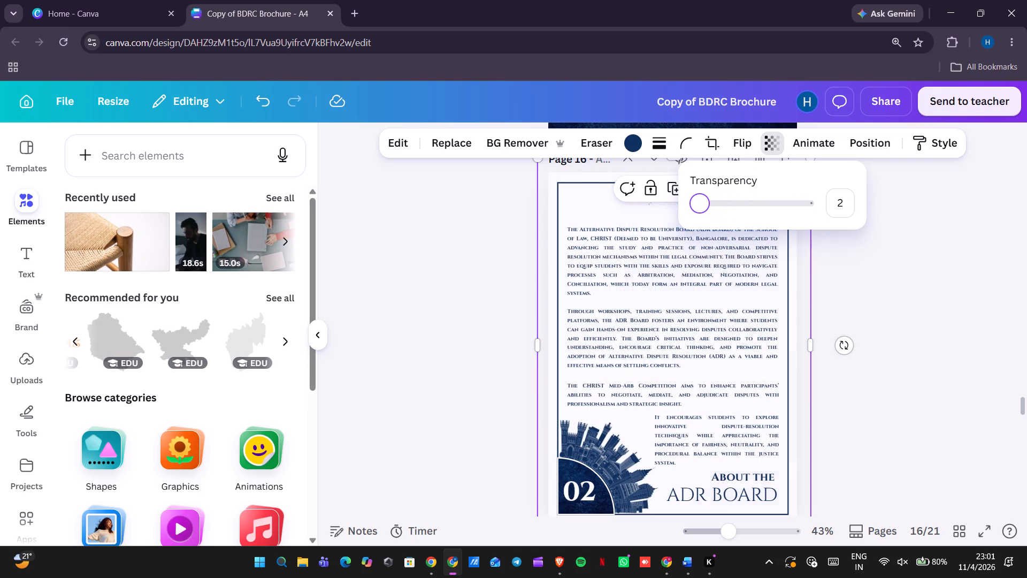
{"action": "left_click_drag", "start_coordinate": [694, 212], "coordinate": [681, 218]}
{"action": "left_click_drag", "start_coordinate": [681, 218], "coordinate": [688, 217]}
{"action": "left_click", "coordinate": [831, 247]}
Replace page 16's background with a copy of page 18's grey textured background, sent to the back.
{"action": "scroll", "coordinate": [831, 247], "scroll_direction": "up", "scroll_amount": 2}
{"action": "scroll", "coordinate": [831, 247], "scroll_direction": "down", "scroll_amount": 2}
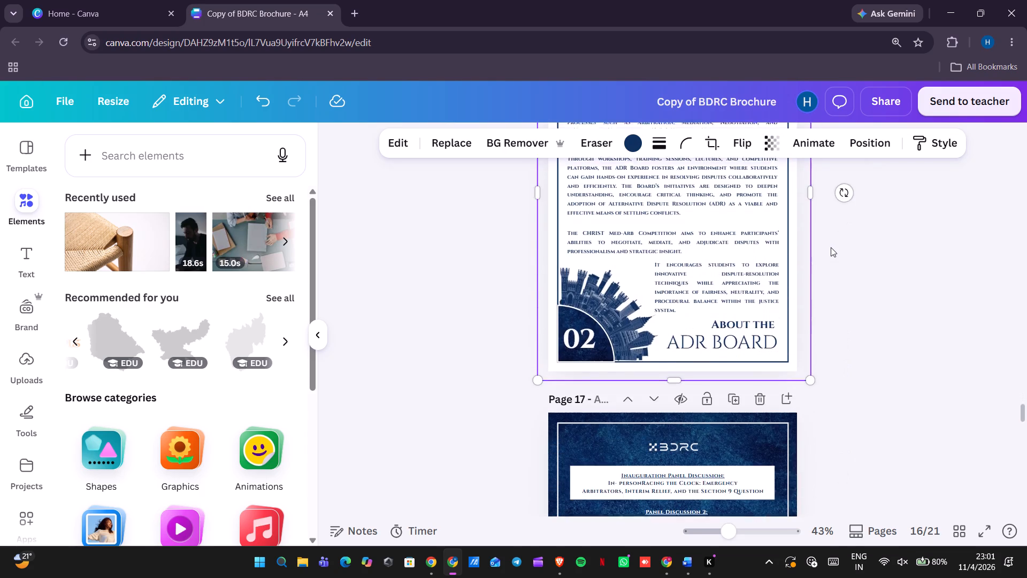
{"action": "scroll", "coordinate": [831, 247], "scroll_direction": "down", "scroll_amount": 5}
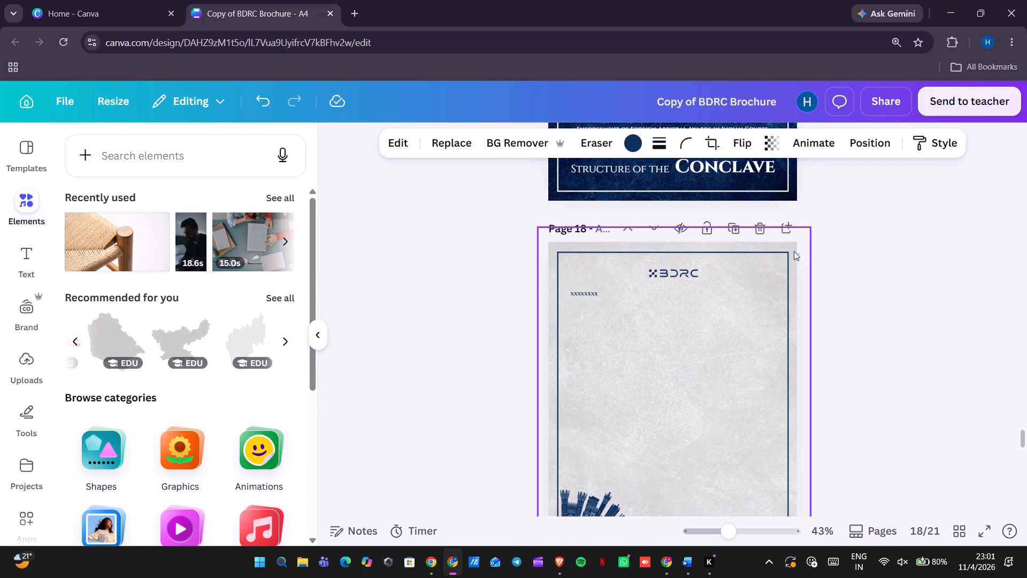
{"action": "left_click", "coordinate": [790, 253]}
{"action": "key", "text": "ctrl+c"}
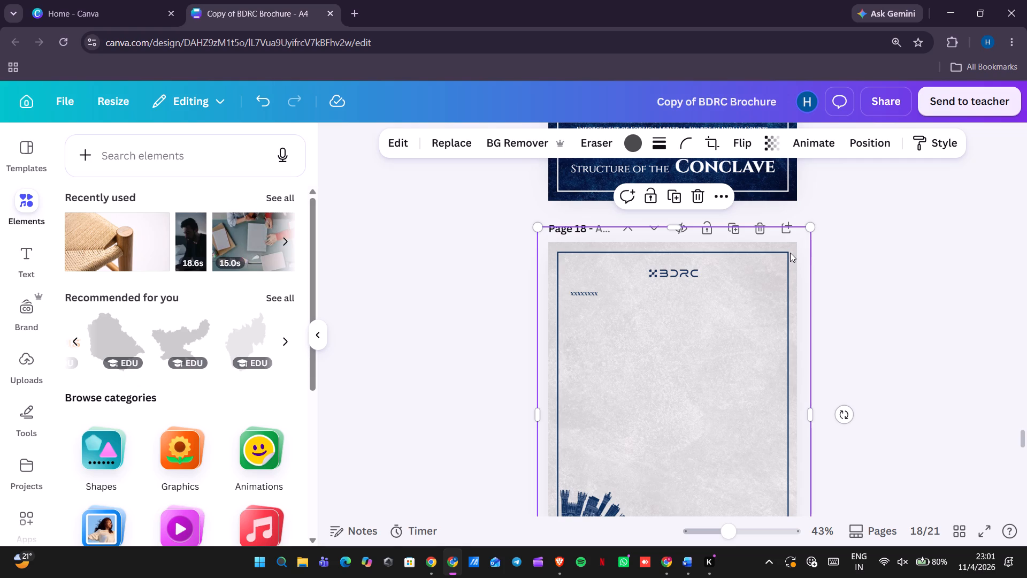
{"action": "scroll", "coordinate": [790, 253], "scroll_direction": "up", "scroll_amount": 4}
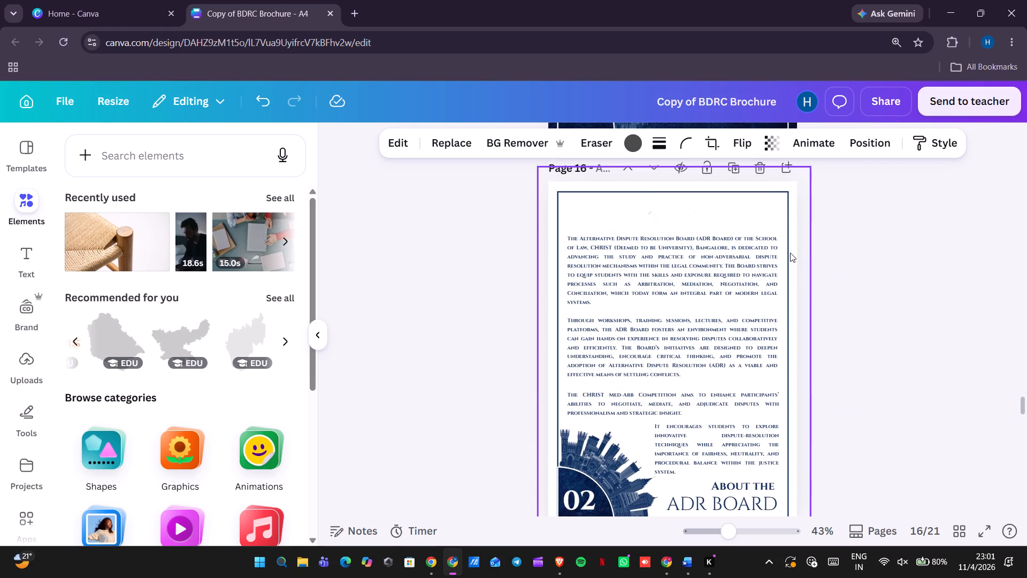
{"action": "left_click", "coordinate": [775, 182]}
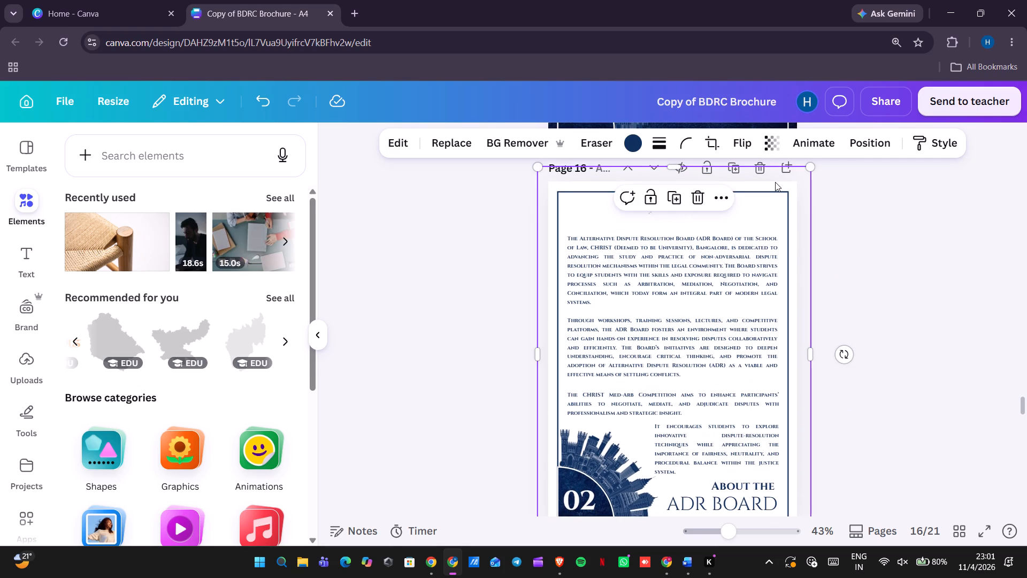
{"action": "key", "text": "Delete"}
{"action": "key", "text": "ctrl+v"}
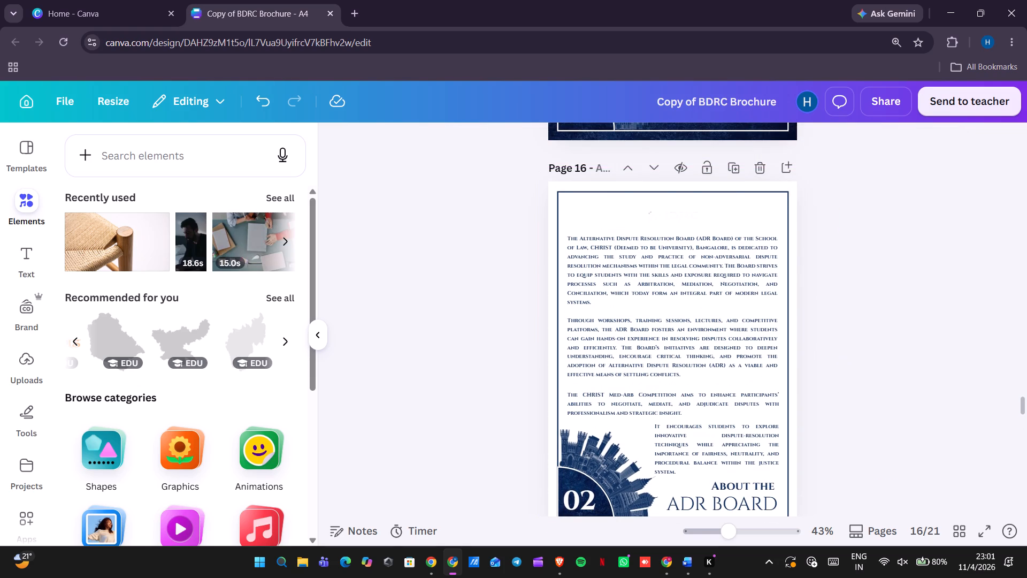
{"action": "left_click", "coordinate": [867, 139]}
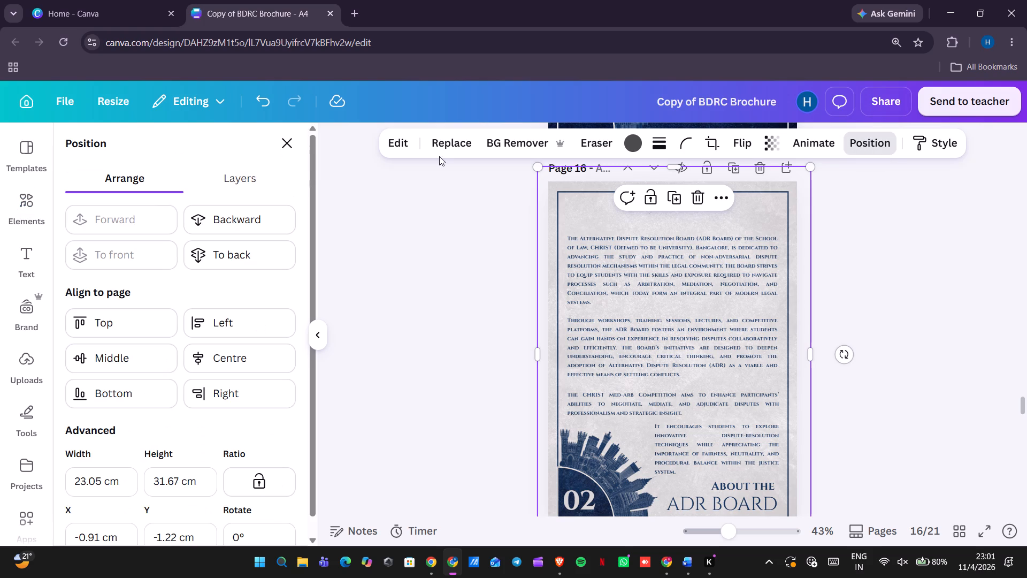
{"action": "left_click", "coordinate": [259, 259]}
{"action": "left_click", "coordinate": [431, 272]}
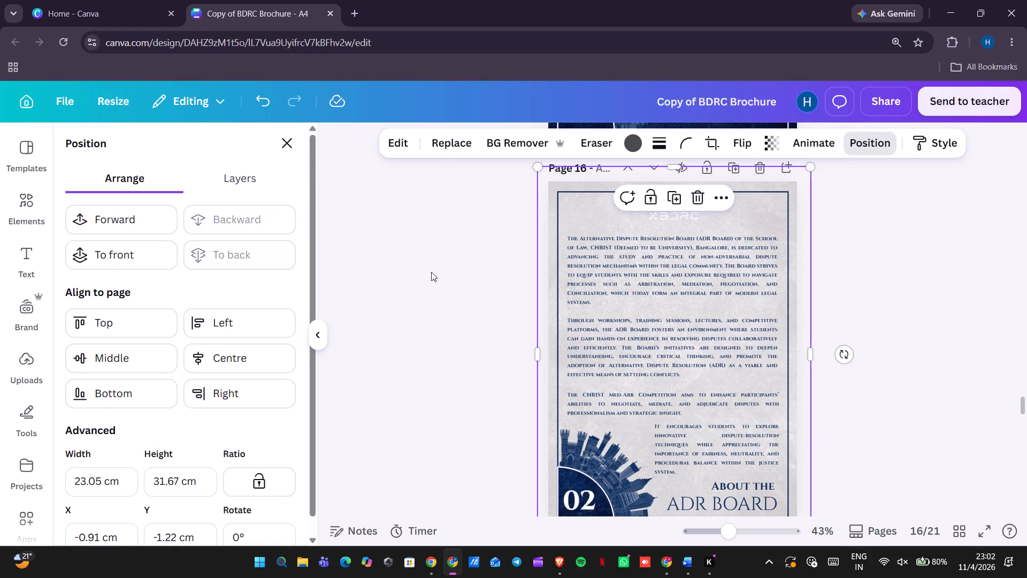
{"action": "left_click", "coordinate": [431, 272]}
Replace the white BDRC logo at the top of page 16 with a copy of page 18's navy logo.
{"action": "left_click", "coordinate": [674, 214]}
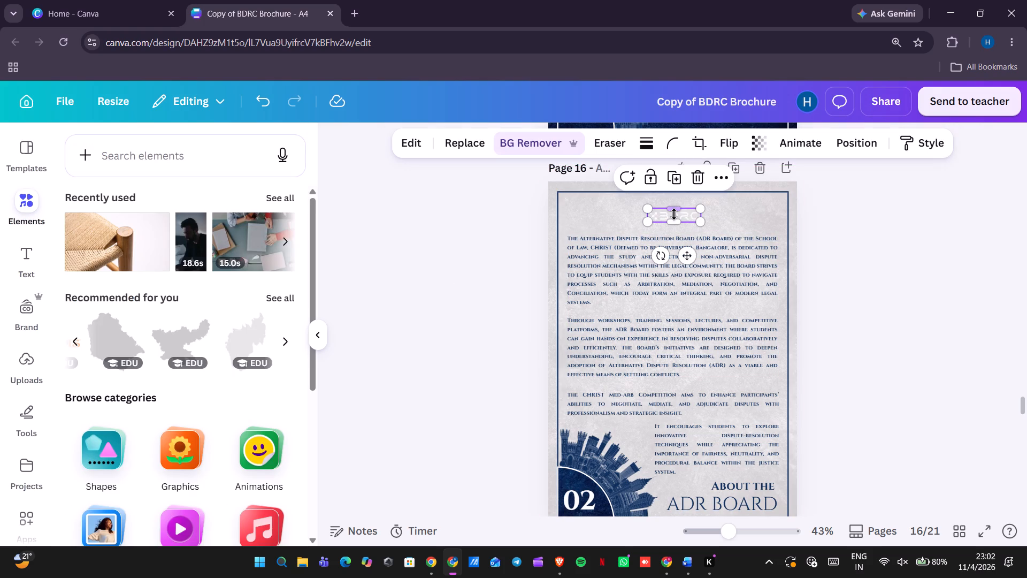
{"action": "left_click", "coordinate": [696, 188]}
{"action": "scroll", "coordinate": [680, 310], "scroll_direction": "down", "scroll_amount": 3}
{"action": "scroll", "coordinate": [663, 372], "scroll_direction": "down", "scroll_amount": 2}
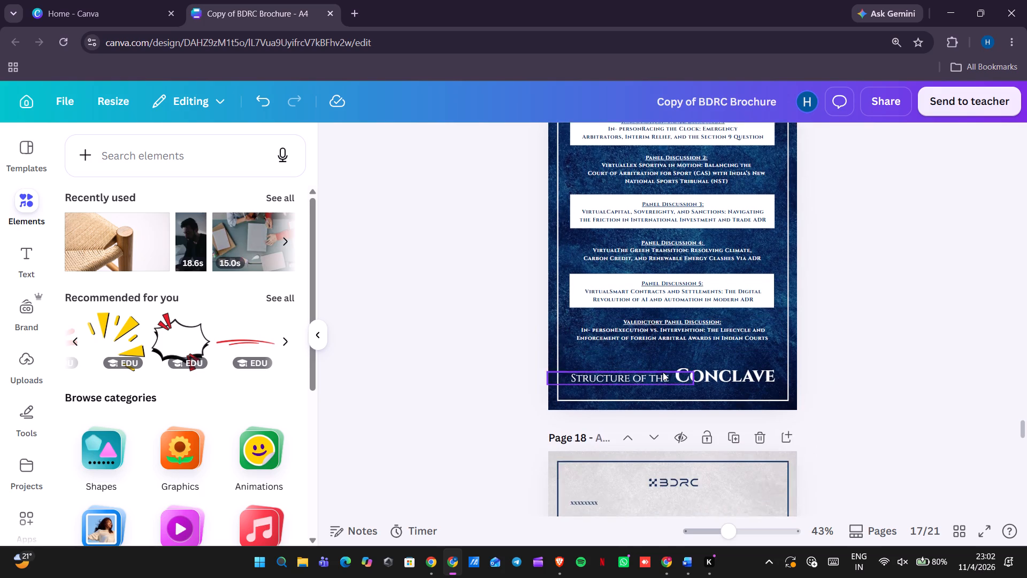
{"action": "scroll", "coordinate": [663, 372], "scroll_direction": "down", "scroll_amount": 1}
{"action": "left_click", "coordinate": [662, 433]}
{"action": "key", "text": "ctrl+c"}
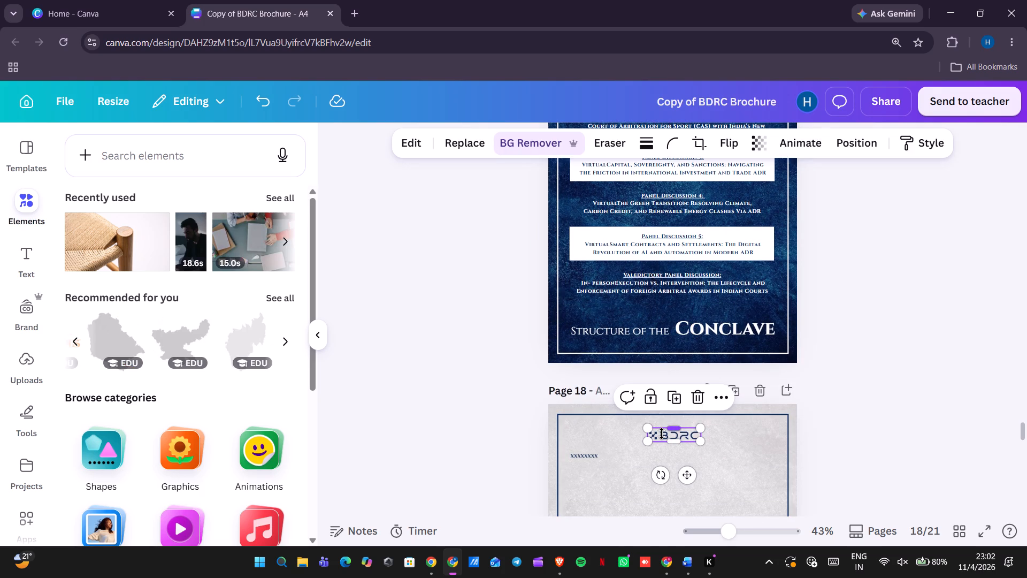
{"action": "scroll", "coordinate": [662, 433], "scroll_direction": "up", "scroll_amount": 5}
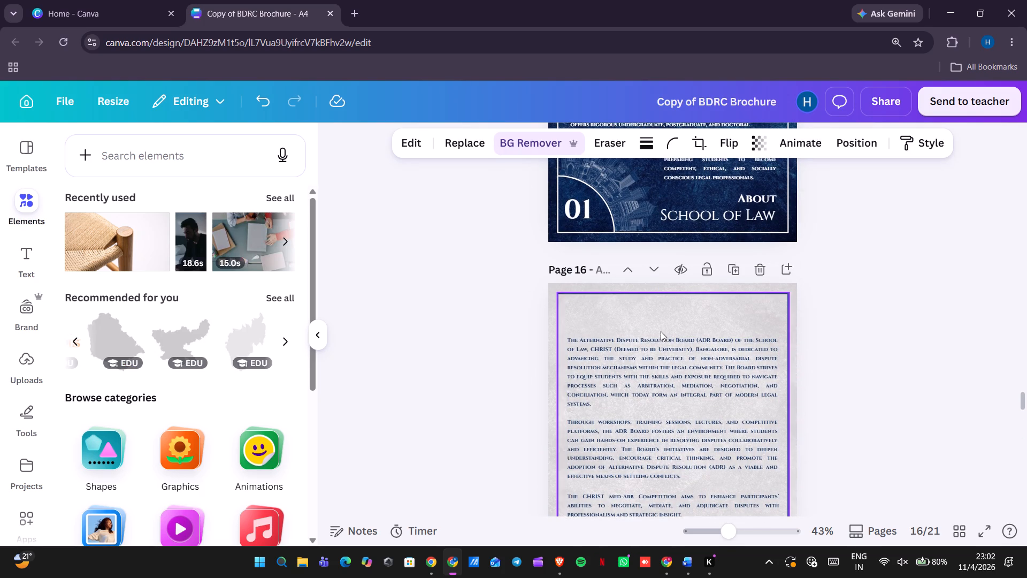
{"action": "left_click", "coordinate": [661, 321]}
{"action": "key", "text": "ctrl+v"}
Delete the white-outlined navy quarter circle behind the number 02 on page 16.
{"action": "scroll", "coordinate": [661, 321], "scroll_direction": "down", "scroll_amount": 2}
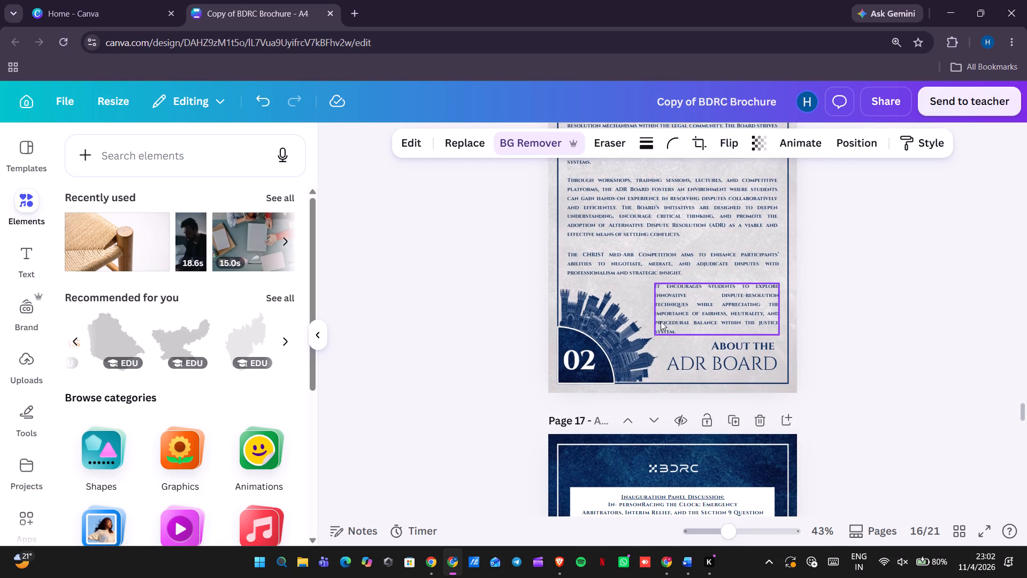
{"action": "left_click", "coordinate": [606, 366]}
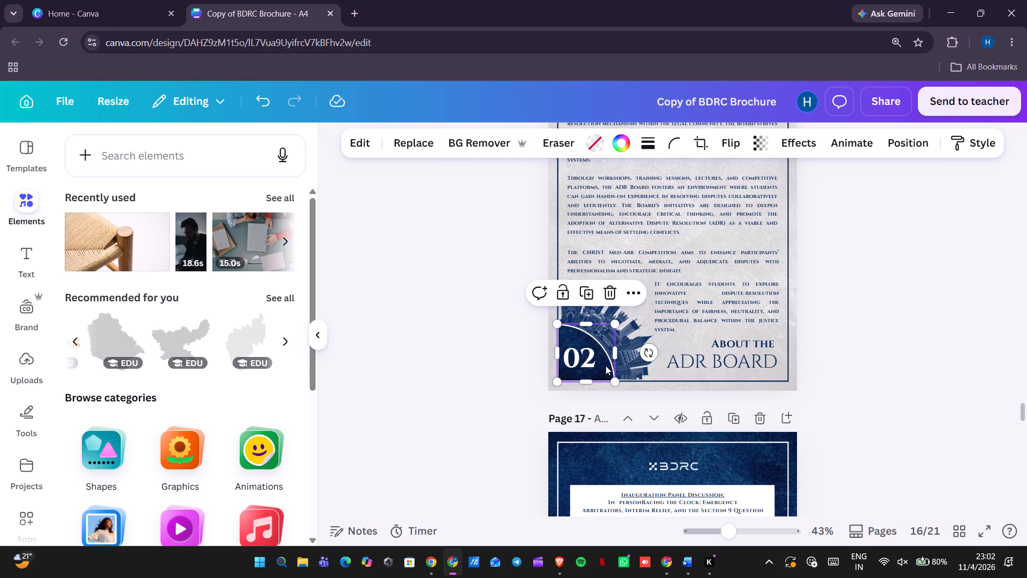
{"action": "key", "text": "Delete"}
{"action": "key", "text": "Delete"}
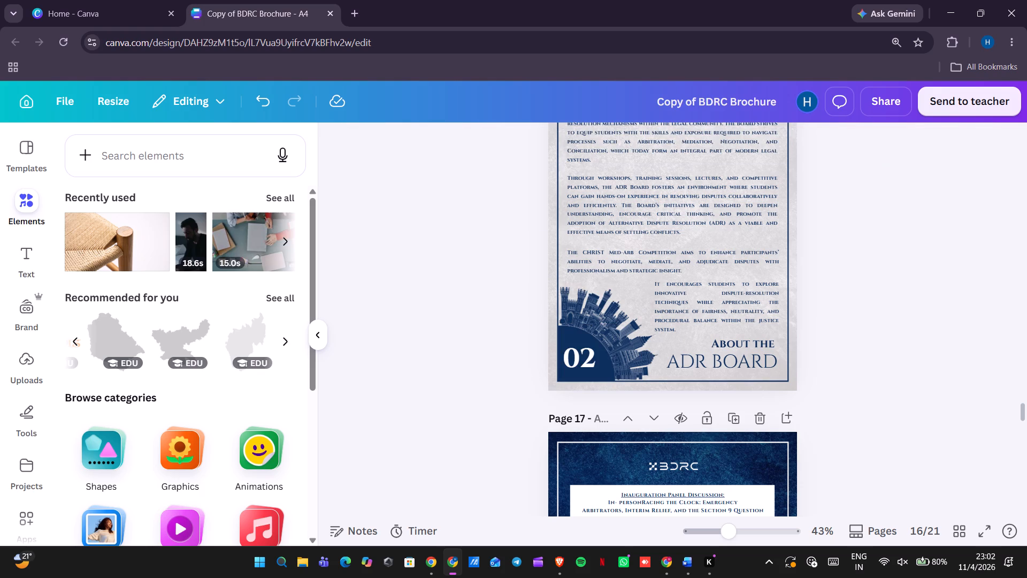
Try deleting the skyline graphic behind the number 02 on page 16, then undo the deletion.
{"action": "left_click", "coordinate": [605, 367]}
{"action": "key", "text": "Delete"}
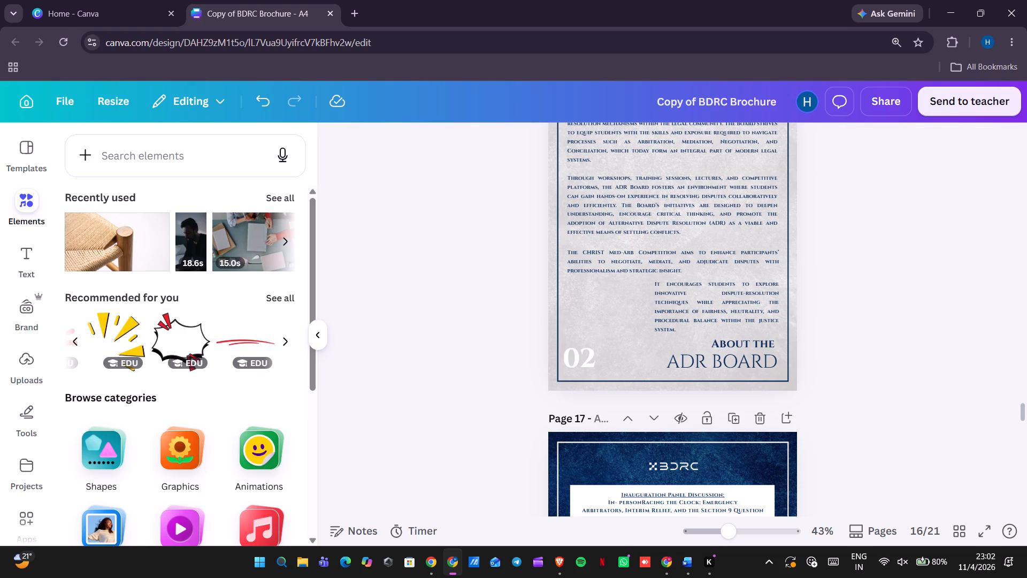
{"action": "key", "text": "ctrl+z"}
Copy the light grey quarter circle with navy outline behind the number 01 on page 18.
{"action": "scroll", "coordinate": [634, 383], "scroll_direction": "down", "scroll_amount": 3}
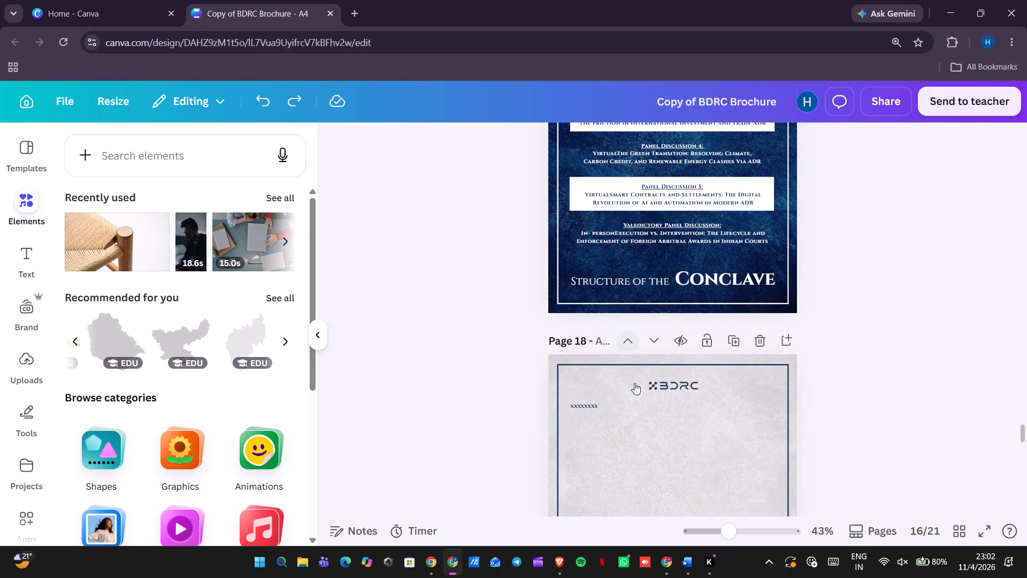
{"action": "scroll", "coordinate": [634, 383], "scroll_direction": "down", "scroll_amount": 2}
{"action": "left_click", "coordinate": [597, 448]}
{"action": "key", "text": "ctrl+c"}
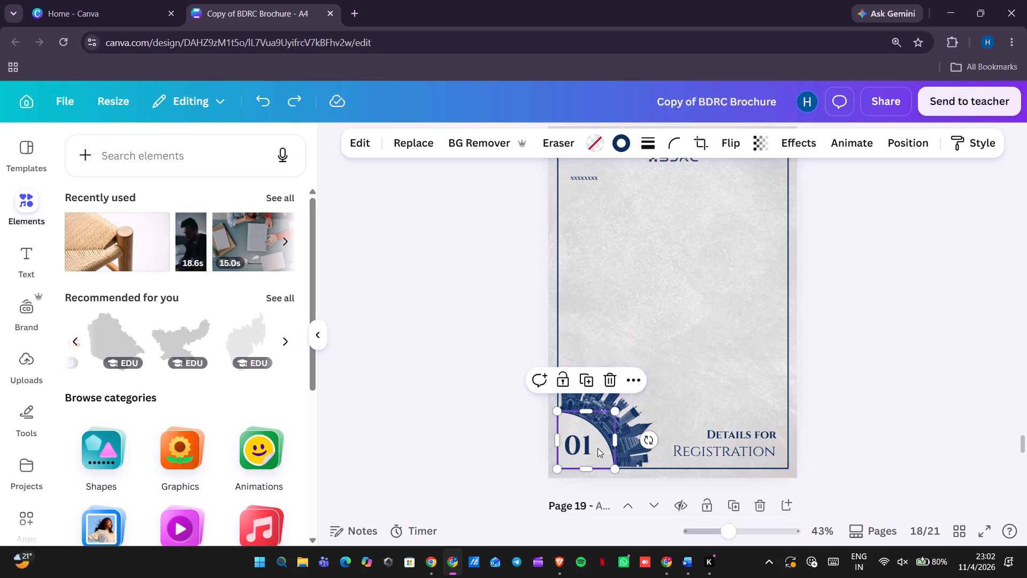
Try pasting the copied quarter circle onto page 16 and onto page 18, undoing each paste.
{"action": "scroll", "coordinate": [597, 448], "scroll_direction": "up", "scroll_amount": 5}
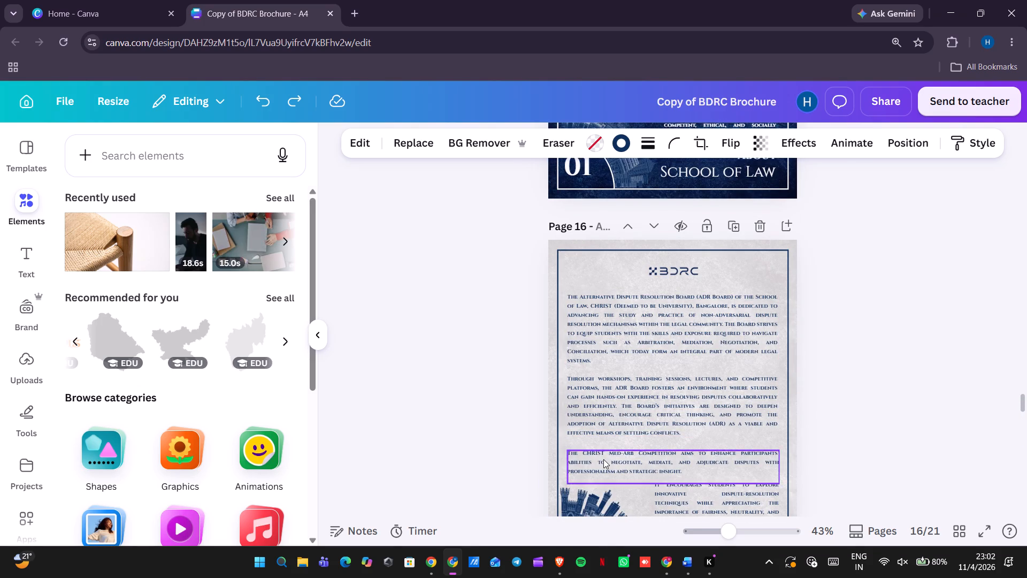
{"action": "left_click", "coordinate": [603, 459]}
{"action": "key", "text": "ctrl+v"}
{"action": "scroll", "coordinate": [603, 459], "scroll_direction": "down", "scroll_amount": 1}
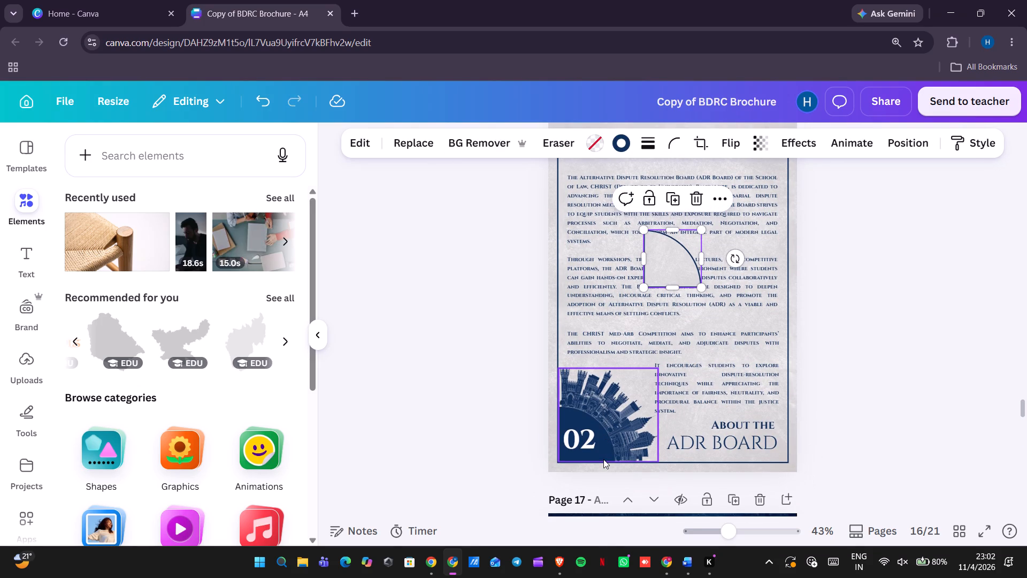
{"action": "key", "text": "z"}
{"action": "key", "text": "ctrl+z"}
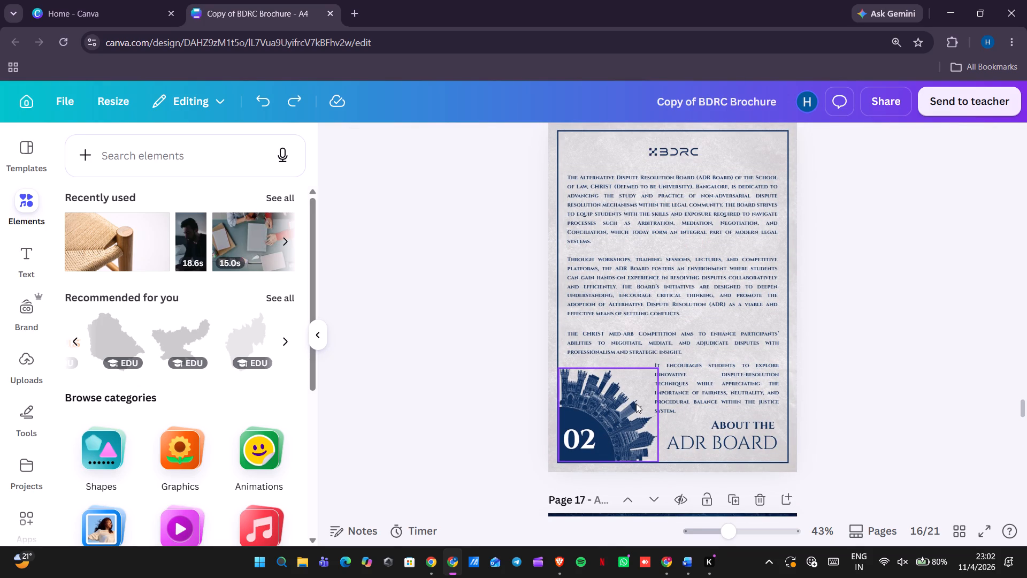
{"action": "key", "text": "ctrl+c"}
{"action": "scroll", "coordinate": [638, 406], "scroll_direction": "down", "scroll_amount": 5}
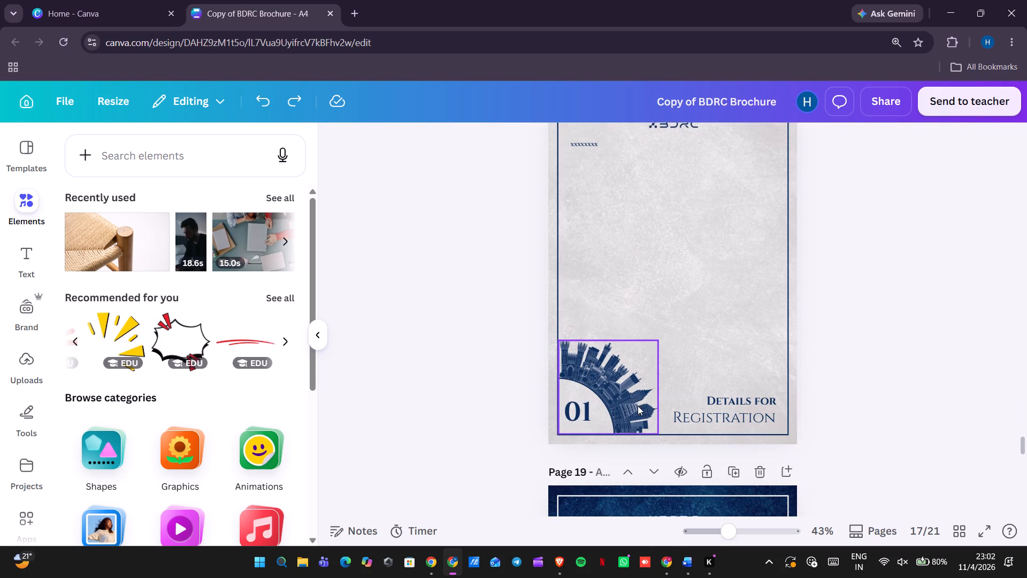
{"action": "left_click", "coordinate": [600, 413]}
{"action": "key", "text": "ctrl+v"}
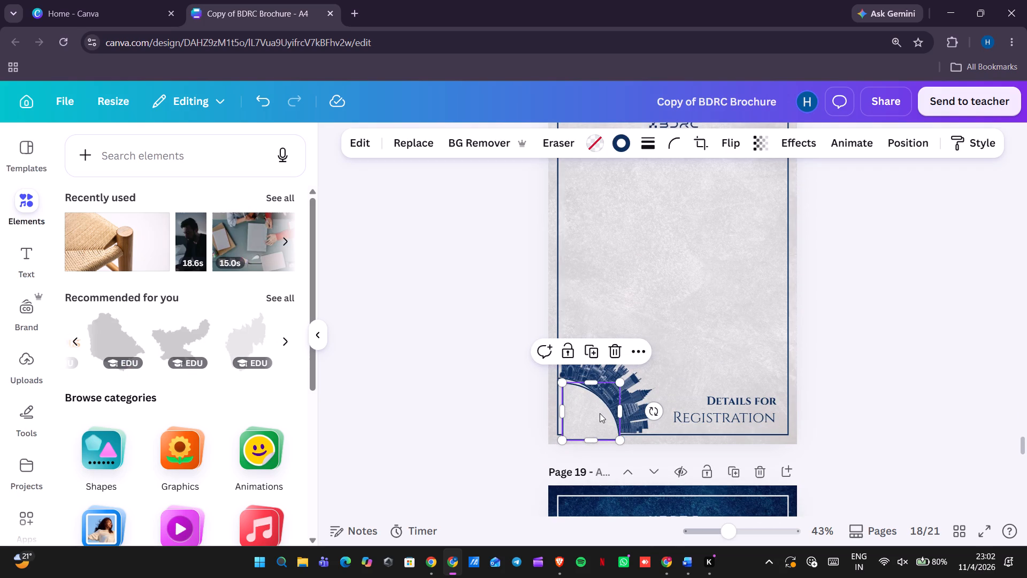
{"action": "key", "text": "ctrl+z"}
Paste the light grey quarter circle over page 16's skyline corner and layer it above the skyline but behind the number 02.
{"action": "scroll", "coordinate": [600, 413], "scroll_direction": "up", "scroll_amount": 6}
{"action": "scroll", "coordinate": [618, 359], "scroll_direction": "down", "scroll_amount": 1}
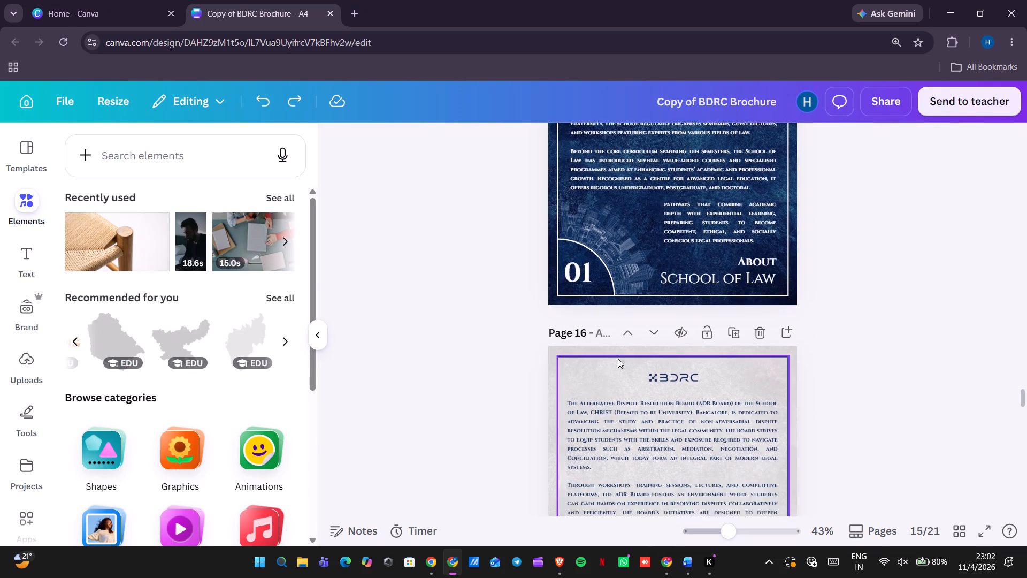
{"action": "scroll", "coordinate": [618, 359], "scroll_direction": "down", "scroll_amount": 2}
{"action": "left_click", "coordinate": [615, 353]}
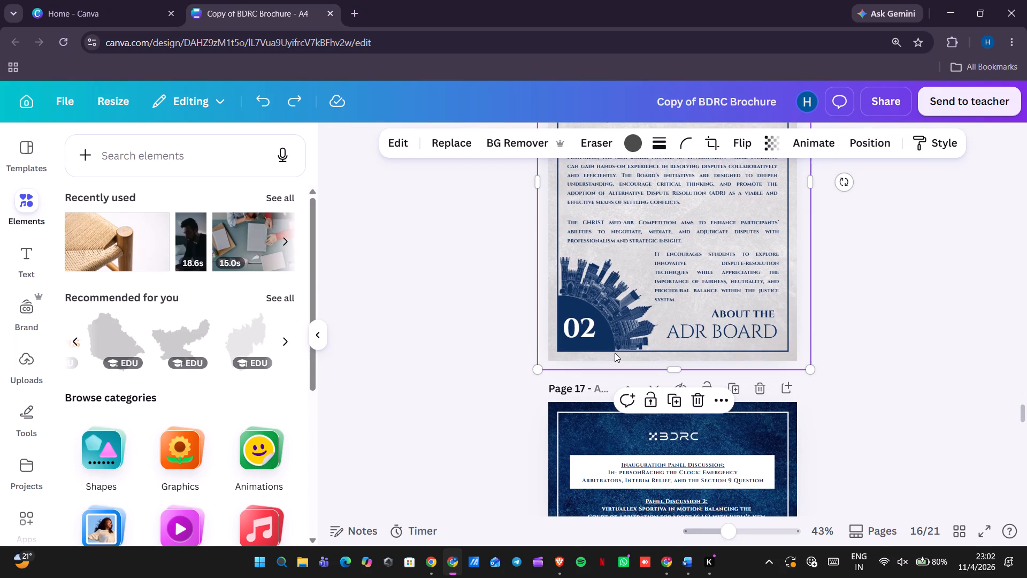
{"action": "key", "text": "ctrl+v"}
{"action": "left_click", "coordinate": [900, 148]}
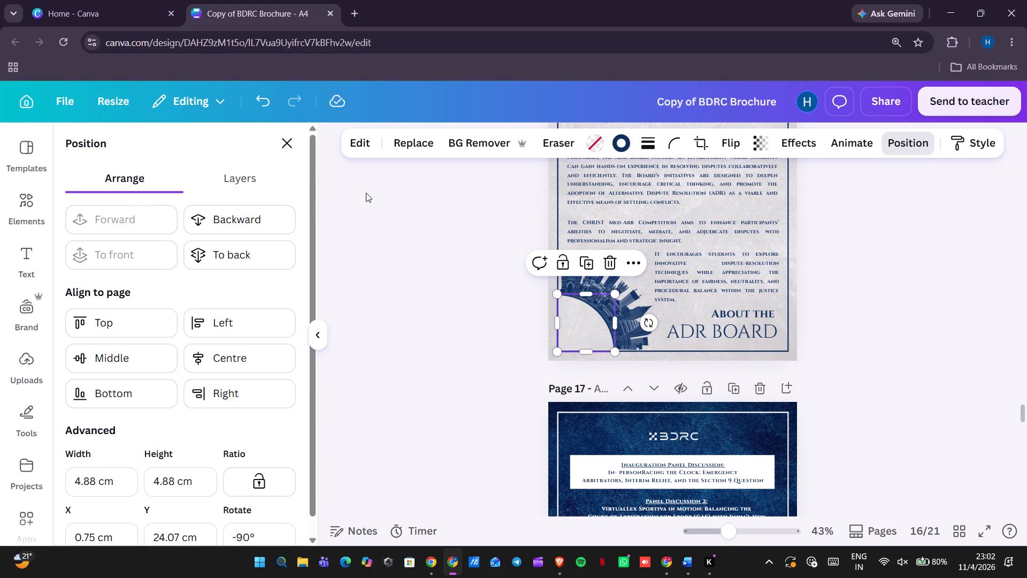
{"action": "left_click", "coordinate": [260, 265]}
{"action": "left_click", "coordinate": [144, 208]}
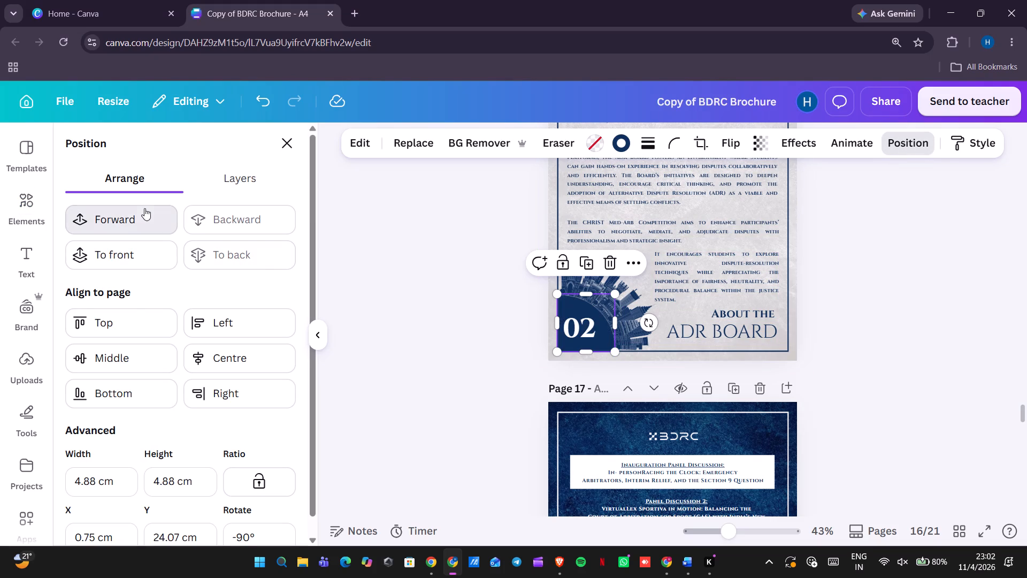
{"action": "left_click", "coordinate": [144, 208]}
{"action": "left_click", "coordinate": [144, 208]}
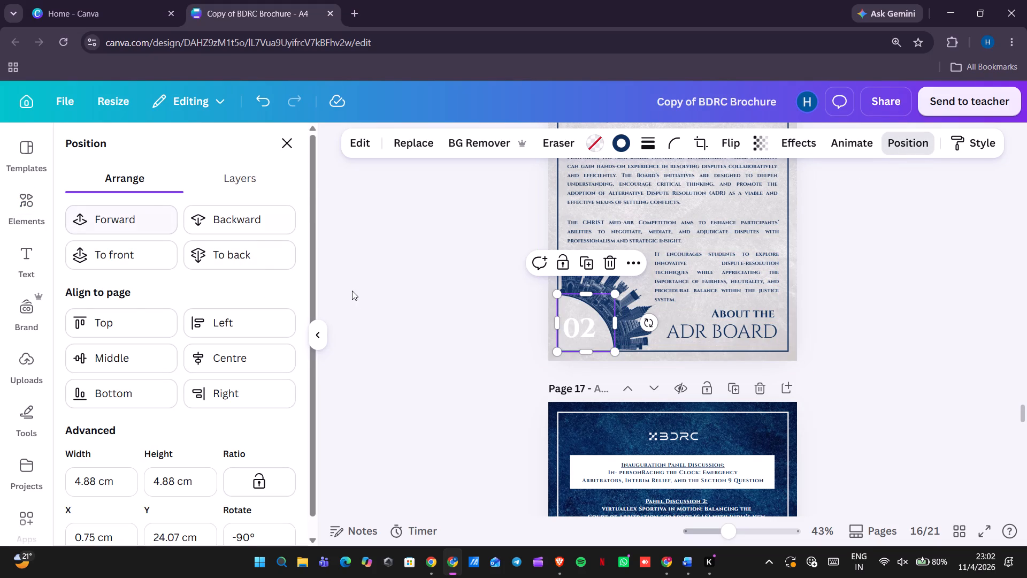
{"action": "left_click", "coordinate": [403, 307]}
{"action": "left_click", "coordinate": [403, 307]}
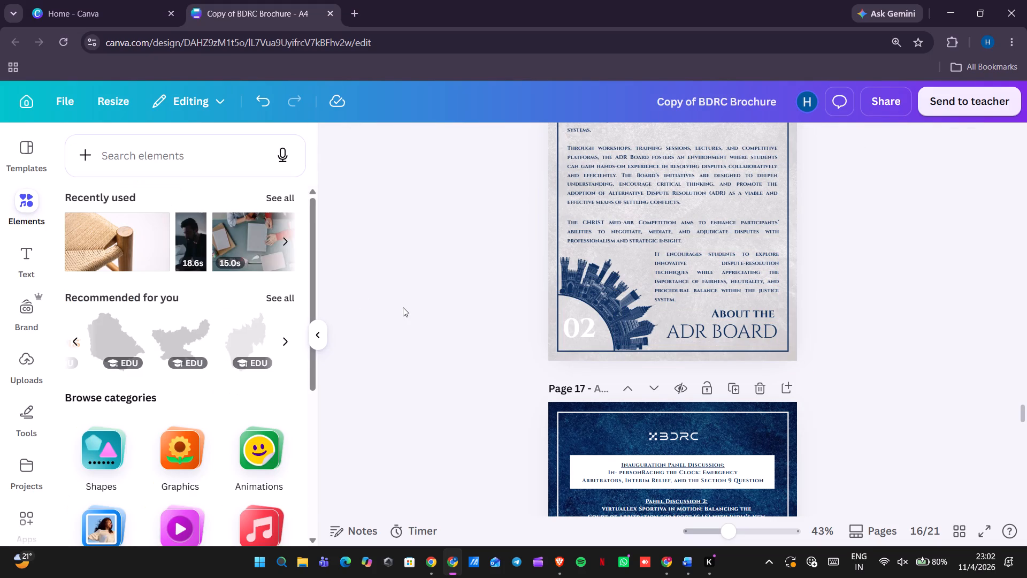
Delete the two Structure of the Conclave pages numbered 04 that follow the Details for Registration page.
{"action": "scroll", "coordinate": [403, 307], "scroll_direction": "up", "scroll_amount": 3}
{"action": "scroll", "coordinate": [403, 307], "scroll_direction": "down", "scroll_amount": 1}
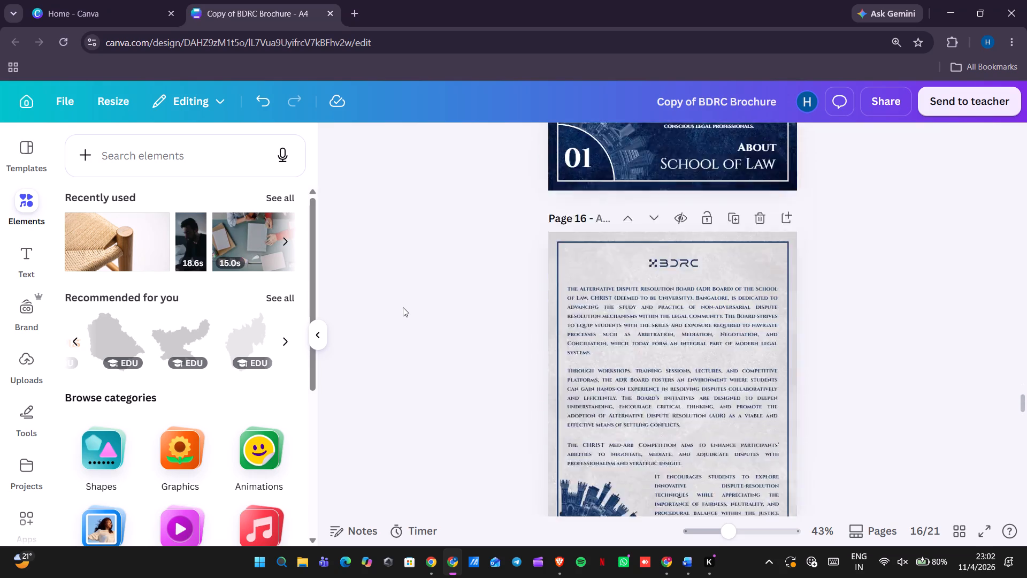
{"action": "scroll", "coordinate": [403, 307], "scroll_direction": "down", "scroll_amount": 2}
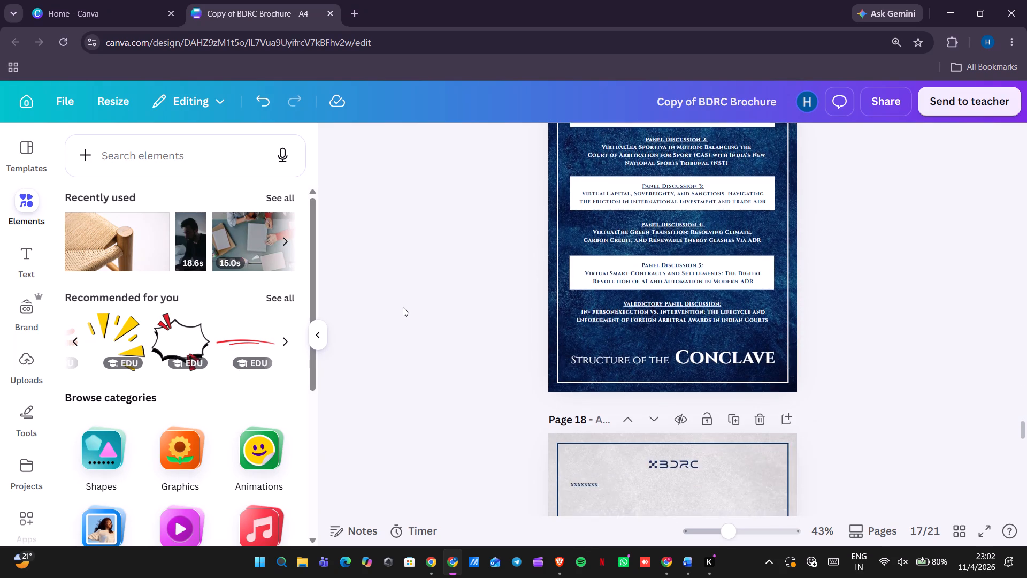
{"action": "scroll", "coordinate": [403, 307], "scroll_direction": "down", "scroll_amount": 1}
{"action": "scroll", "coordinate": [490, 331], "scroll_direction": "down", "scroll_amount": 2}
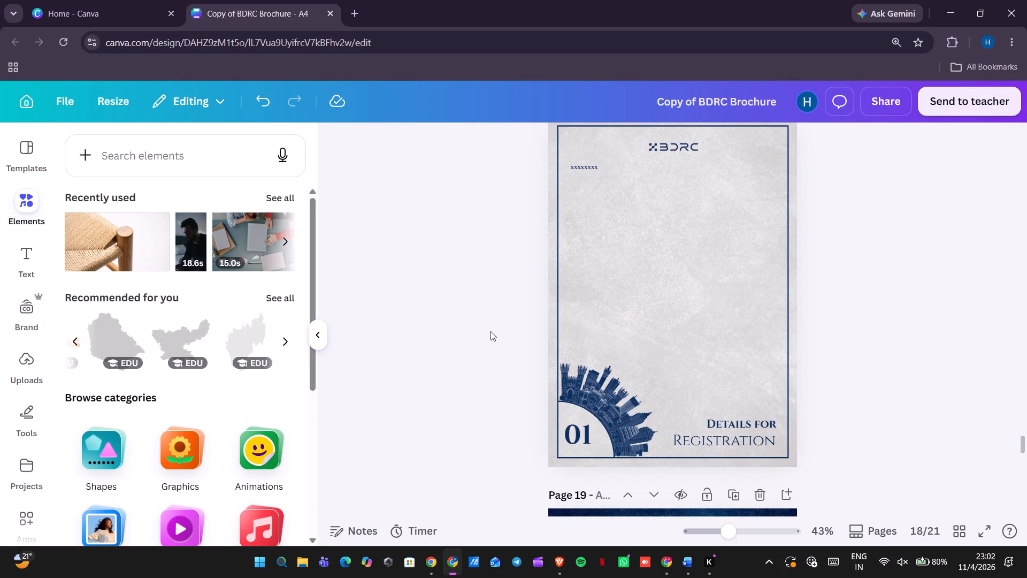
{"action": "scroll", "coordinate": [490, 331], "scroll_direction": "down", "scroll_amount": 4}
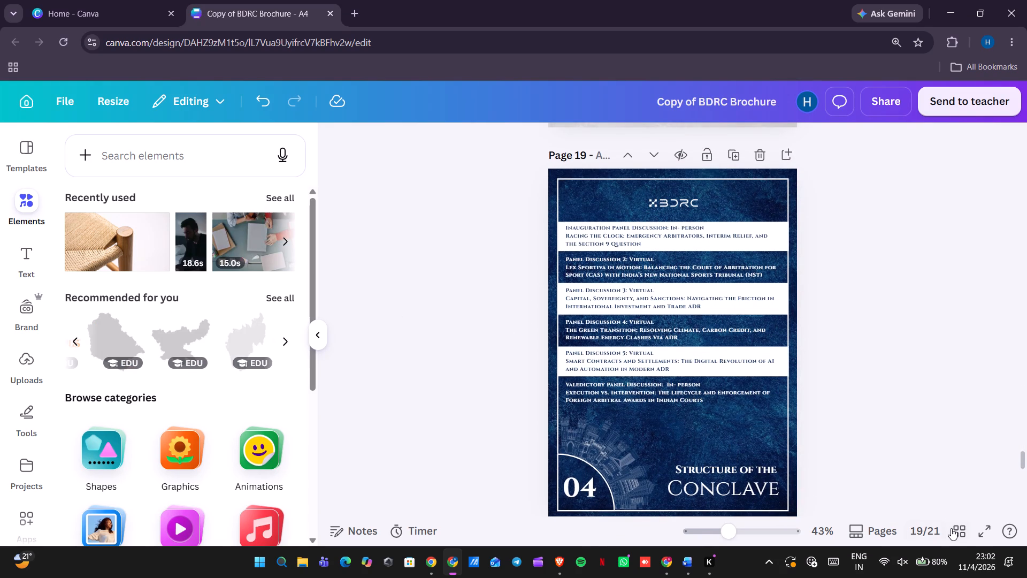
{"action": "left_click", "coordinate": [953, 529]}
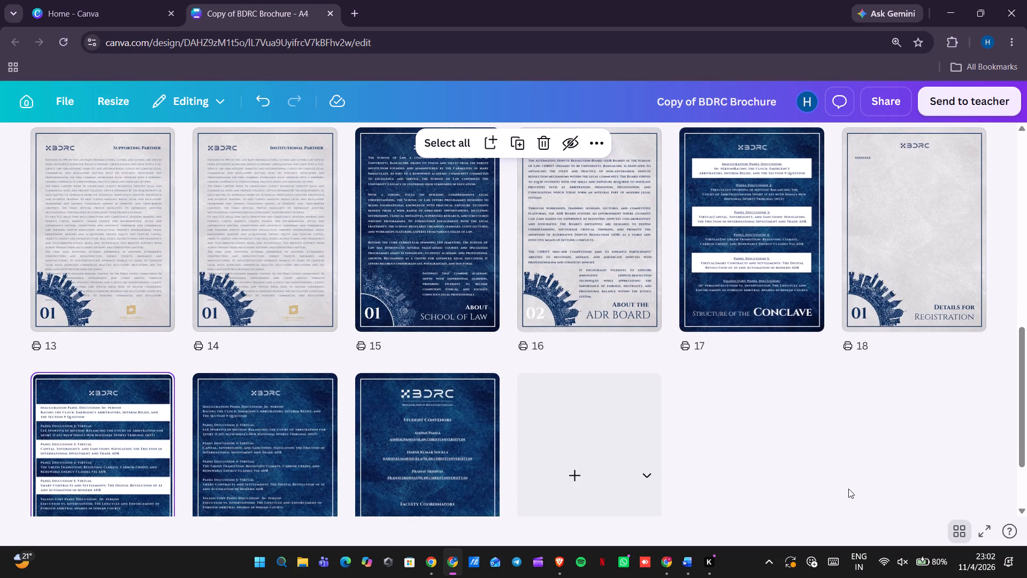
{"action": "scroll", "coordinate": [817, 465], "scroll_direction": "down", "scroll_amount": 1}
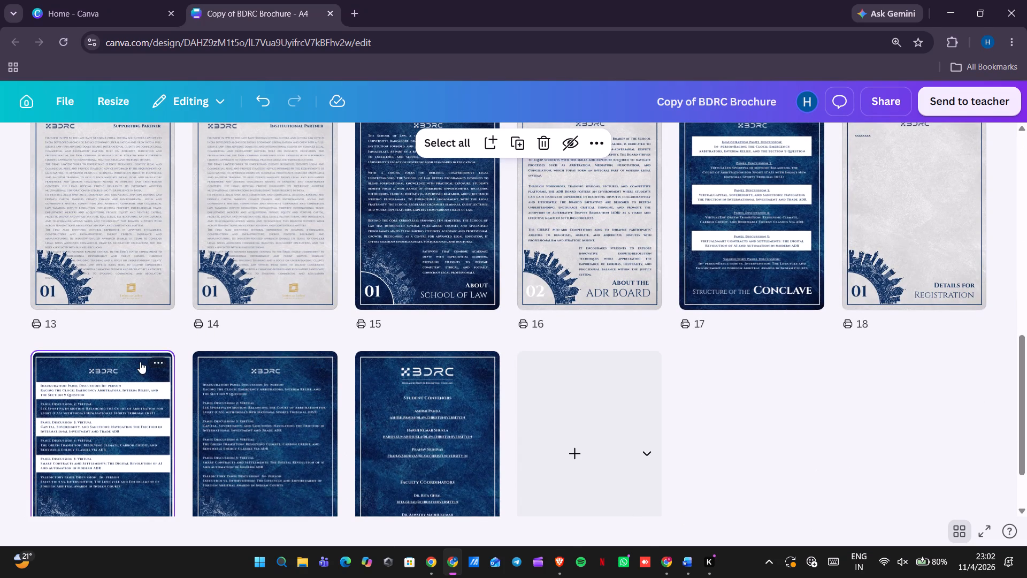
{"action": "left_click", "coordinate": [152, 362]}
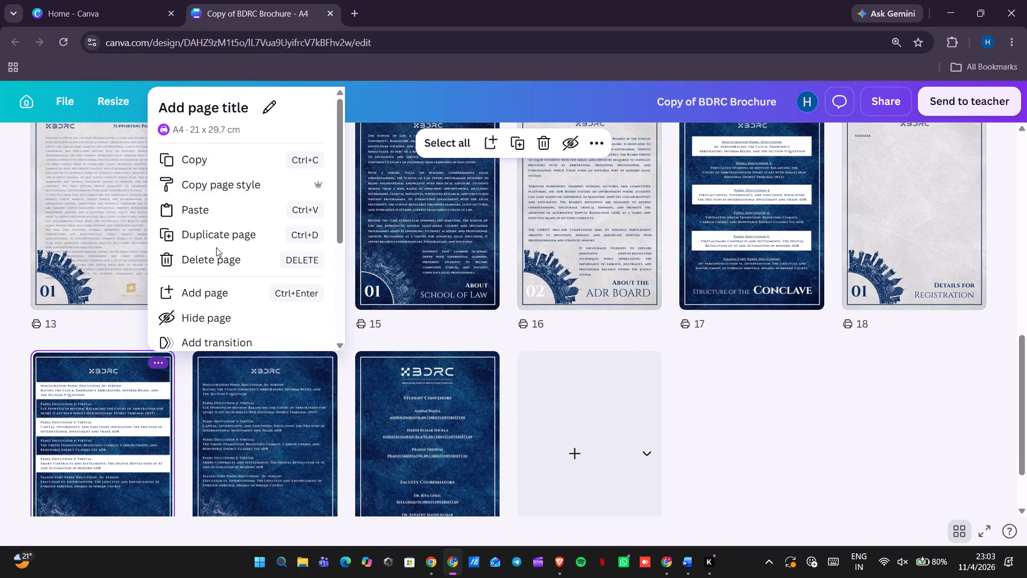
{"action": "left_click", "coordinate": [219, 262]}
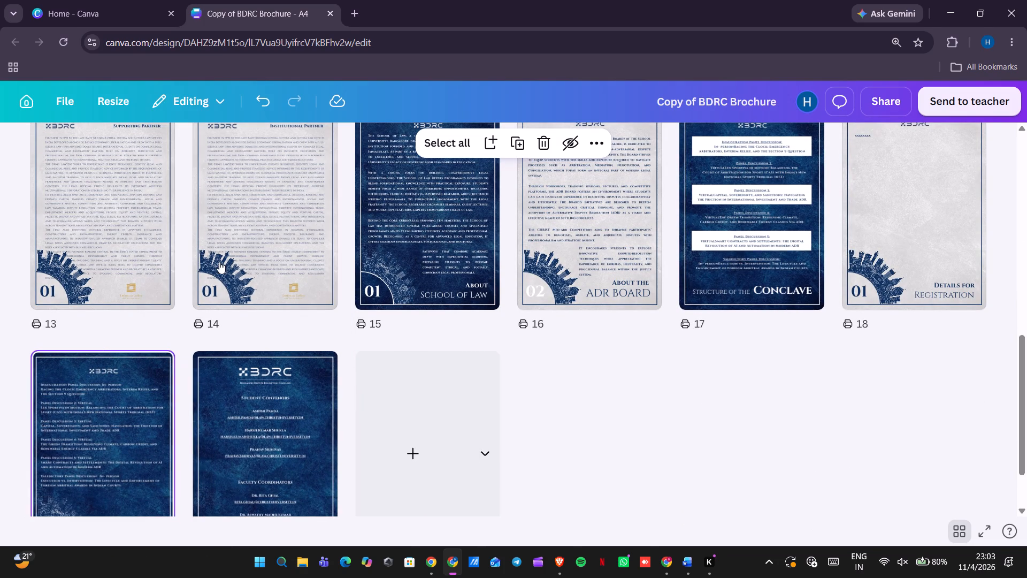
{"action": "scroll", "coordinate": [263, 362], "scroll_direction": "down", "scroll_amount": 1}
{"action": "left_click", "coordinate": [134, 367]}
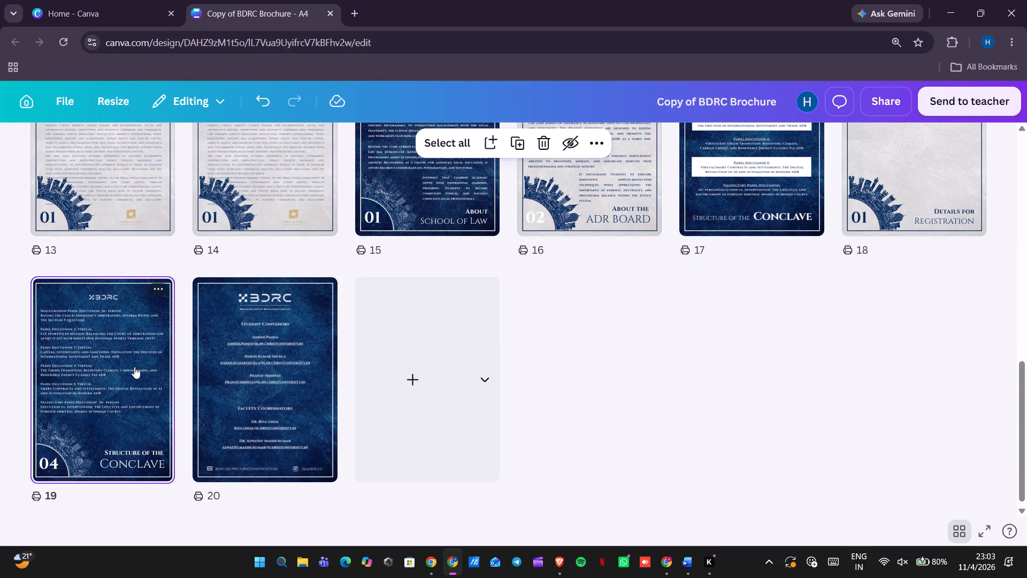
{"action": "key", "text": "Delete"}
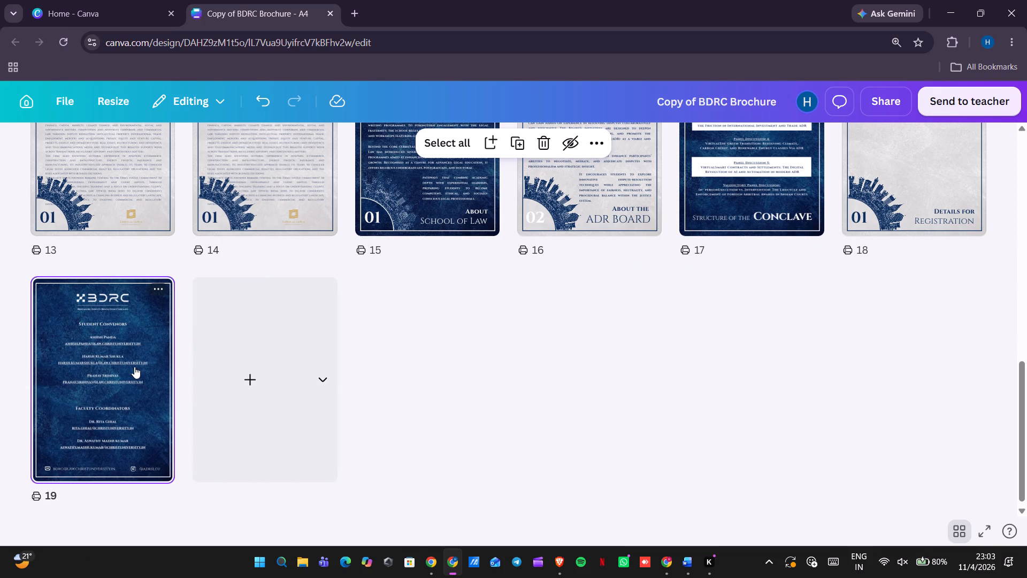
Open the final page with the student convenors and faculty coordinators to check it.
{"action": "double_click", "coordinate": [134, 367]}
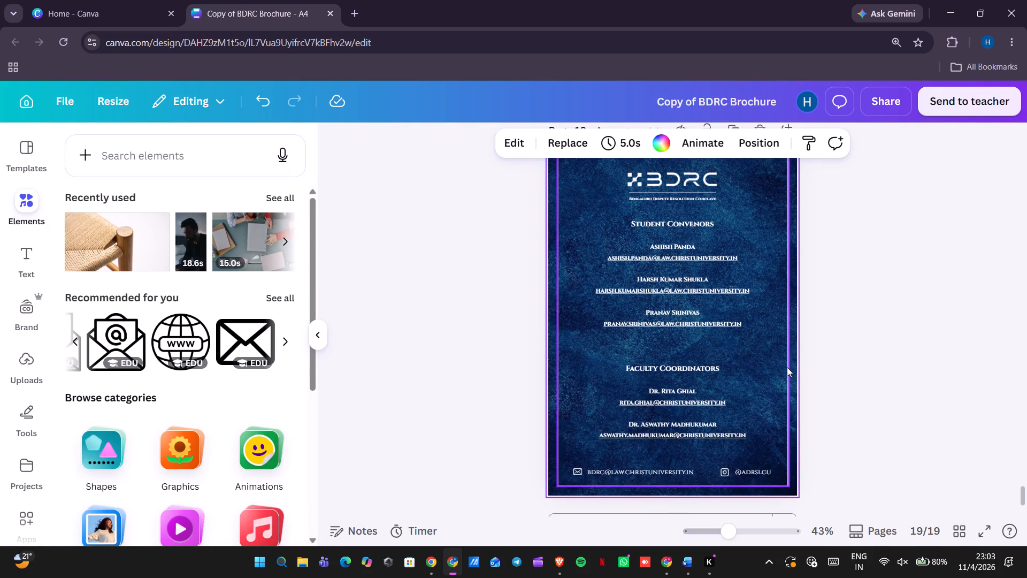
{"action": "left_click", "coordinate": [808, 362]}
{"action": "scroll", "coordinate": [808, 362], "scroll_direction": "up", "scroll_amount": 1}
{"action": "scroll", "coordinate": [808, 362], "scroll_direction": "down", "scroll_amount": 1}
{"action": "scroll", "coordinate": [808, 362], "scroll_direction": "up", "scroll_amount": 1}
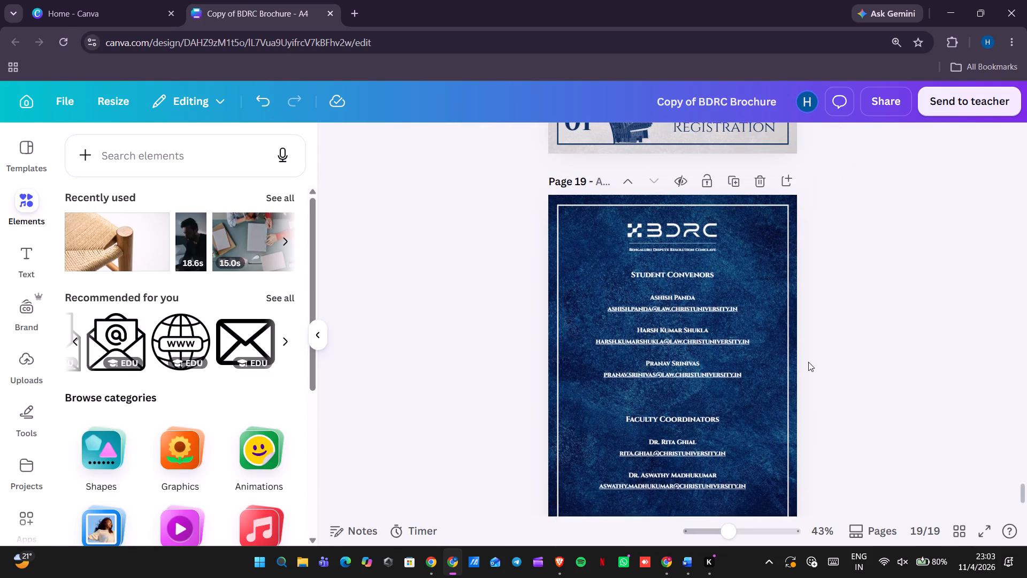
{"action": "scroll", "coordinate": [808, 362], "scroll_direction": "up", "scroll_amount": 1}
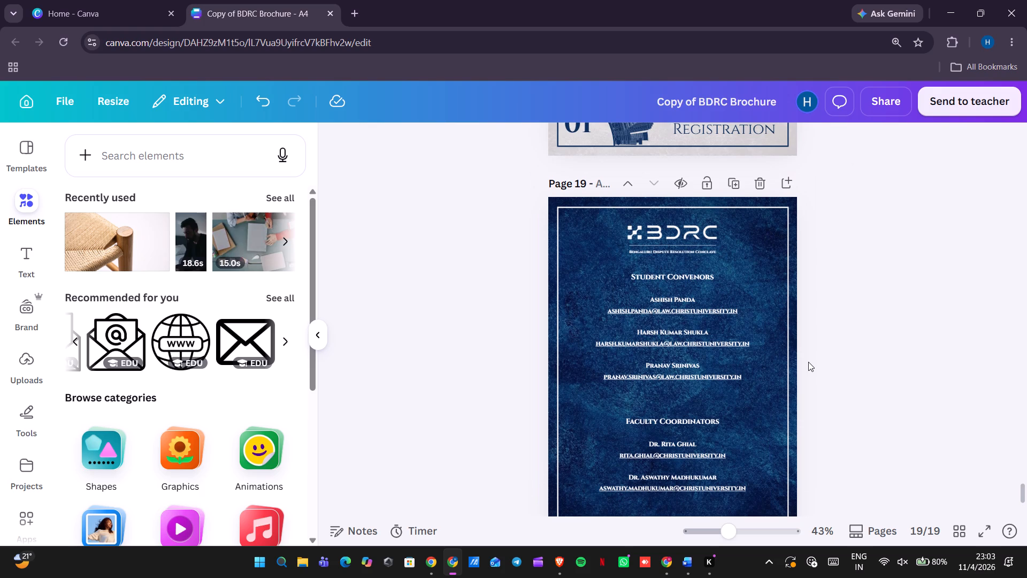
Go back to the cover page of the Copy of BDRC Brochure and examine its layout and header logos.
{"action": "key", "text": "Return"}
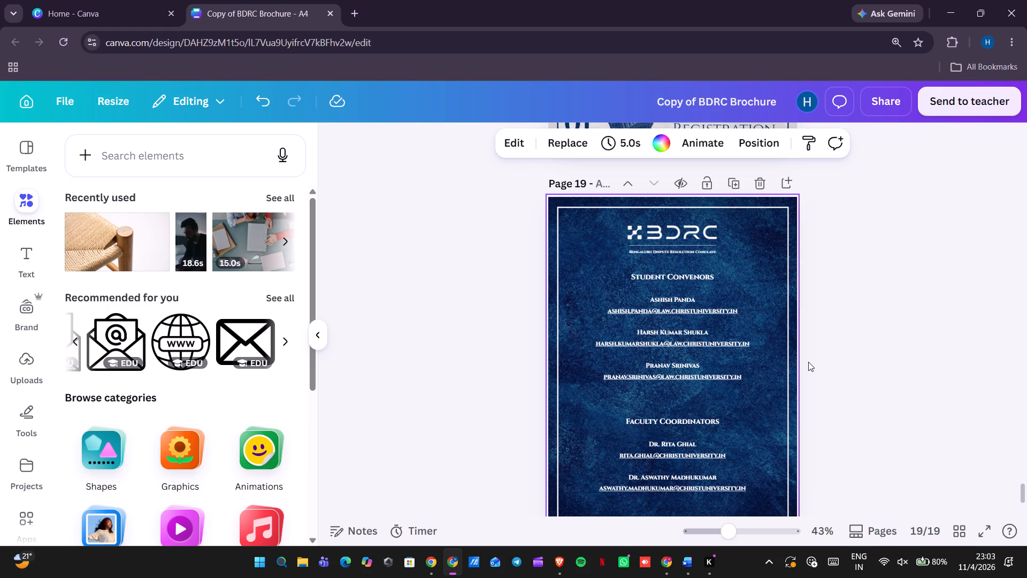
{"action": "left_click", "coordinate": [970, 534]}
{"action": "scroll", "coordinate": [768, 375], "scroll_direction": "up", "scroll_amount": 5}
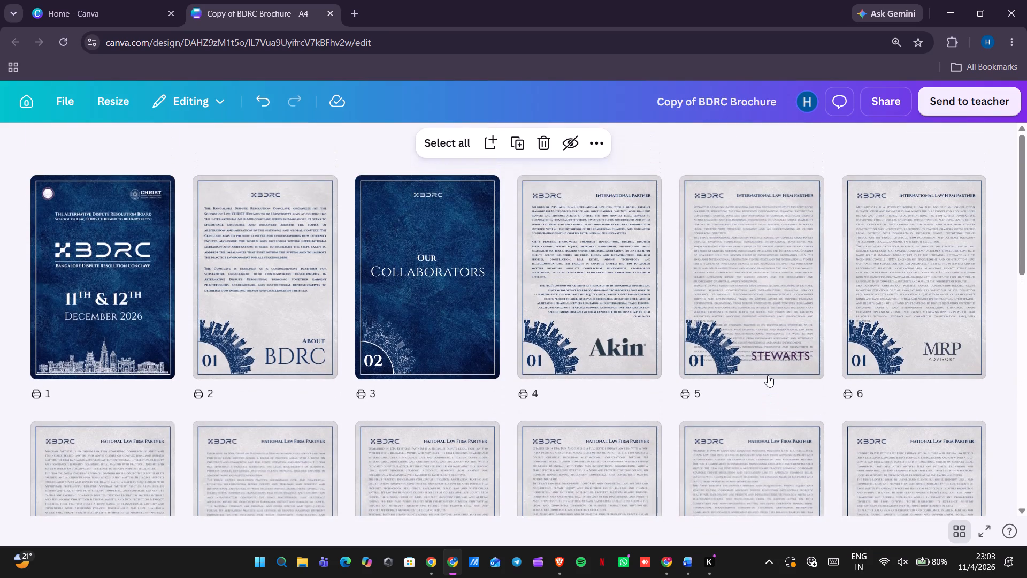
{"action": "double_click", "coordinate": [75, 288]}
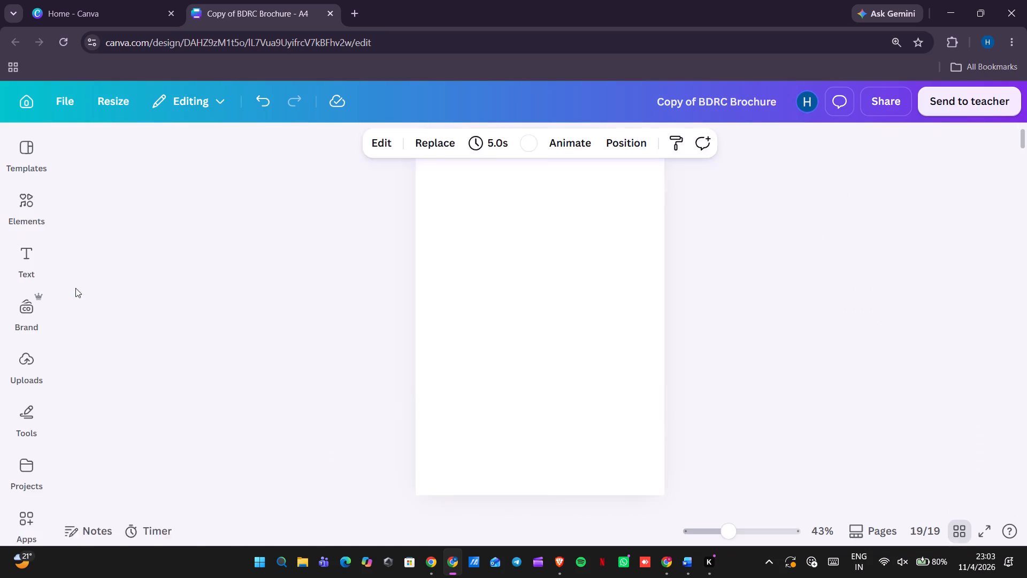
{"action": "left_click", "coordinate": [470, 318]}
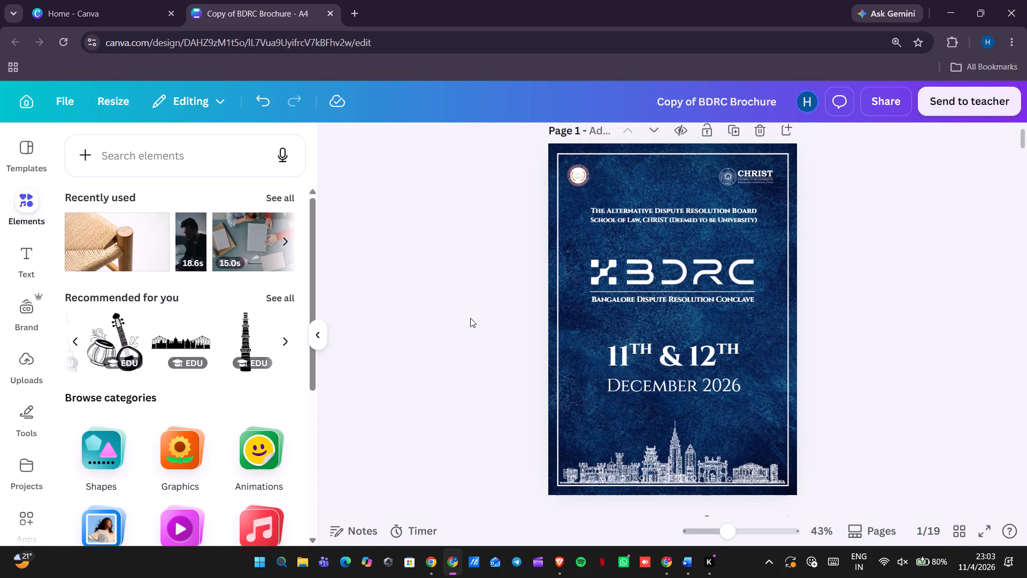
{"action": "scroll", "coordinate": [470, 318], "scroll_direction": "down", "scroll_amount": 6}
{"action": "scroll", "coordinate": [470, 318], "scroll_direction": "up", "scroll_amount": 2}
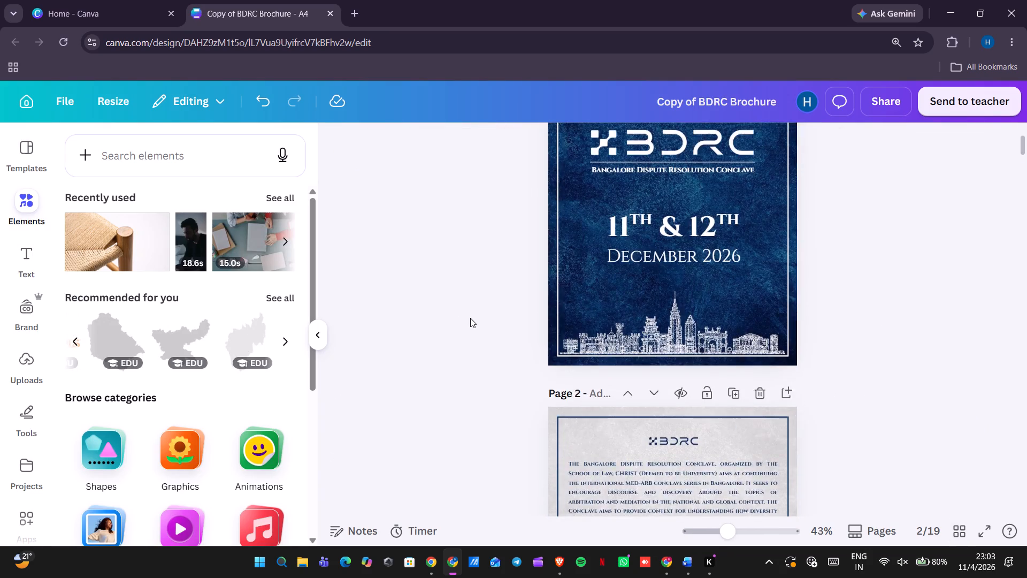
{"action": "scroll", "coordinate": [470, 318], "scroll_direction": "up", "scroll_amount": 2}
{"action": "scroll", "coordinate": [470, 318], "scroll_direction": "down", "scroll_amount": 3}
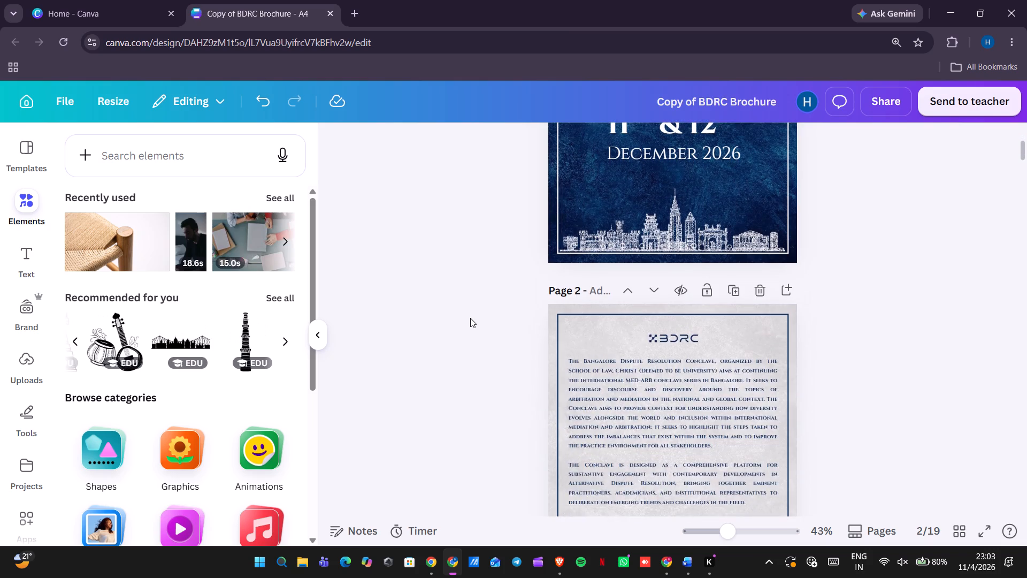
{"action": "scroll", "coordinate": [470, 318], "scroll_direction": "up", "scroll_amount": 2}
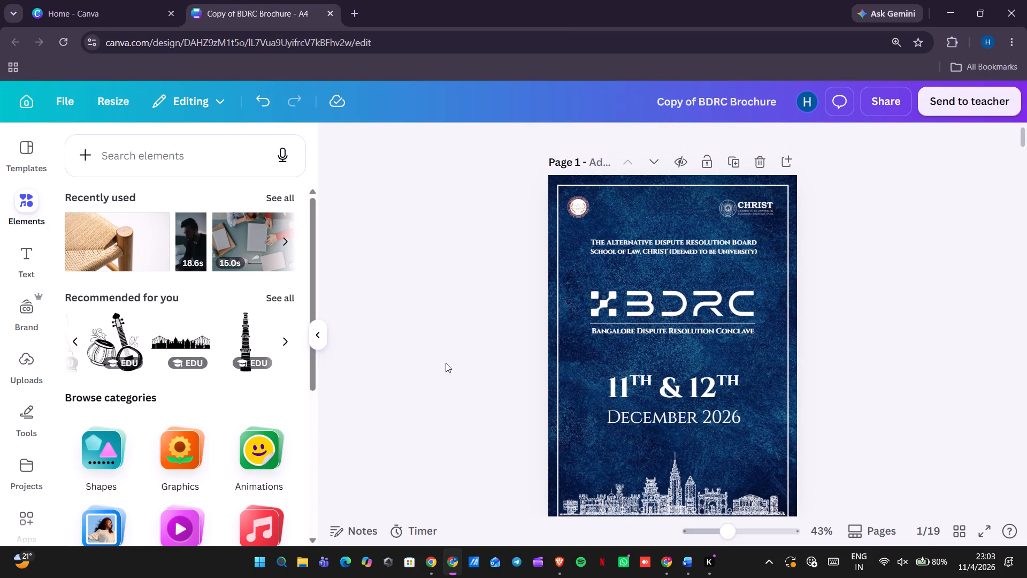
Switch to the Brochure - 7th CMAC 2027 design and copy the round Sustainable Development Goals emblem from its cover page.
{"action": "left_click", "coordinate": [426, 569]}
{"action": "scroll", "coordinate": [470, 398], "scroll_direction": "up", "scroll_amount": 20}
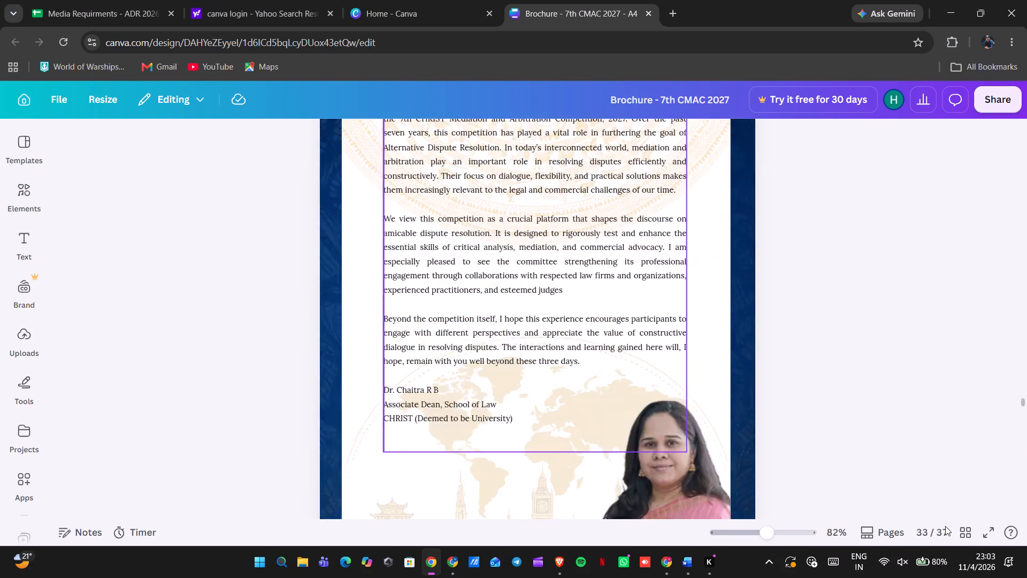
{"action": "left_click", "coordinate": [963, 532]}
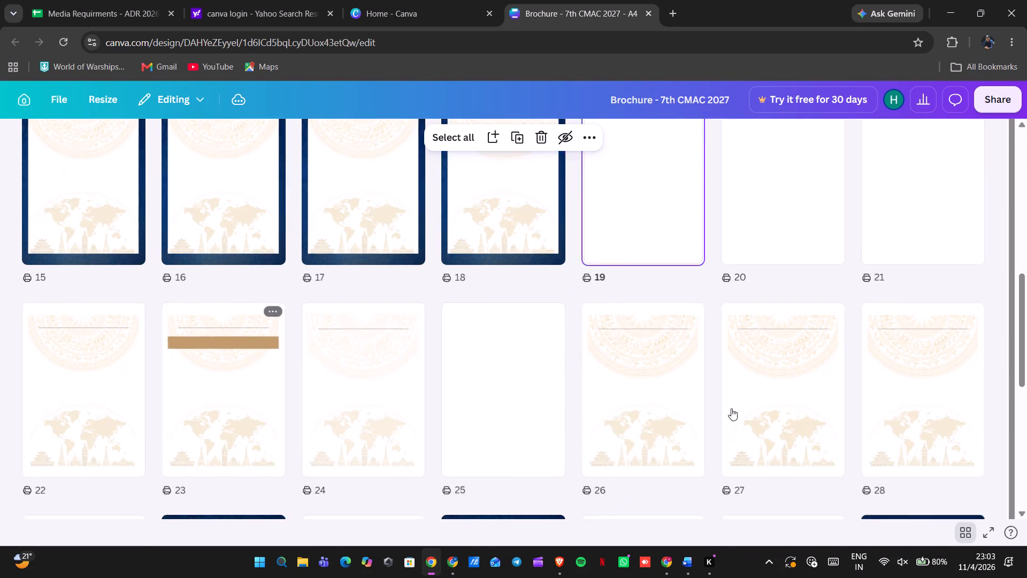
{"action": "scroll", "coordinate": [586, 364], "scroll_direction": "up", "scroll_amount": 6}
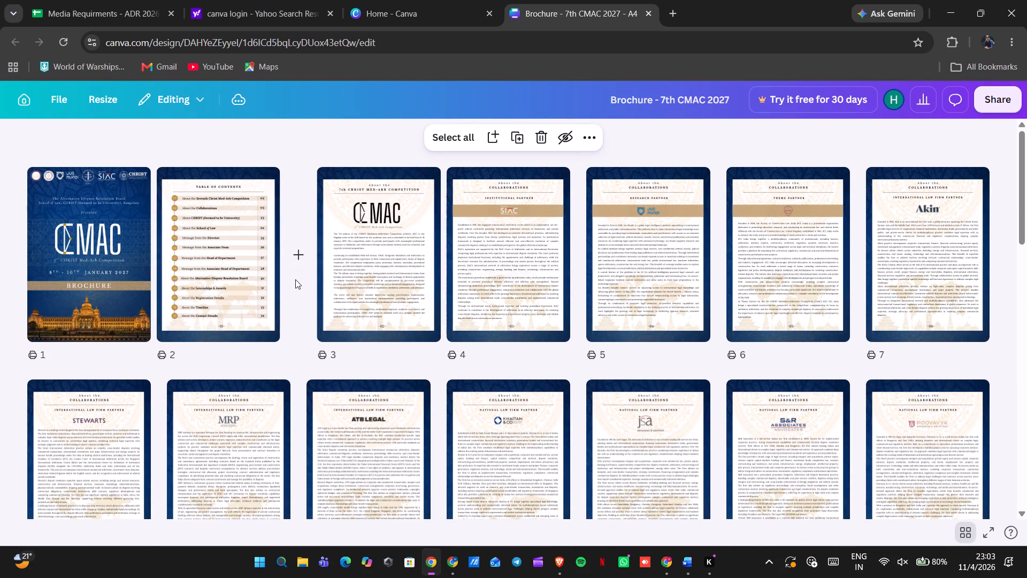
{"action": "left_click", "coordinate": [91, 241]}
{"action": "double_click", "coordinate": [91, 241]}
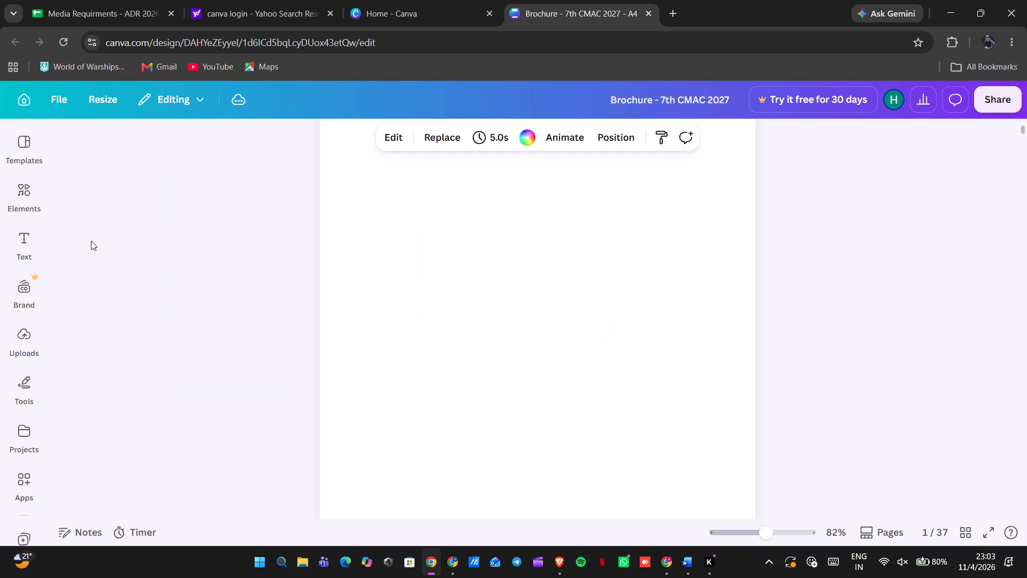
{"action": "scroll", "coordinate": [207, 218], "scroll_direction": "up", "scroll_amount": 2}
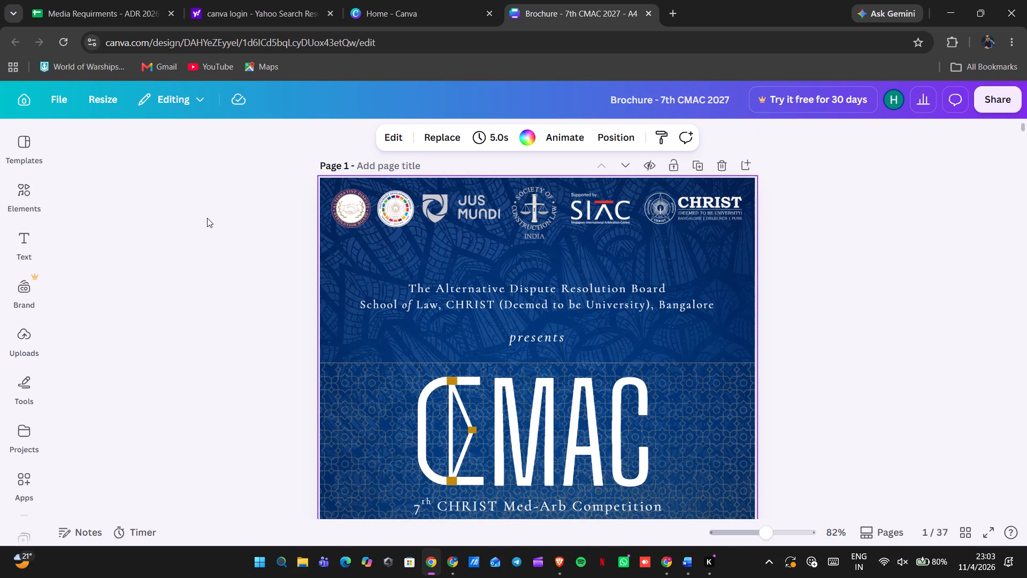
{"action": "left_click", "coordinate": [348, 199]}
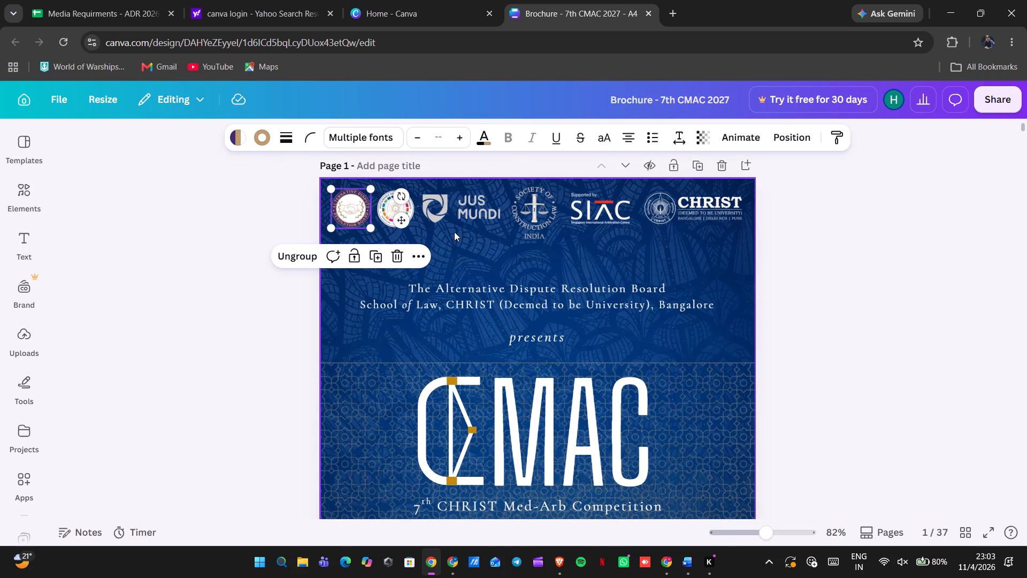
{"action": "left_click", "coordinate": [454, 232]}
{"action": "left_click", "coordinate": [394, 218]}
{"action": "key", "text": "ctrl+c"}
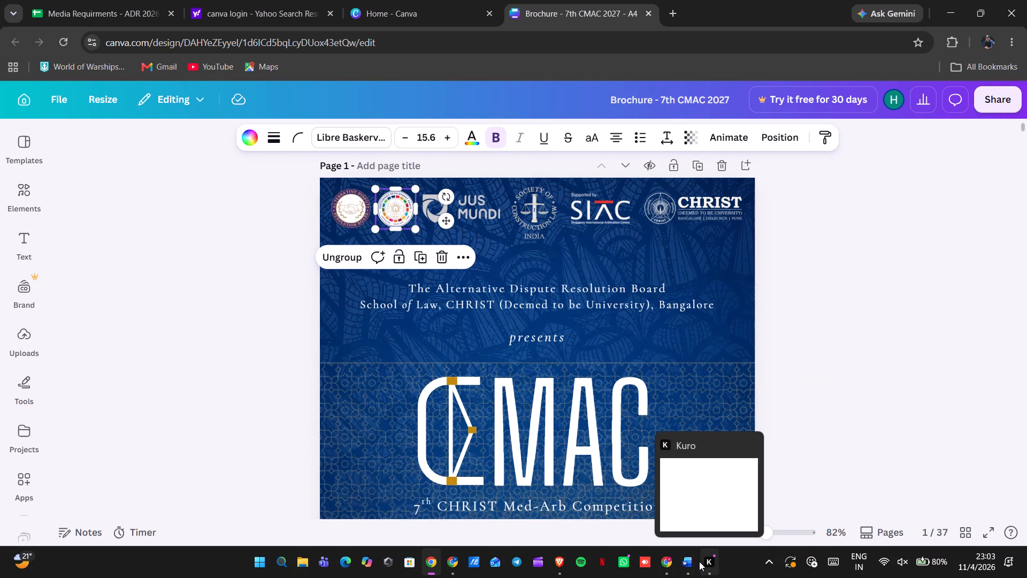
{"action": "left_click", "coordinate": [932, 292]}
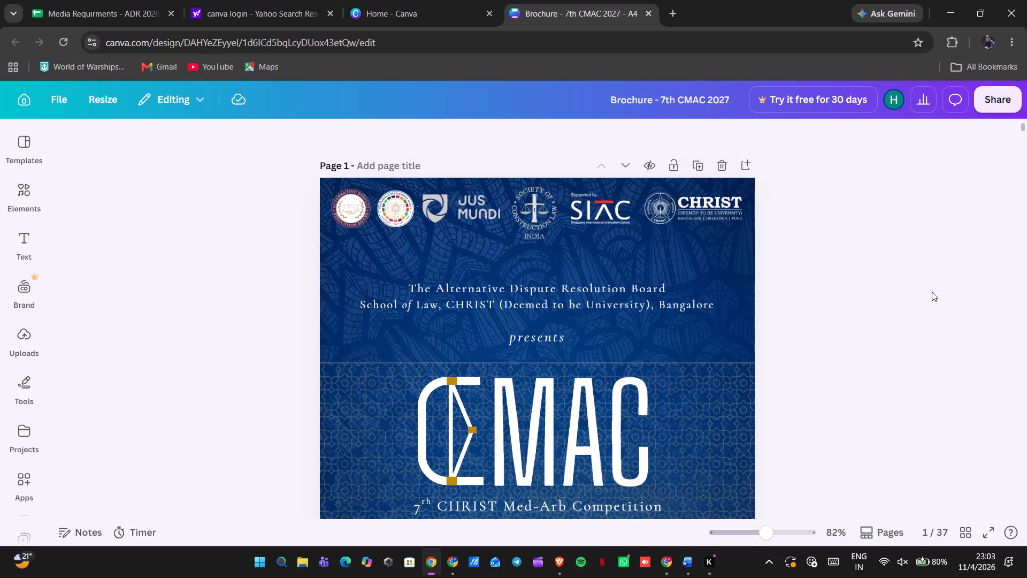
{"action": "scroll", "coordinate": [932, 292], "scroll_direction": "down", "scroll_amount": 2}
{"action": "scroll", "coordinate": [932, 292], "scroll_direction": "up", "scroll_amount": 1}
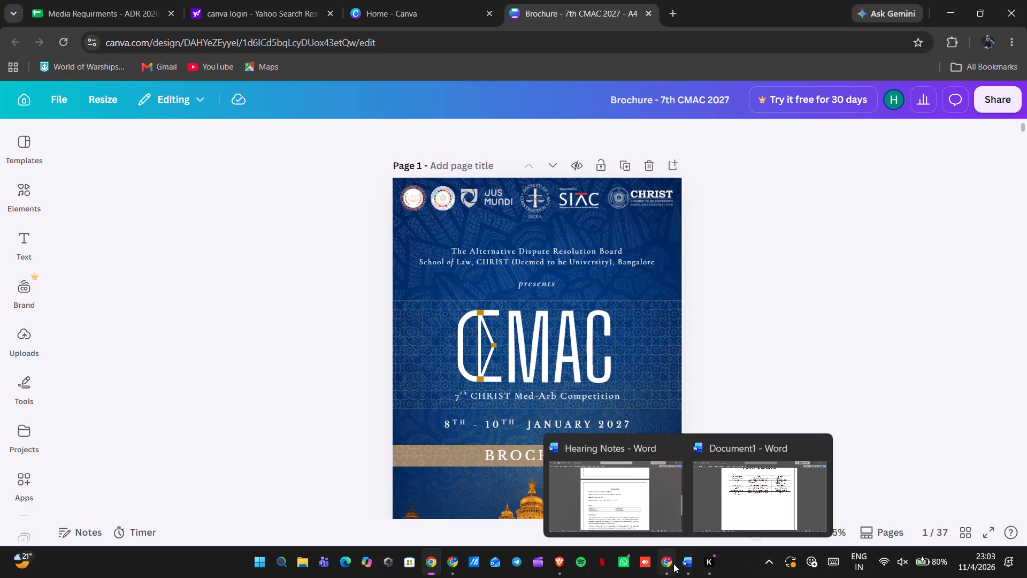
Return to the Copy of BDRC Brochure and paste the Sustainable Development Goals emblem onto the cover page.
{"action": "left_click", "coordinate": [453, 567]}
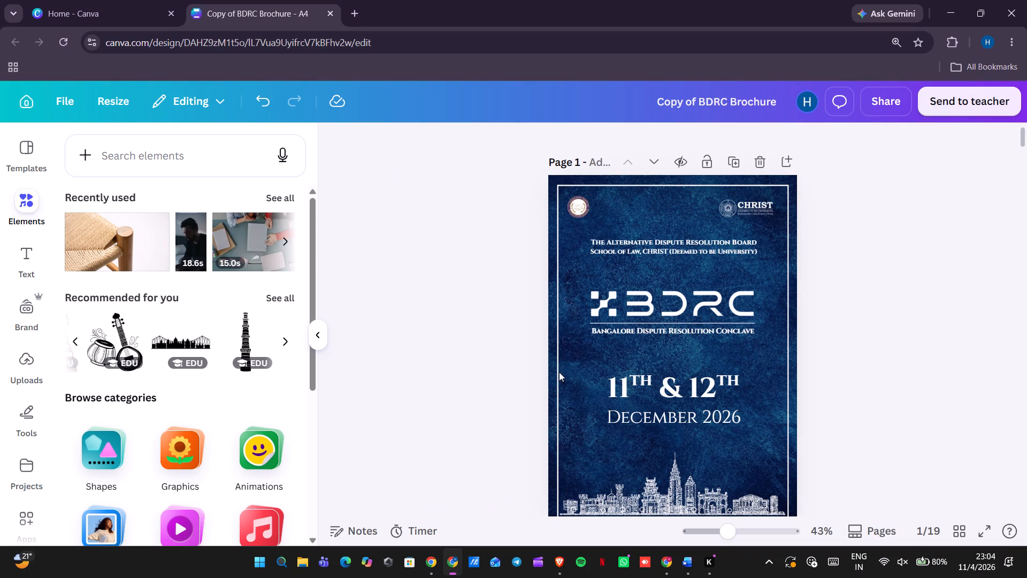
{"action": "key", "text": "ctrl+v"}
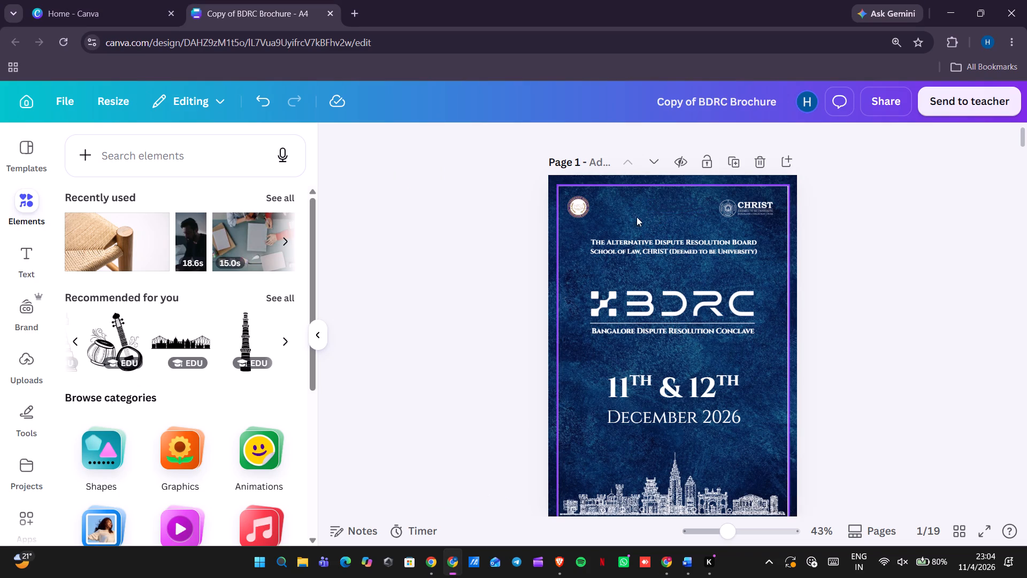
{"action": "left_click", "coordinate": [665, 209]}
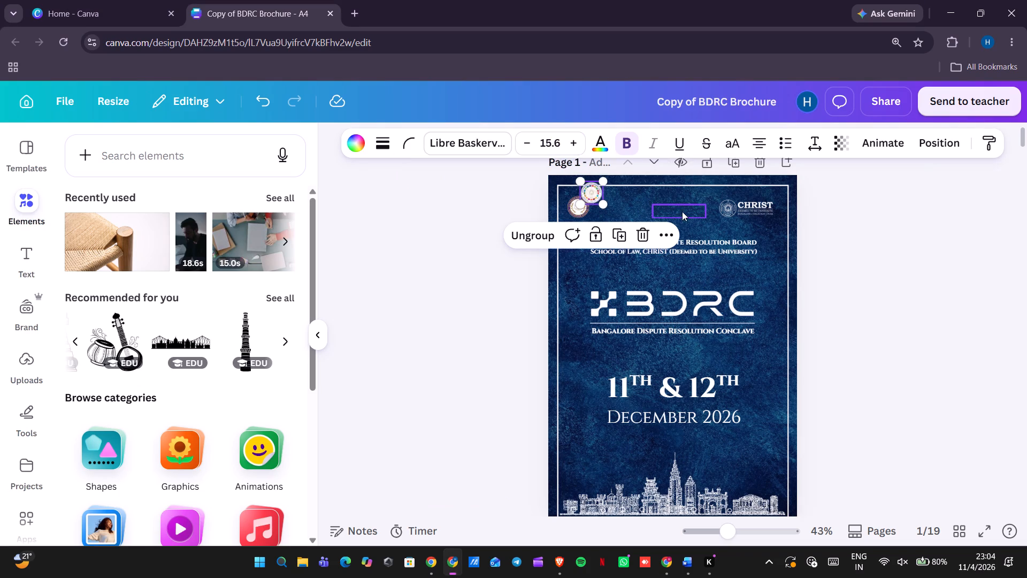
{"action": "left_click", "coordinate": [855, 251]}
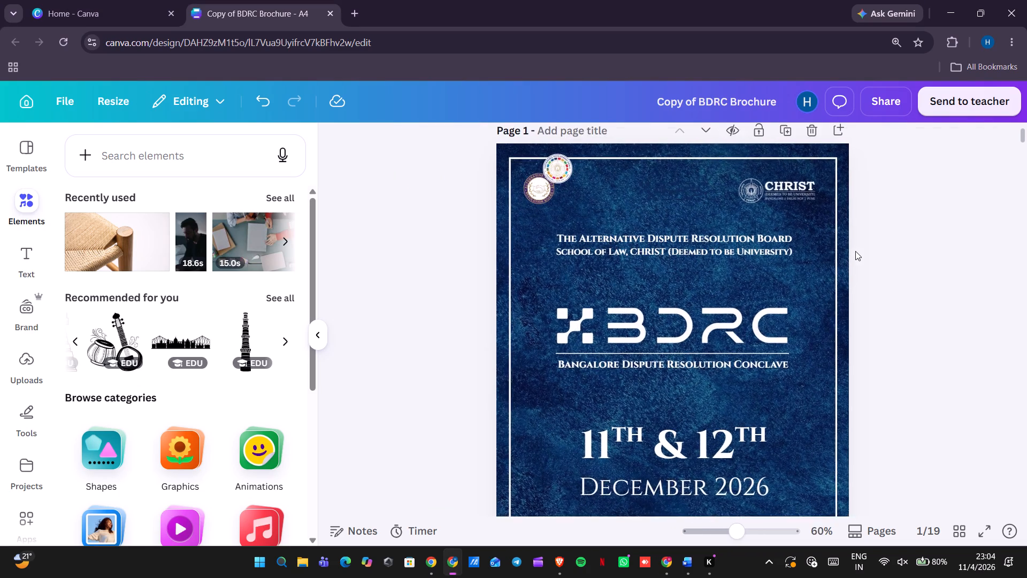
Delete the blank image element lying between the header logos on the cover.
{"action": "left_click_drag", "start_coordinate": [676, 186], "coordinate": [671, 263]}
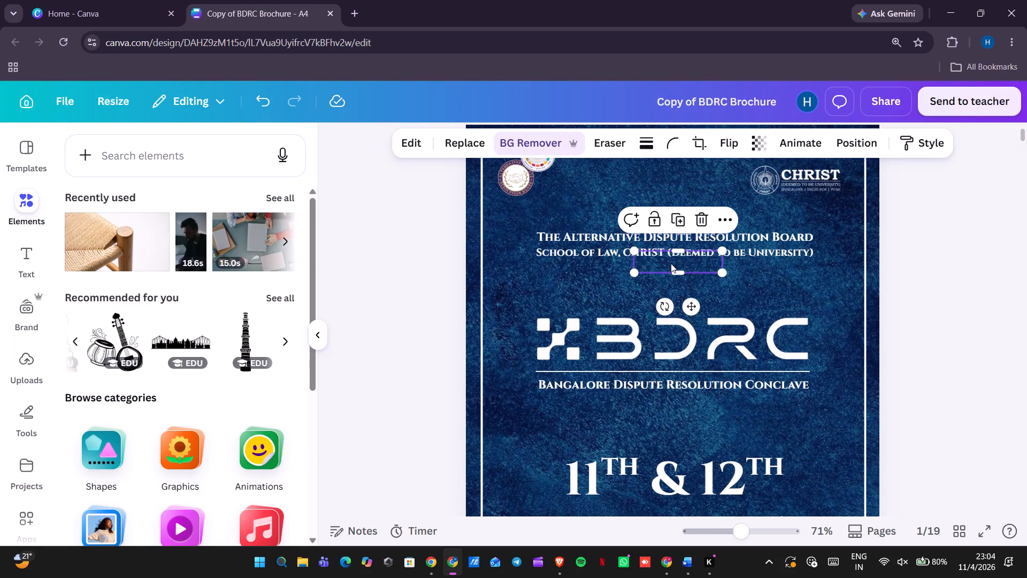
{"action": "left_click", "coordinate": [702, 224]}
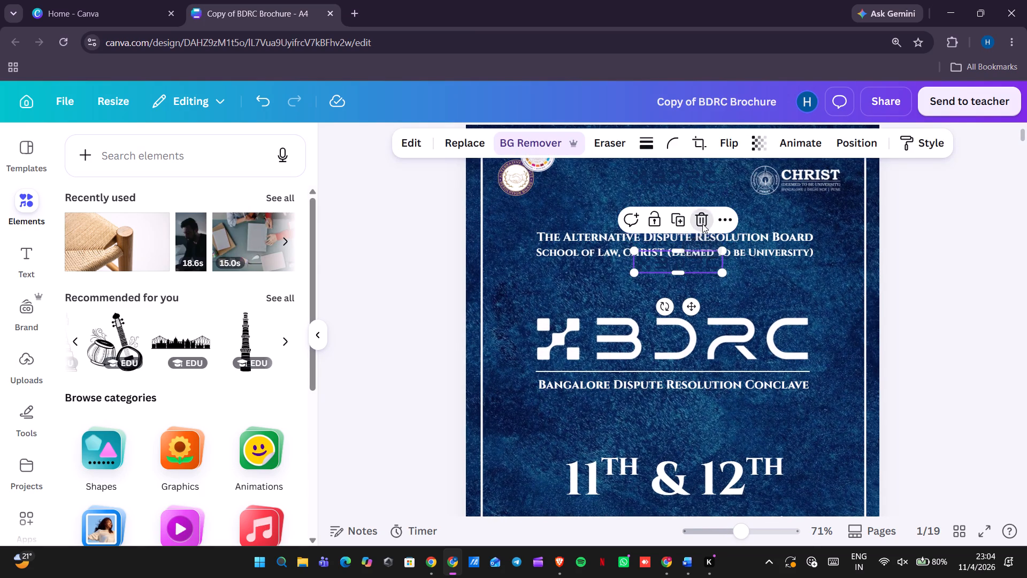
Place the Sustainable Development Goals emblem beside the Alternative Dispute Resolution Board emblem and enlarge it slightly.
{"action": "scroll", "coordinate": [702, 224], "scroll_direction": "up", "scroll_amount": 1}
{"action": "left_click_drag", "start_coordinate": [543, 201], "coordinate": [548, 207]}
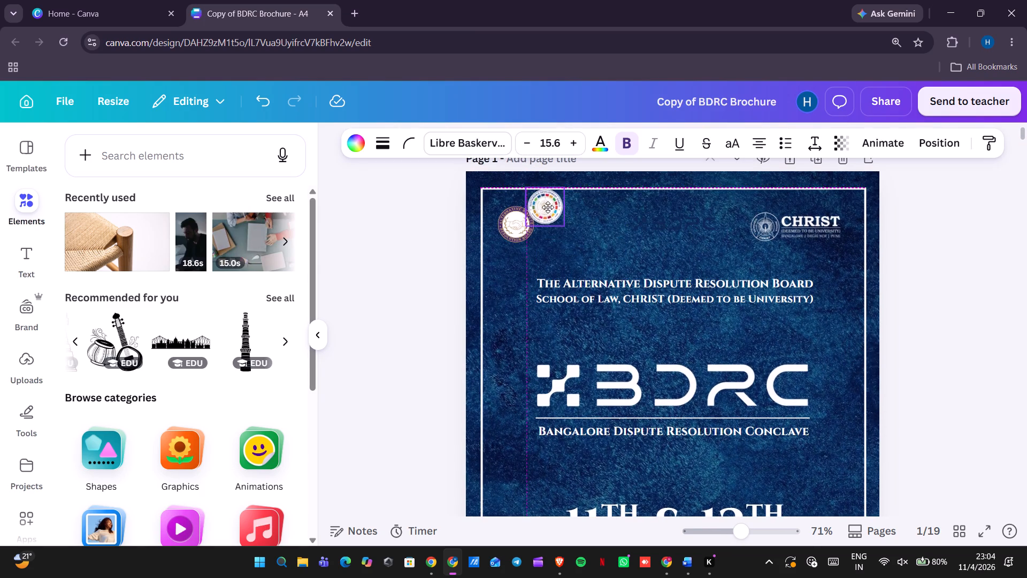
{"action": "left_click_drag", "start_coordinate": [548, 207], "coordinate": [567, 224]}
{"action": "left_click_drag", "start_coordinate": [586, 199], "coordinate": [591, 195]}
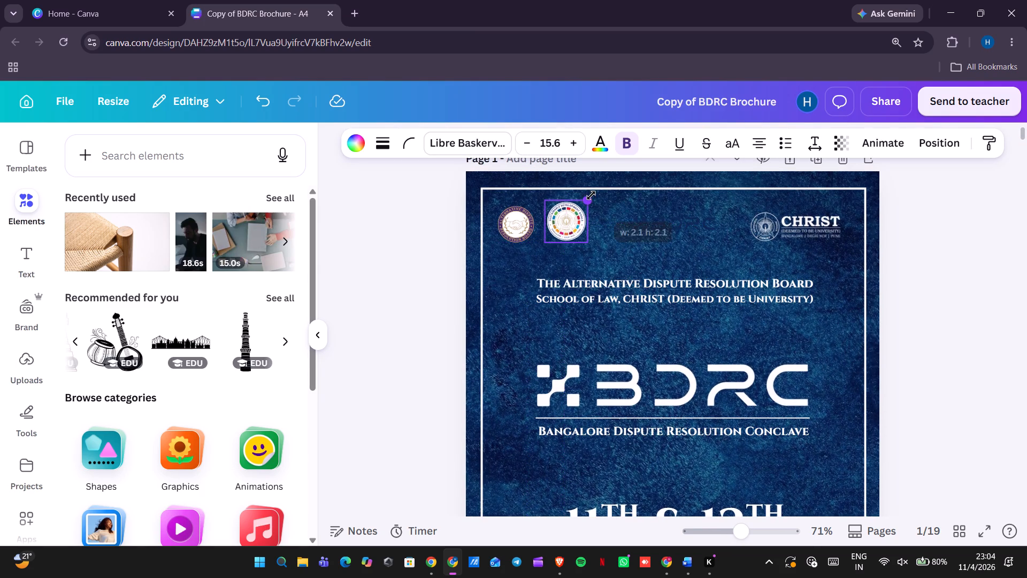
{"action": "left_click_drag", "start_coordinate": [591, 195], "coordinate": [594, 194]}
{"action": "left_click_drag", "start_coordinate": [571, 218], "coordinate": [566, 222]}
{"action": "left_click", "coordinate": [425, 237]}
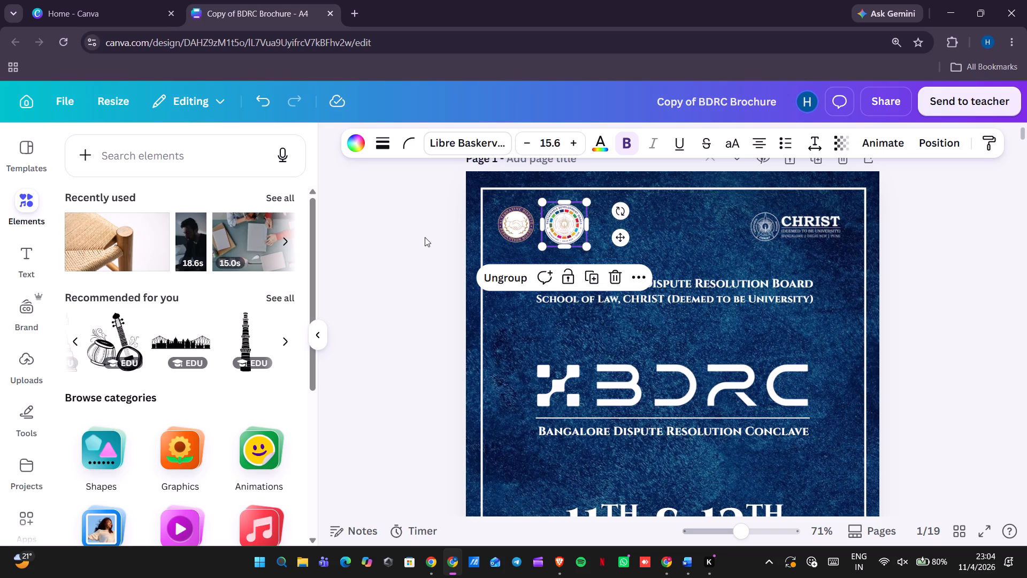
{"action": "left_click", "coordinate": [525, 233]}
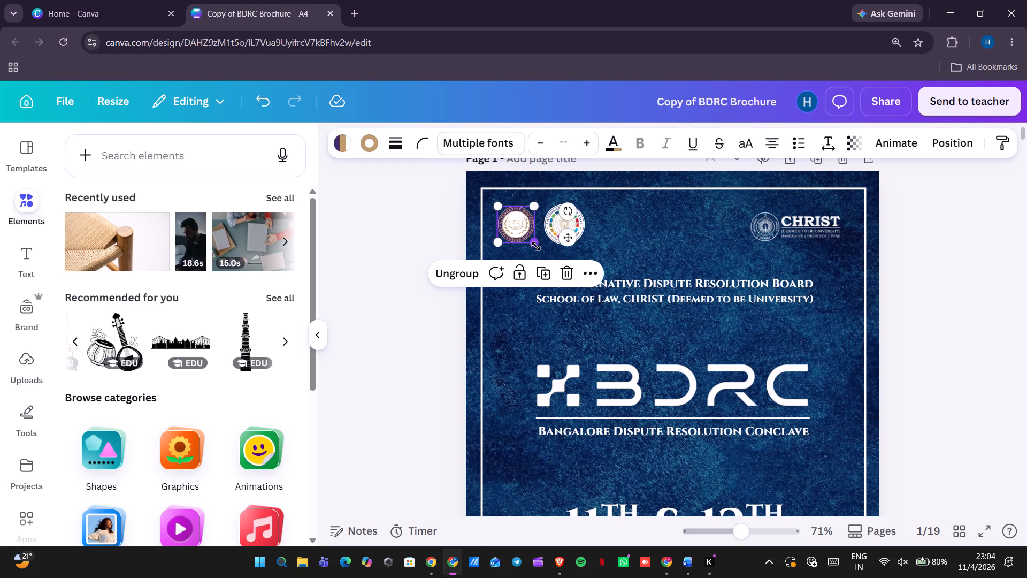
{"action": "left_click_drag", "start_coordinate": [536, 246], "coordinate": [543, 247]}
{"action": "left_click", "coordinate": [543, 247]}
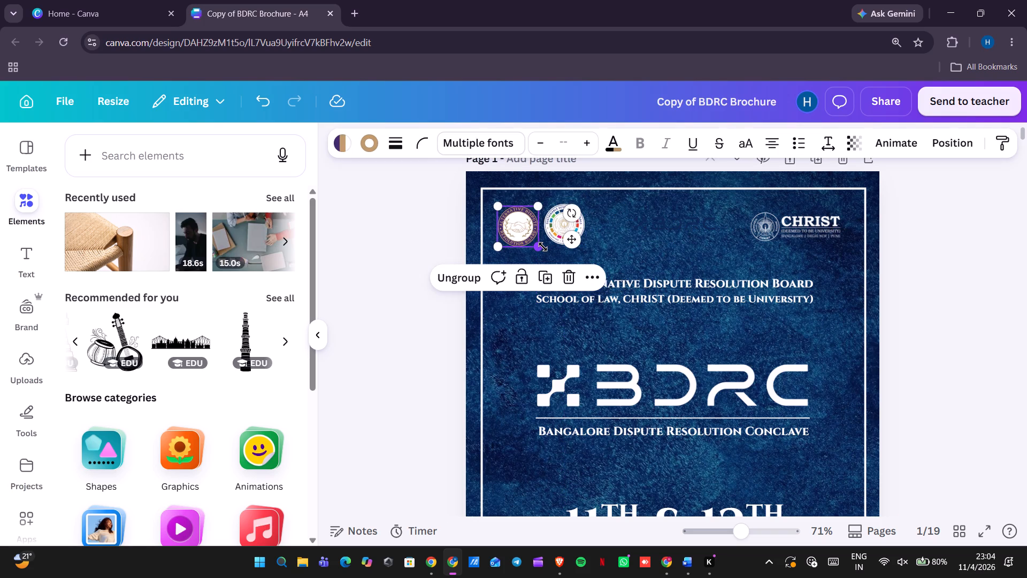
{"action": "scroll", "coordinate": [546, 249], "scroll_direction": "down", "scroll_amount": 1}
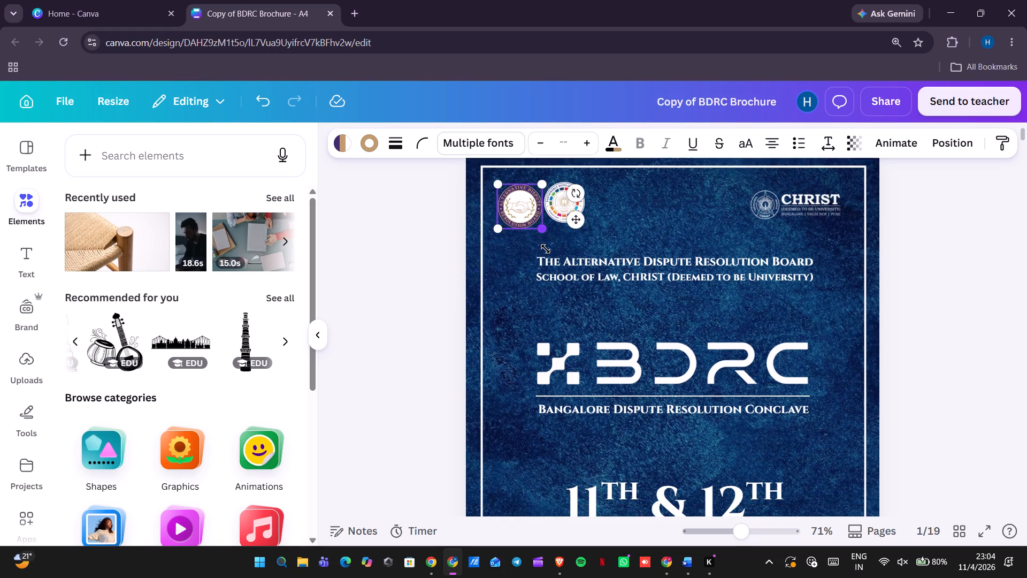
{"action": "left_click", "coordinate": [432, 218]}
Move the Sustainable Development Goals emblem away from the Alternative Dispute Resolution Board emblem, leaving a small gap between them.
{"action": "left_click_drag", "start_coordinate": [573, 202], "coordinate": [579, 205]}
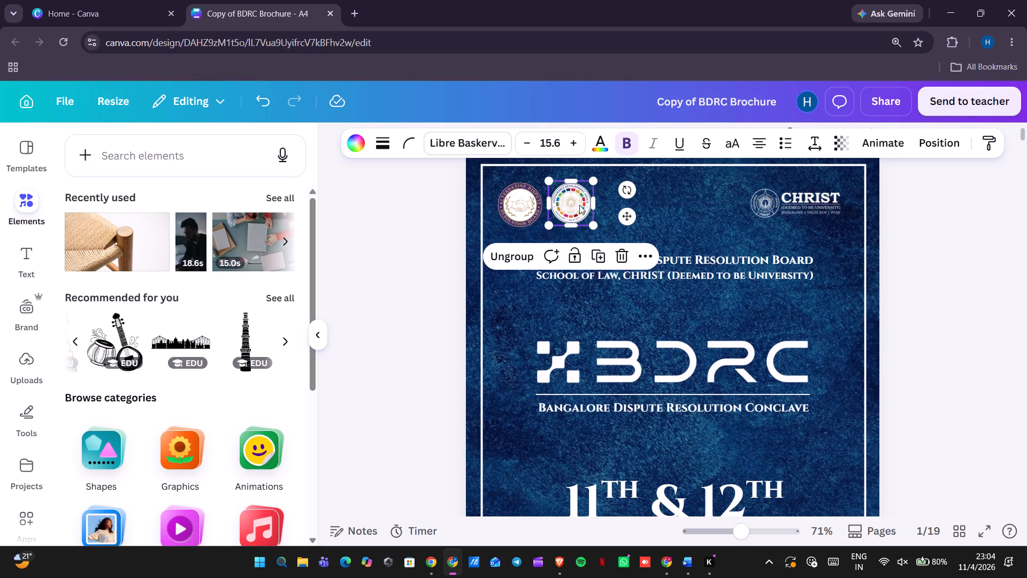
{"action": "left_click", "coordinate": [525, 204]}
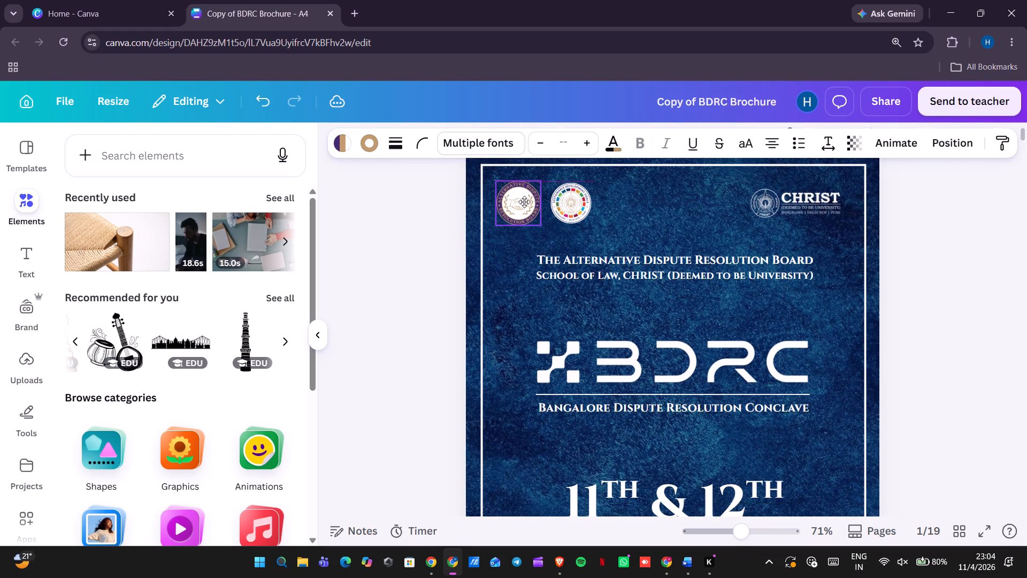
{"action": "left_click", "coordinate": [443, 211]}
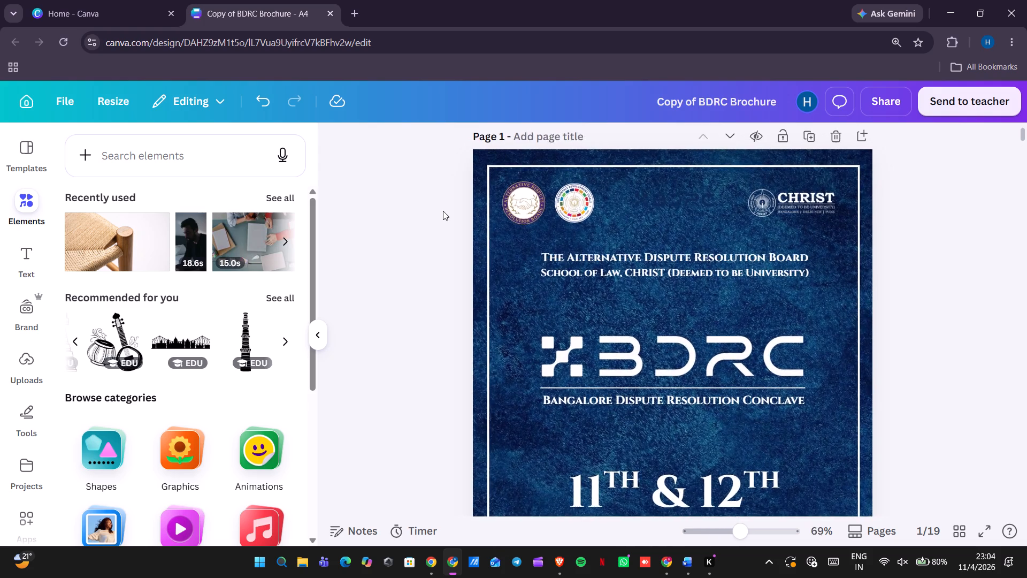
Shrink the Alternative Dispute Resolution Board emblem slightly and nudge it into line with the emblem beside it.
{"action": "left_click", "coordinate": [440, 209]}
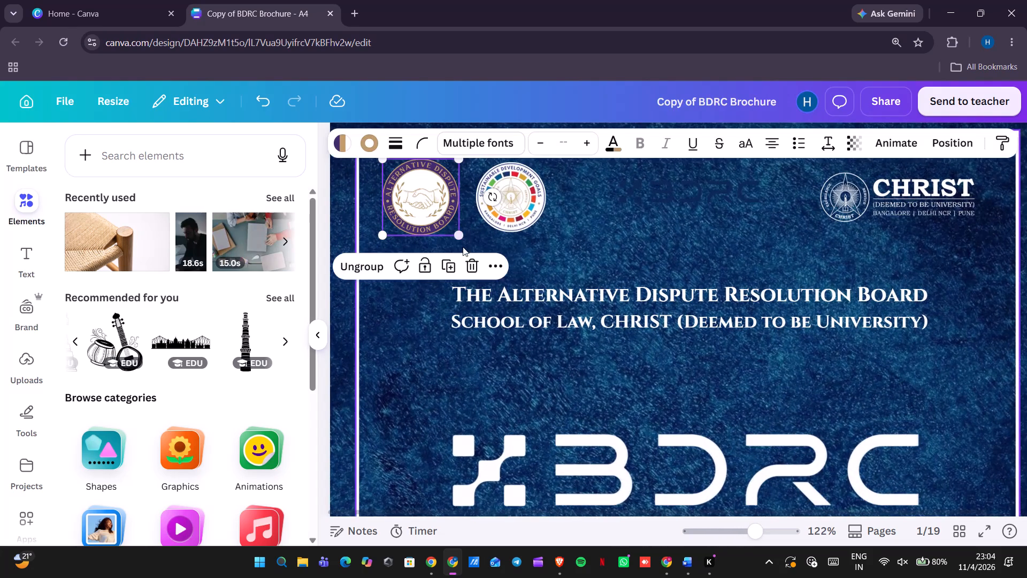
{"action": "left_click_drag", "start_coordinate": [460, 236], "coordinate": [455, 231]}
{"action": "left_click_drag", "start_coordinate": [424, 192], "coordinate": [428, 197]}
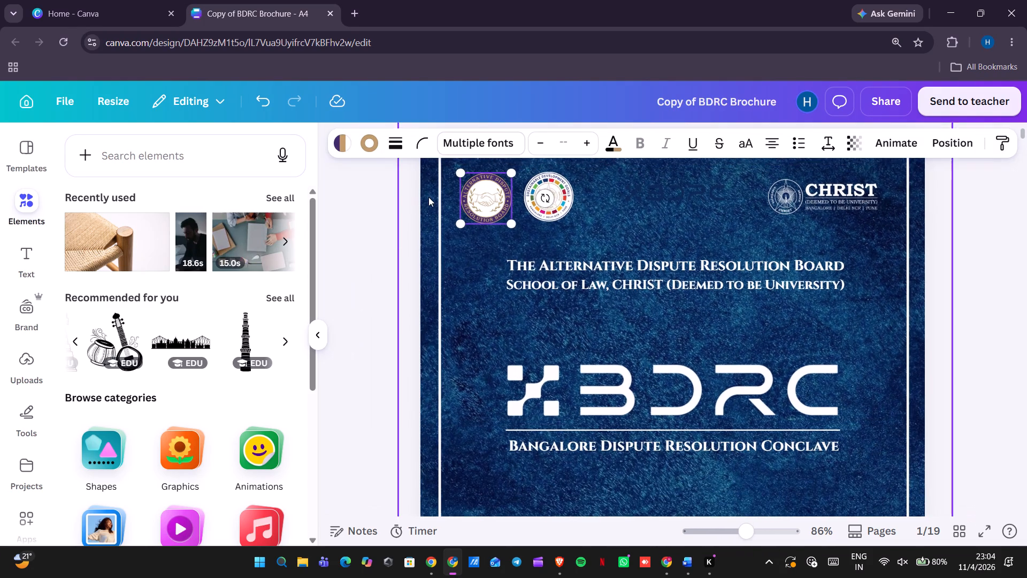
{"action": "left_click", "coordinate": [404, 209]}
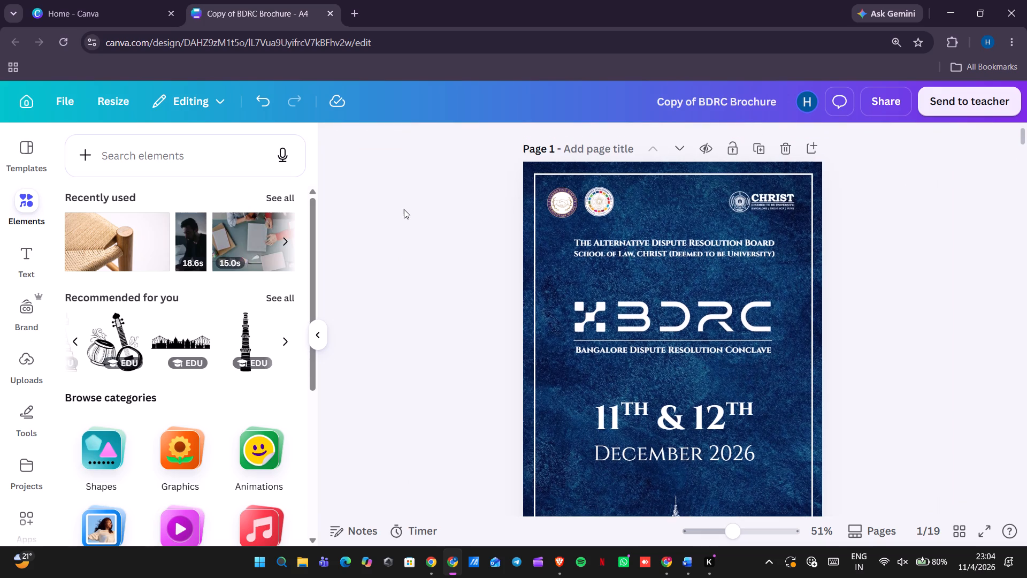
{"action": "scroll", "coordinate": [404, 209], "scroll_direction": "down", "scroll_amount": 1}
{"action": "scroll", "coordinate": [404, 209], "scroll_direction": "up", "scroll_amount": 1}
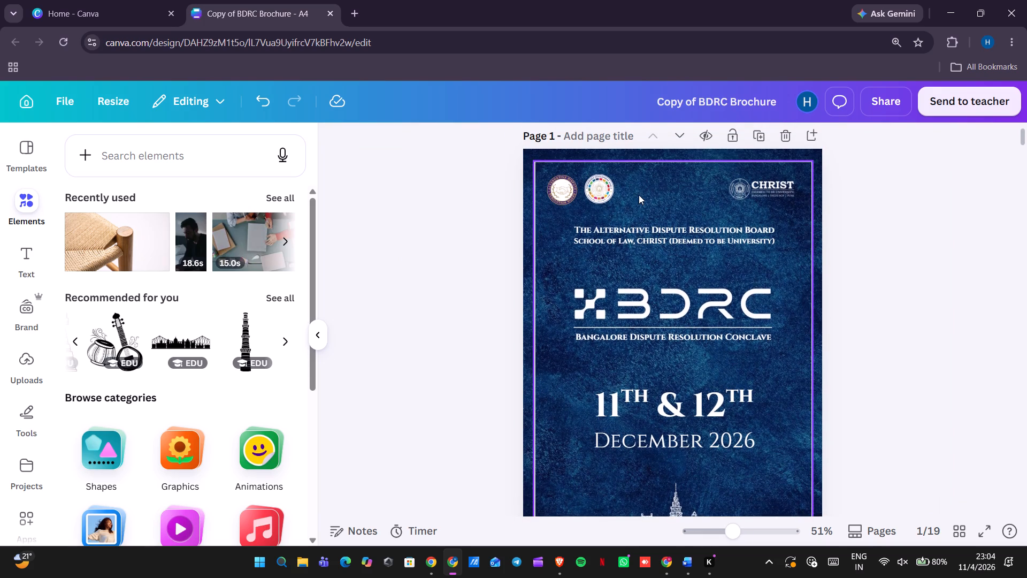
Shrink the two cover emblems together slightly and move them inward from the border, level with the CHRIST logo.
{"action": "left_click_drag", "start_coordinate": [639, 195], "coordinate": [562, 200]}
{"action": "left_click_drag", "start_coordinate": [617, 203], "coordinate": [612, 201]}
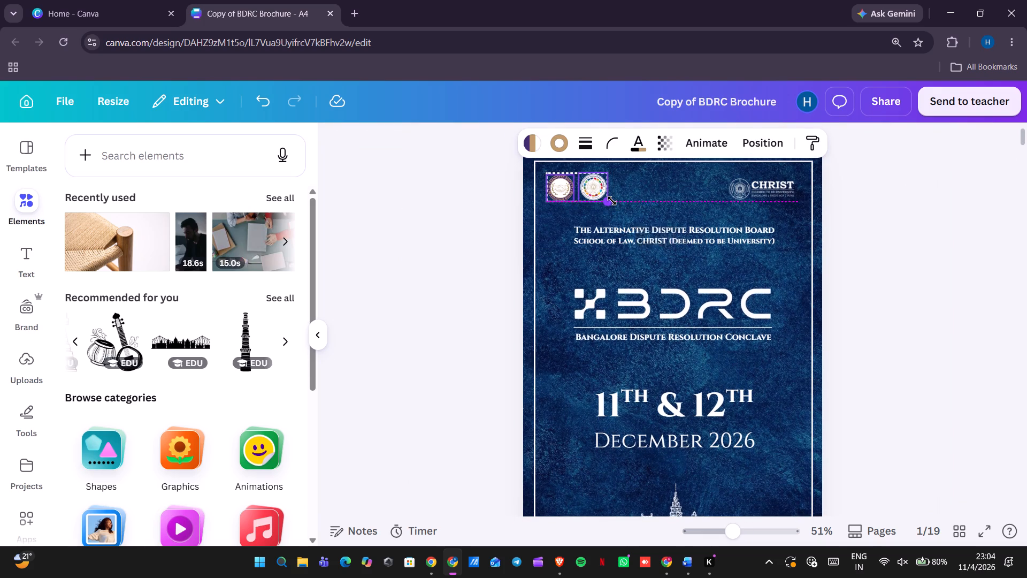
{"action": "left_click_drag", "start_coordinate": [612, 201], "coordinate": [610, 201]}
{"action": "left_click", "coordinate": [578, 184]}
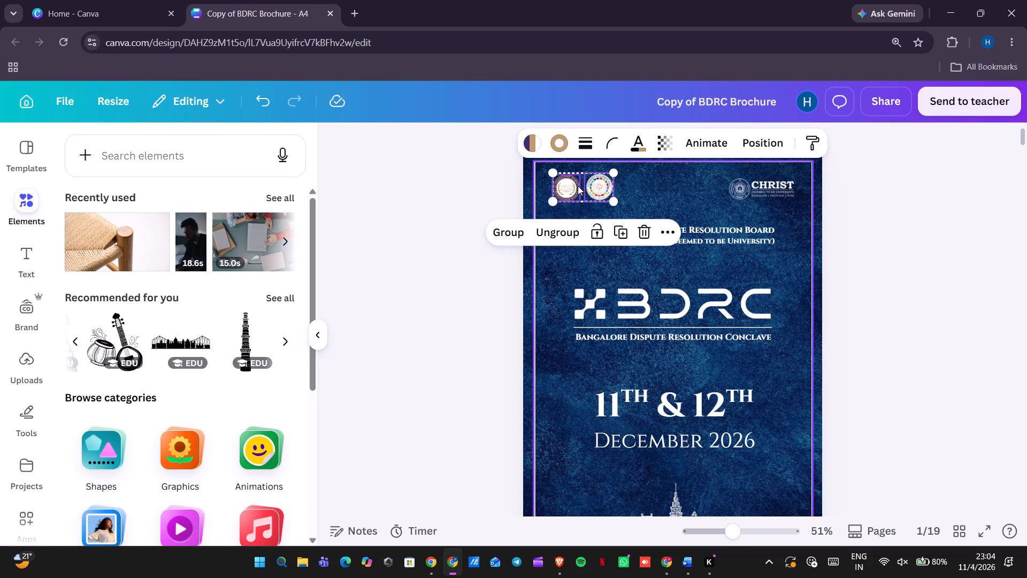
{"action": "left_click", "coordinate": [578, 186]}
{"action": "left_click", "coordinate": [578, 186]}
{"action": "scroll", "coordinate": [578, 186], "scroll_direction": "down", "scroll_amount": 1}
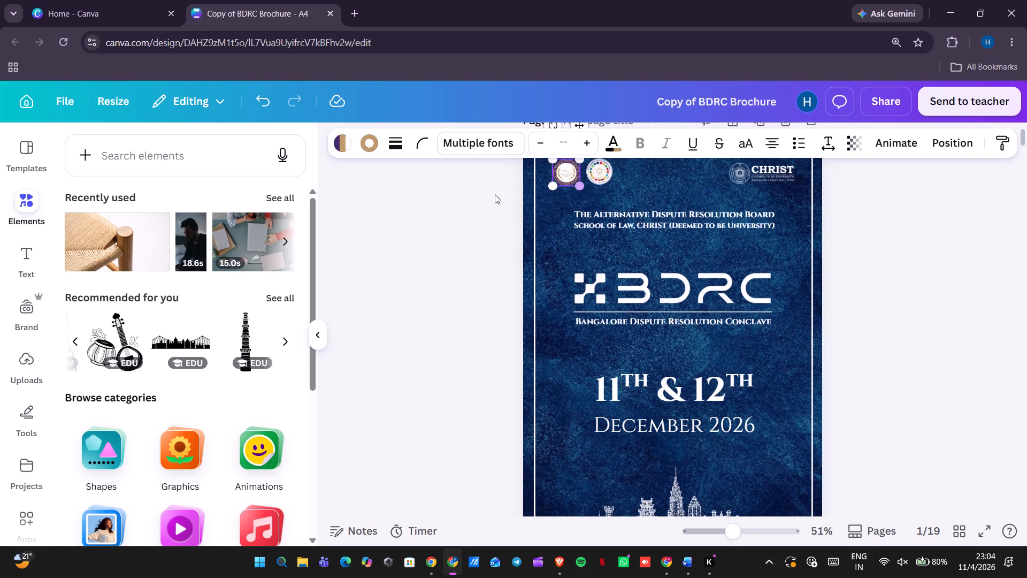
{"action": "left_click", "coordinate": [485, 194]}
{"action": "left_click_drag", "start_coordinate": [633, 174], "coordinate": [573, 181]}
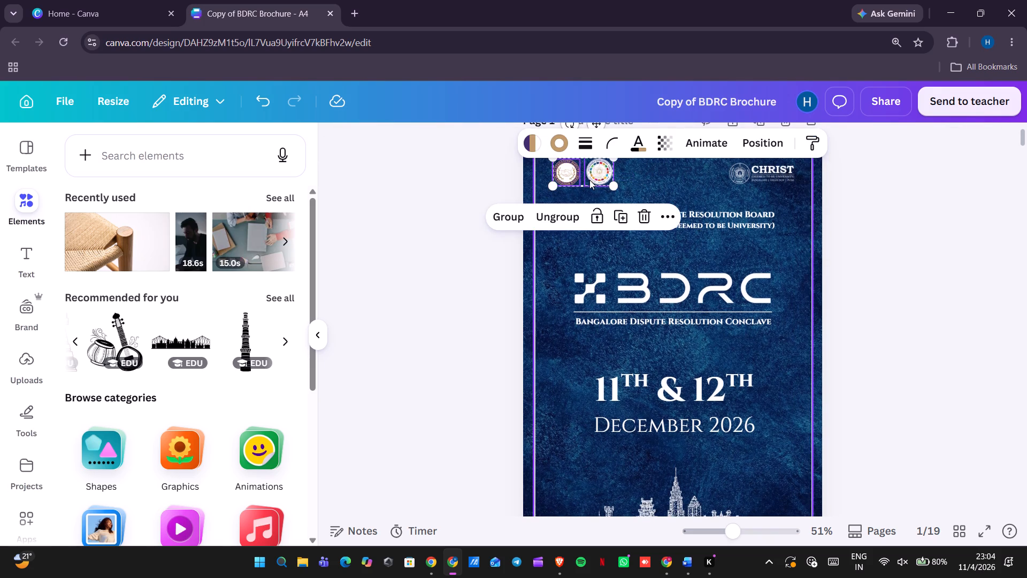
{"action": "left_click", "coordinate": [591, 174]}
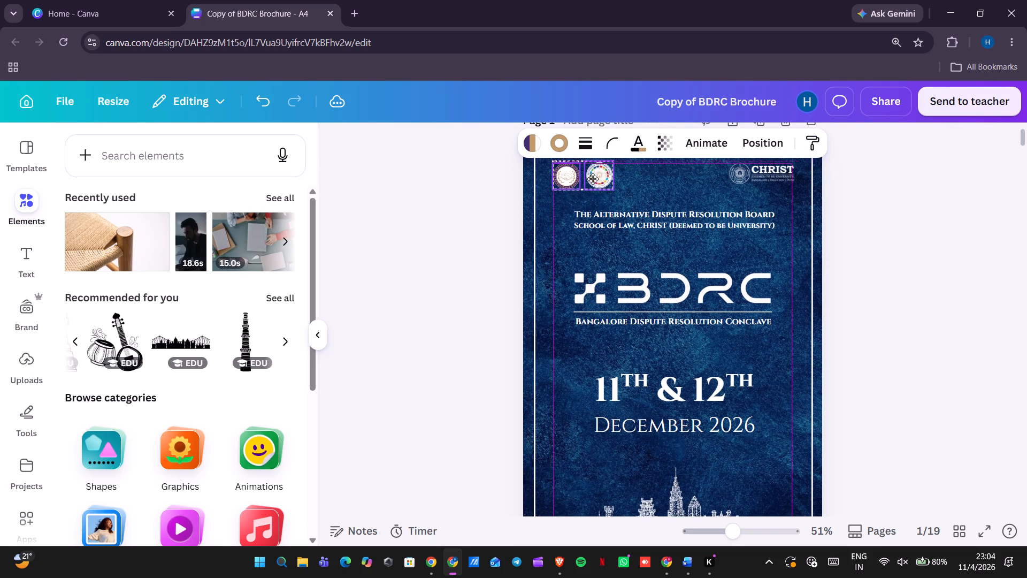
{"action": "left_click", "coordinate": [486, 193]}
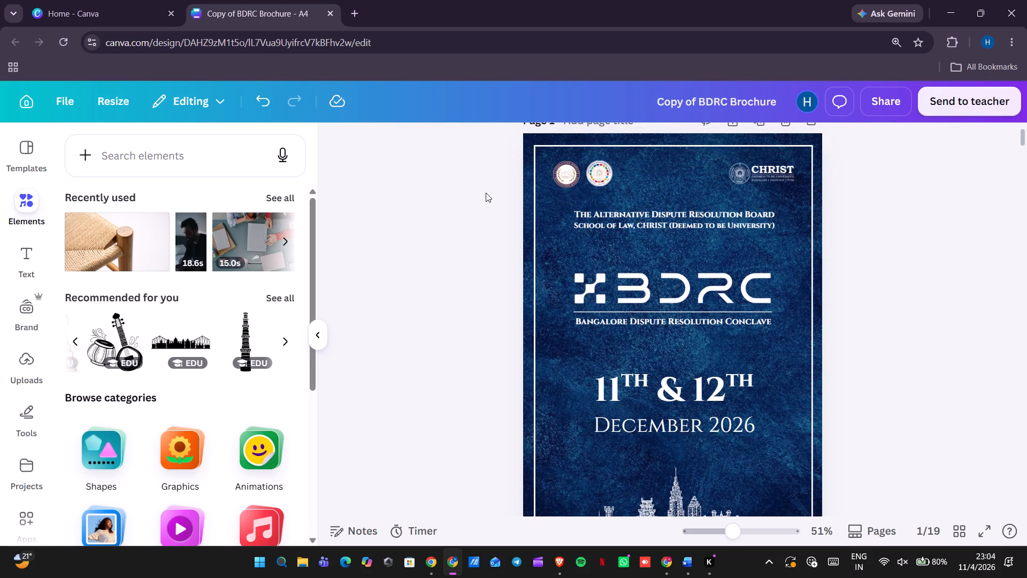
Look through the cover and opening pages, from About BDRC and Our Collaborators to the International Partner page.
{"action": "scroll", "coordinate": [486, 193], "scroll_direction": "up", "scroll_amount": 1}
{"action": "scroll", "coordinate": [486, 193], "scroll_direction": "down", "scroll_amount": 1}
{"action": "scroll", "coordinate": [486, 193], "scroll_direction": "up", "scroll_amount": 1}
{"action": "scroll", "coordinate": [486, 193], "scroll_direction": "down", "scroll_amount": 2}
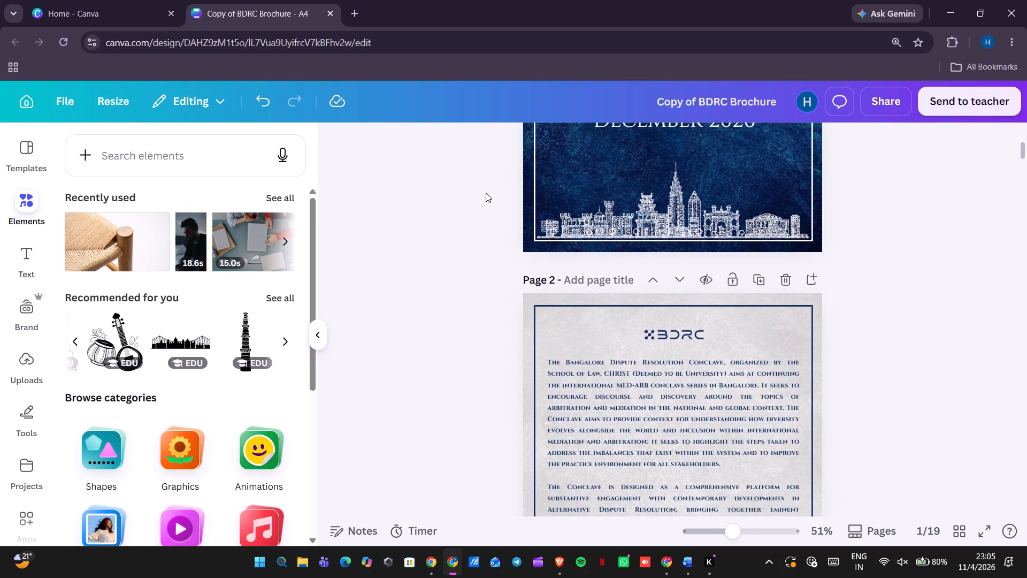
{"action": "scroll", "coordinate": [486, 193], "scroll_direction": "down", "scroll_amount": 1}
{"action": "scroll", "coordinate": [486, 193], "scroll_direction": "up", "scroll_amount": 3}
{"action": "scroll", "coordinate": [486, 193], "scroll_direction": "down", "scroll_amount": 5}
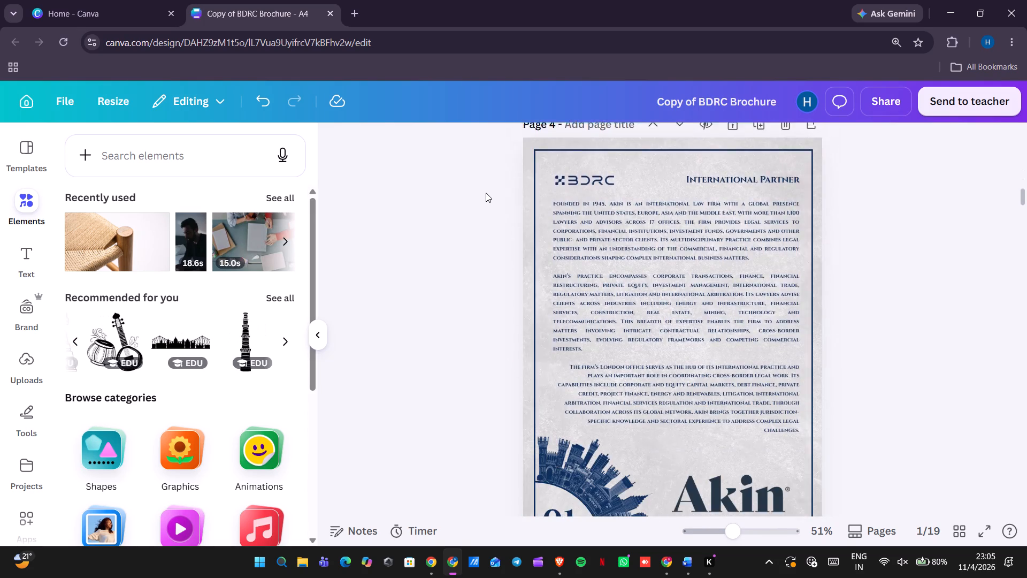
{"action": "scroll", "coordinate": [486, 193], "scroll_direction": "down", "scroll_amount": 3}
{"action": "scroll", "coordinate": [486, 193], "scroll_direction": "up", "scroll_amount": 2}
{"action": "scroll", "coordinate": [486, 193], "scroll_direction": "down", "scroll_amount": 1}
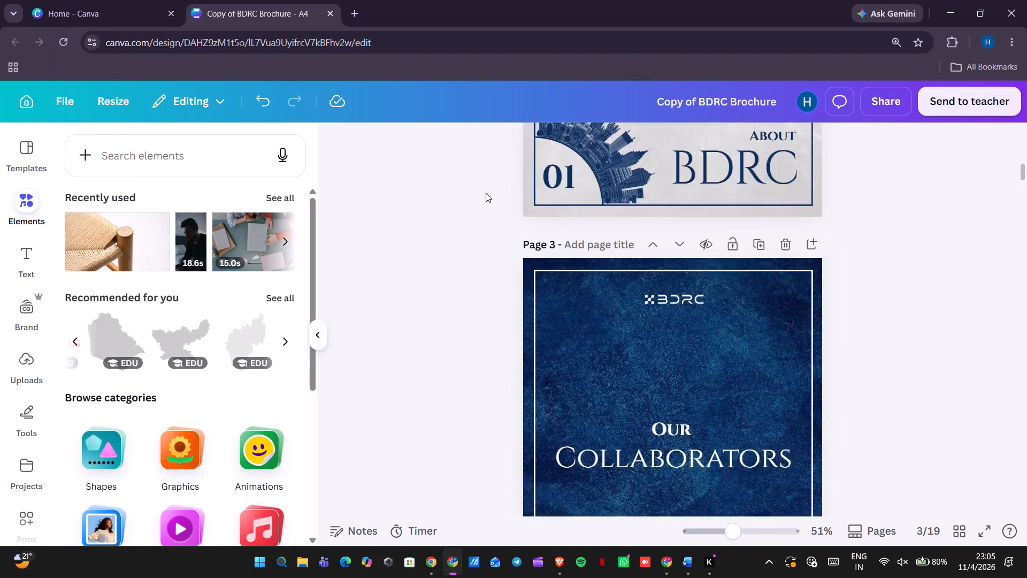
{"action": "scroll", "coordinate": [486, 193], "scroll_direction": "down", "scroll_amount": 2}
Review the brochure's pages in the grid overview, examine the About School of Law page up close and return to the overview.
{"action": "left_click", "coordinate": [959, 535]}
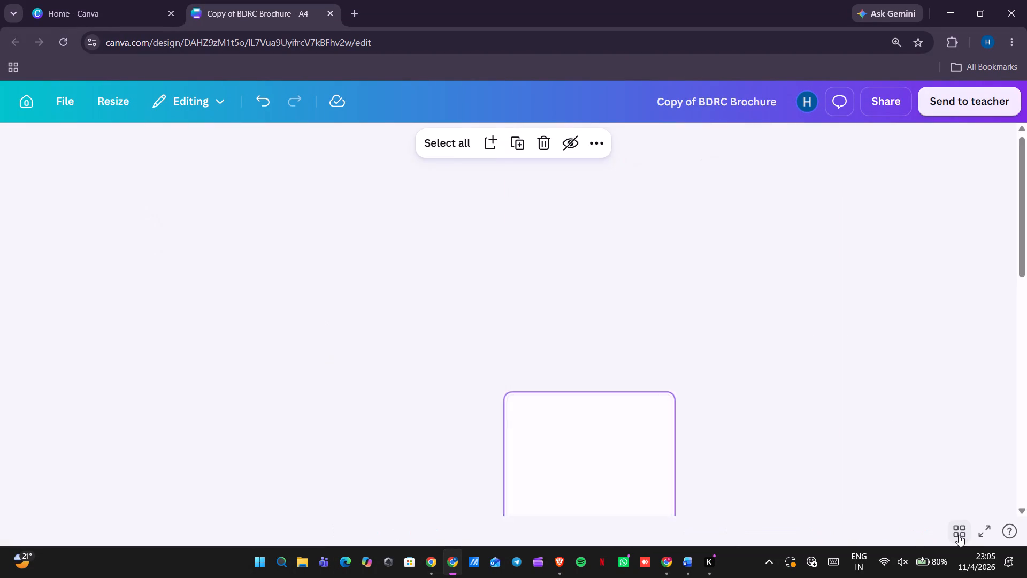
{"action": "scroll", "coordinate": [726, 468], "scroll_direction": "down", "scroll_amount": 4}
{"action": "scroll", "coordinate": [726, 468], "scroll_direction": "up", "scroll_amount": 2}
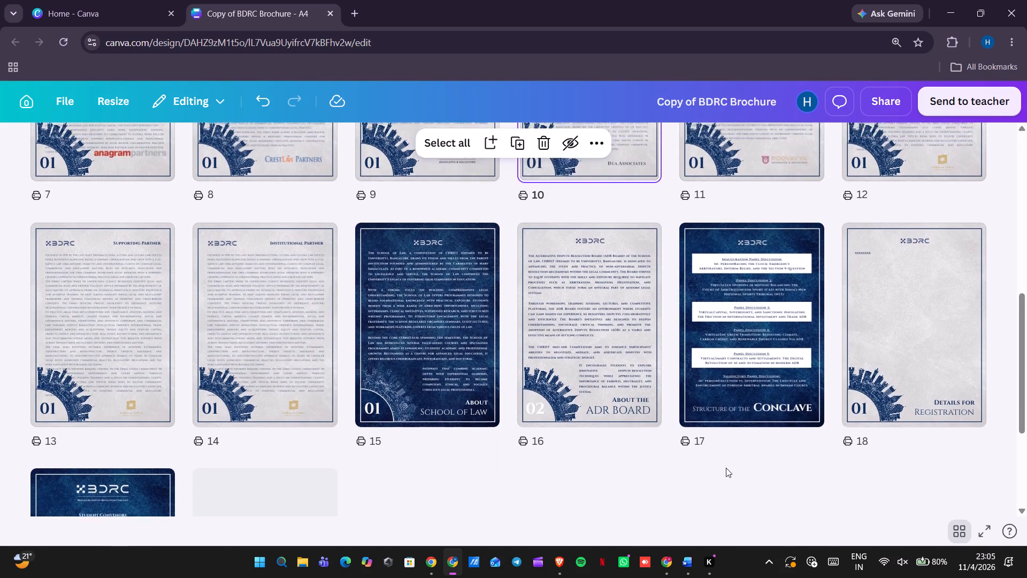
{"action": "scroll", "coordinate": [726, 468], "scroll_direction": "up", "scroll_amount": 4}
{"action": "scroll", "coordinate": [726, 468], "scroll_direction": "down", "scroll_amount": 3}
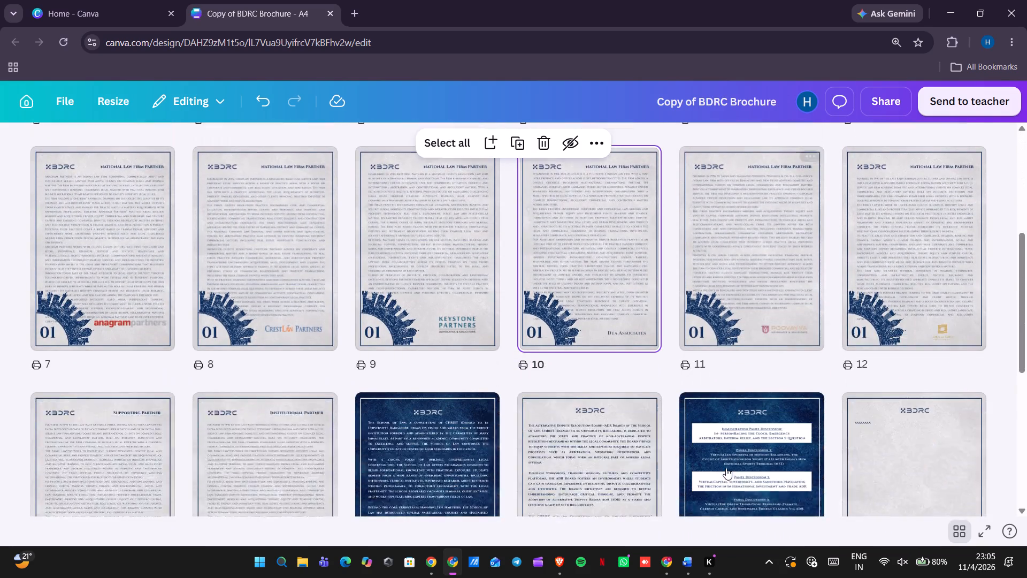
{"action": "scroll", "coordinate": [726, 468], "scroll_direction": "down", "scroll_amount": 3}
{"action": "scroll", "coordinate": [726, 468], "scroll_direction": "up", "scroll_amount": 2}
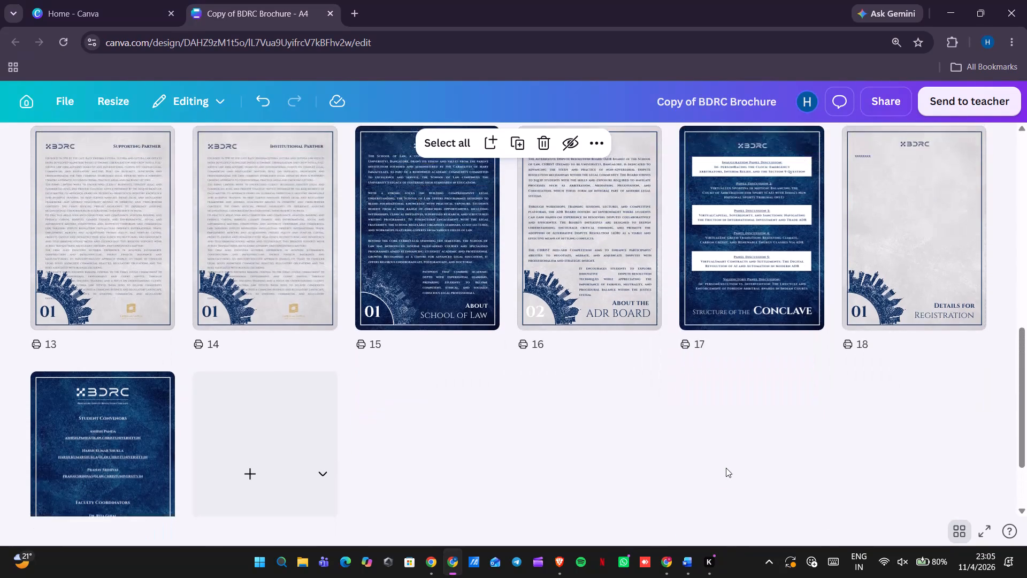
{"action": "scroll", "coordinate": [726, 468], "scroll_direction": "up", "scroll_amount": 1}
{"action": "double_click", "coordinate": [454, 349]}
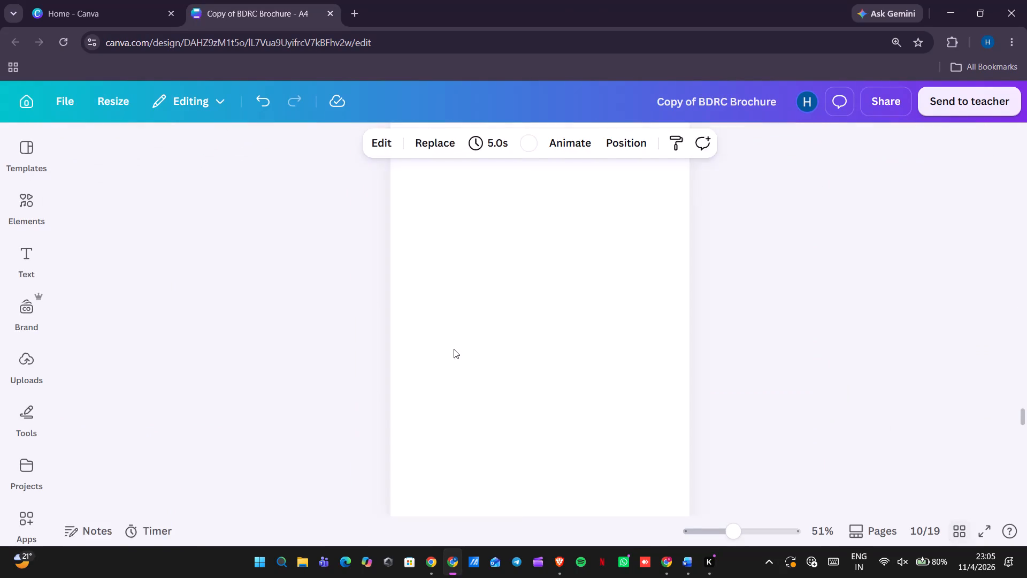
{"action": "scroll", "coordinate": [581, 381], "scroll_direction": "down", "scroll_amount": 1}
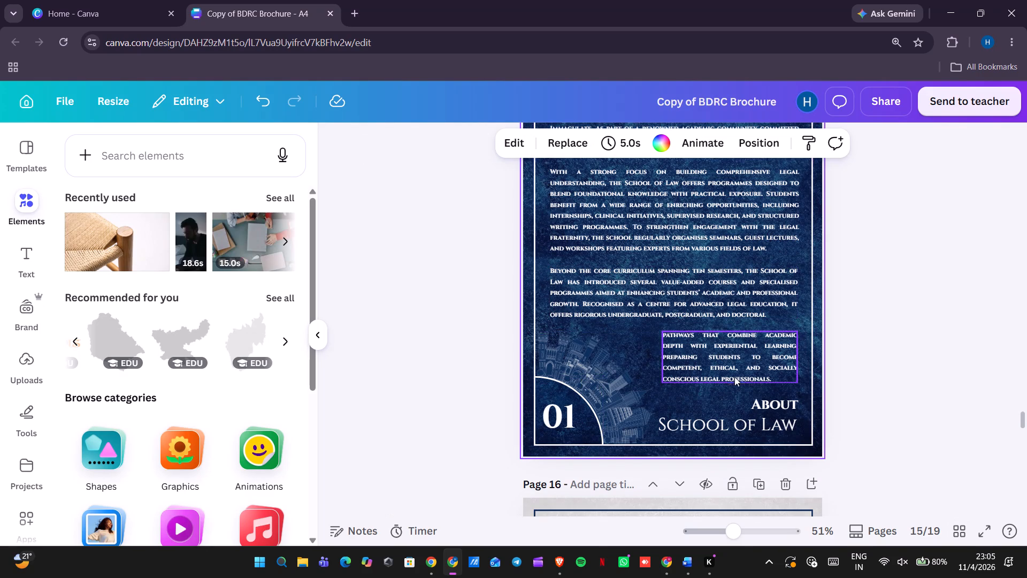
{"action": "left_click", "coordinate": [847, 382]}
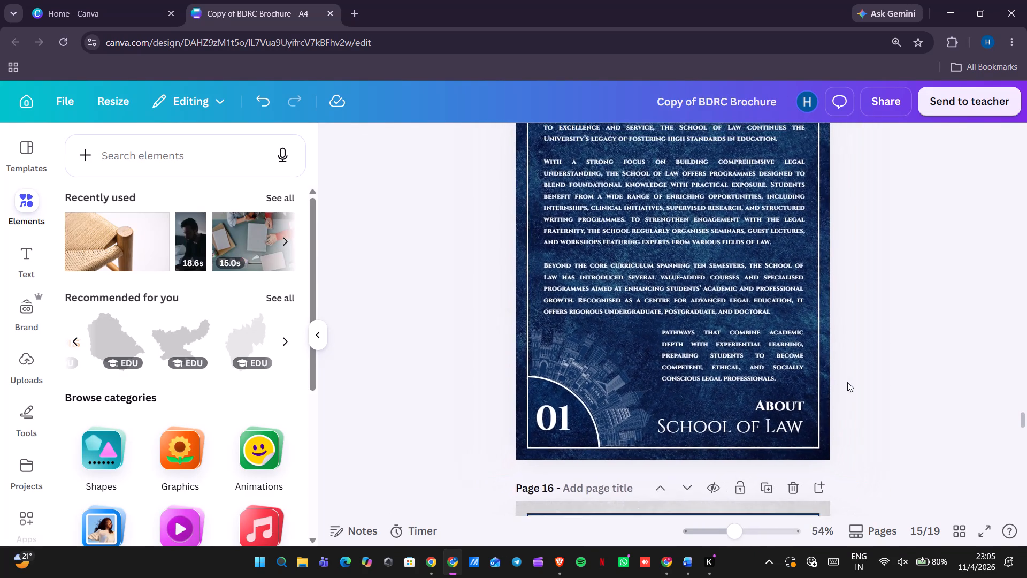
{"action": "left_click", "coordinate": [965, 527]}
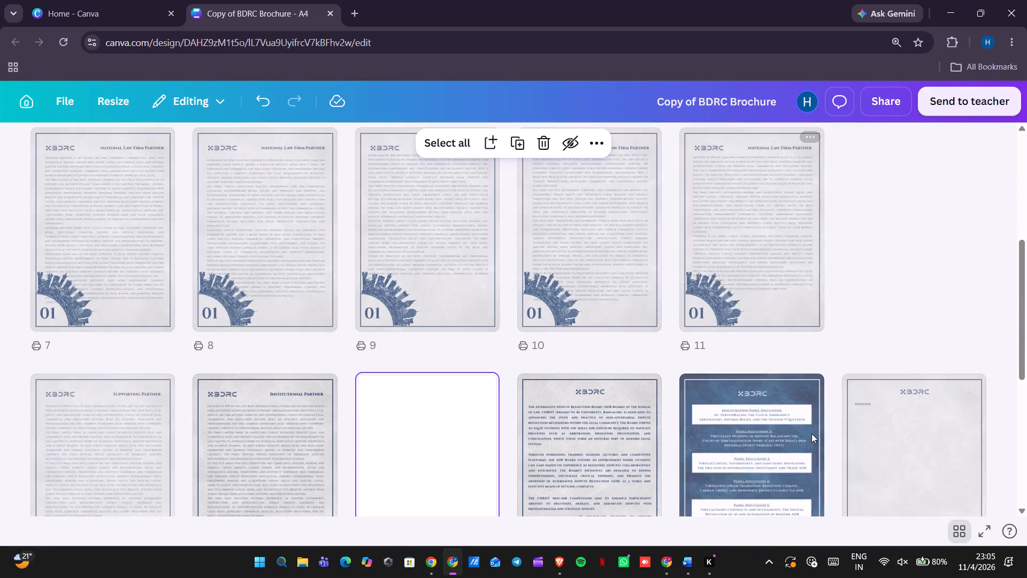
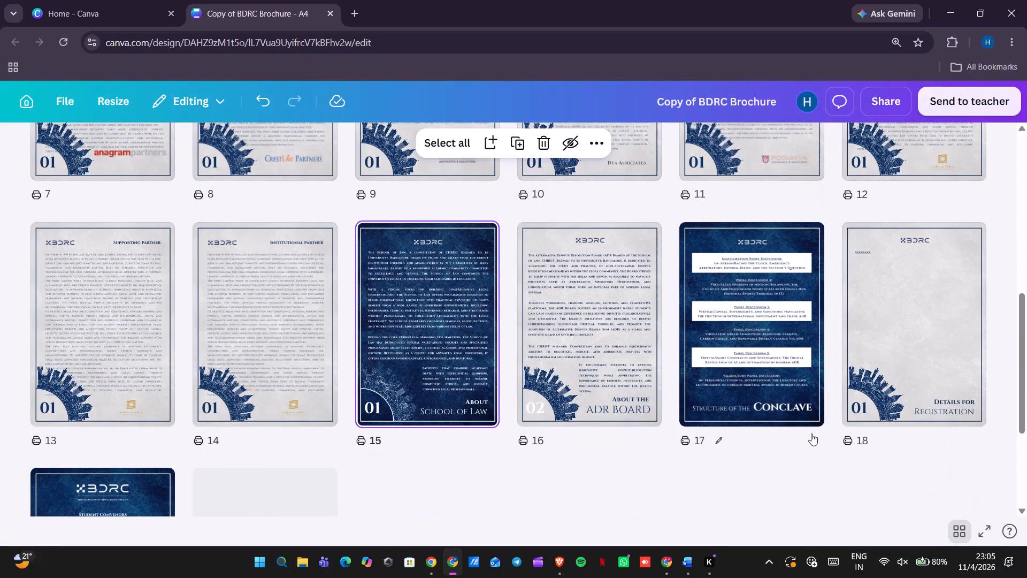
Recolour the page number 02 on the About the ADR Board page to dark navy blue and return to the page overview.
{"action": "scroll", "coordinate": [811, 433], "scroll_direction": "down", "scroll_amount": 1}
{"action": "double_click", "coordinate": [627, 361]}
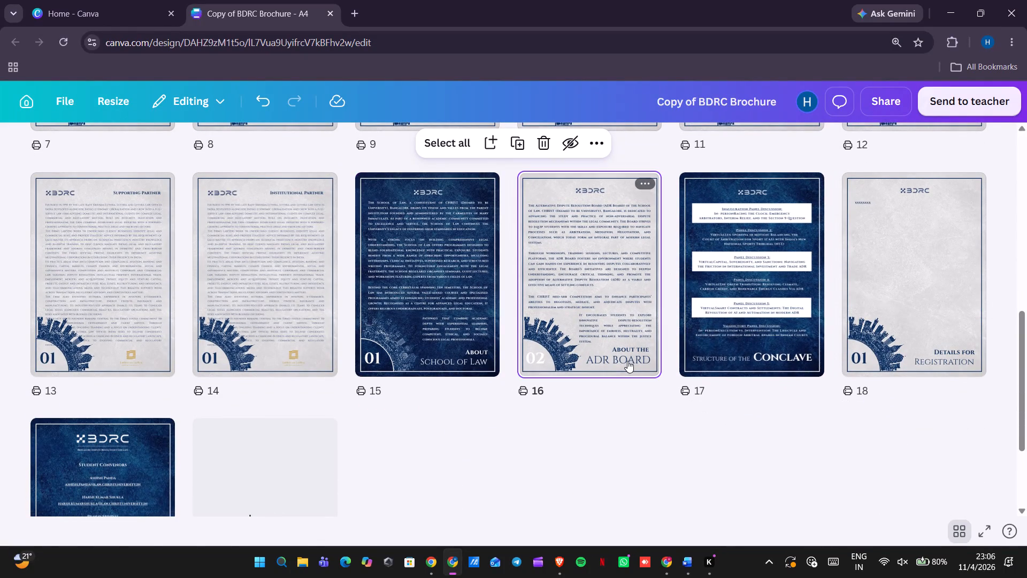
{"action": "left_click", "coordinate": [557, 496]}
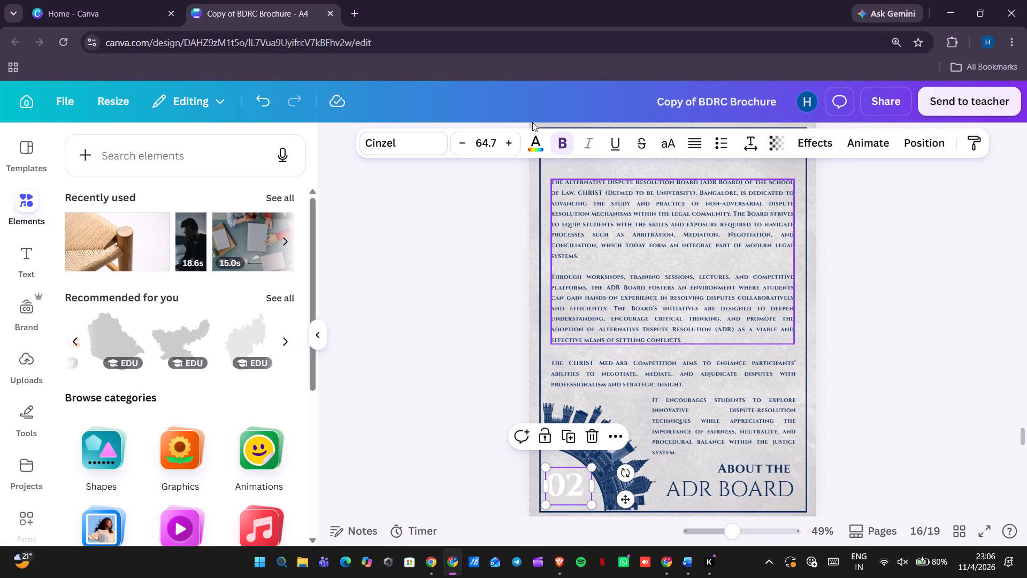
{"action": "left_click", "coordinate": [528, 148]}
{"action": "left_click", "coordinate": [156, 249]}
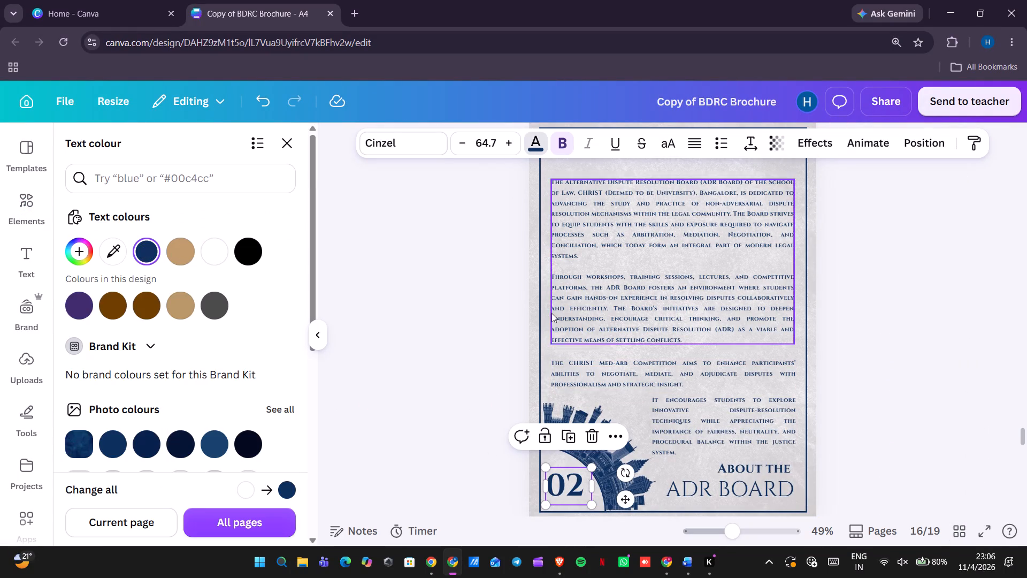
{"action": "left_click", "coordinate": [957, 527]}
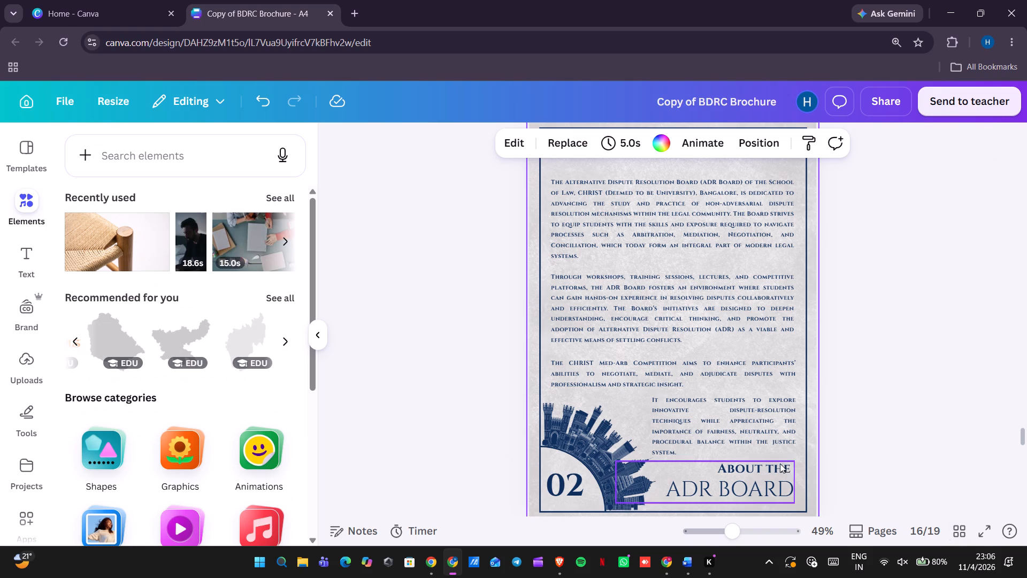
{"action": "left_click", "coordinate": [965, 535]}
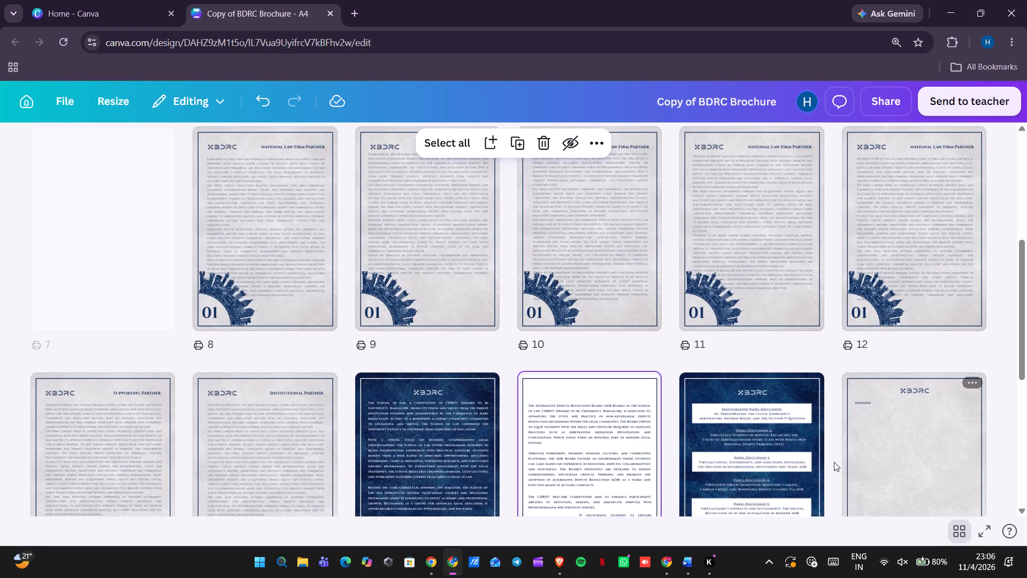
Look over the brochure's pages in the grid overview, from the final contacts page back up to the cover.
{"action": "scroll", "coordinate": [834, 462], "scroll_direction": "down", "scroll_amount": 2}
{"action": "left_click", "coordinate": [773, 481]}
{"action": "scroll", "coordinate": [773, 481], "scroll_direction": "down", "scroll_amount": 1}
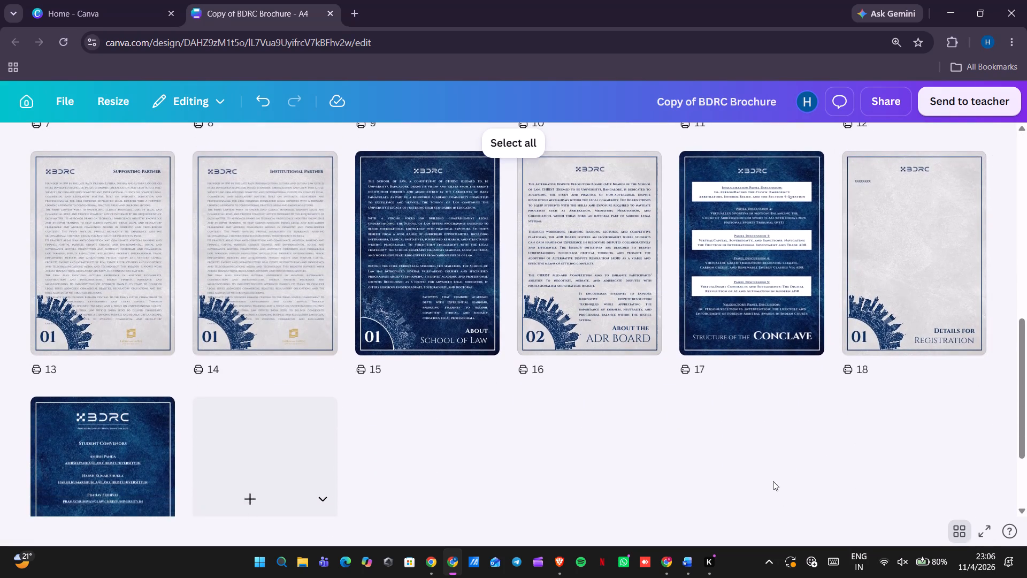
{"action": "scroll", "coordinate": [773, 481], "scroll_direction": "down", "scroll_amount": 2}
{"action": "scroll", "coordinate": [773, 481], "scroll_direction": "up", "scroll_amount": 1}
{"action": "scroll", "coordinate": [773, 481], "scroll_direction": "down", "scroll_amount": 1}
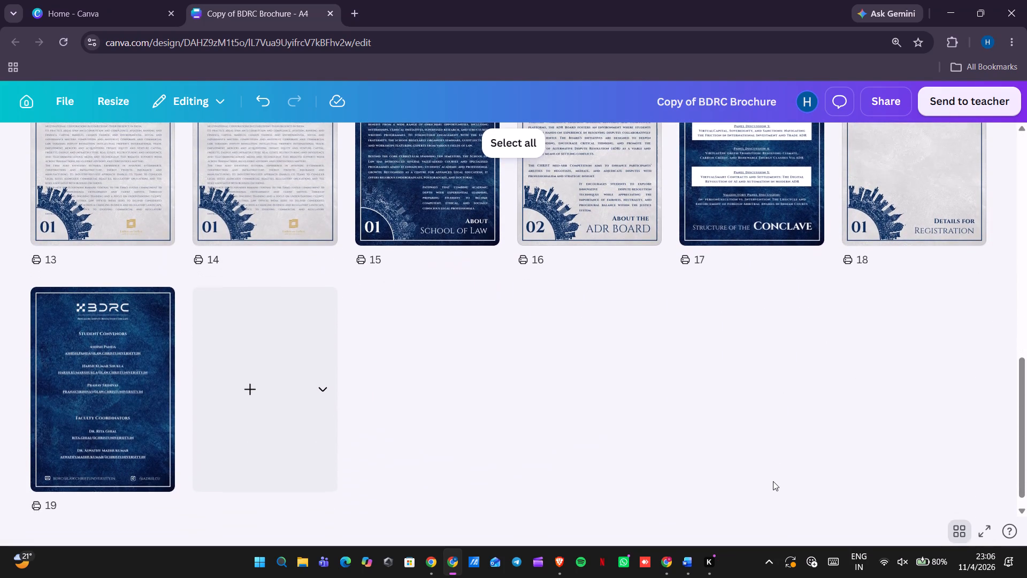
{"action": "scroll", "coordinate": [732, 463], "scroll_direction": "up", "scroll_amount": 6}
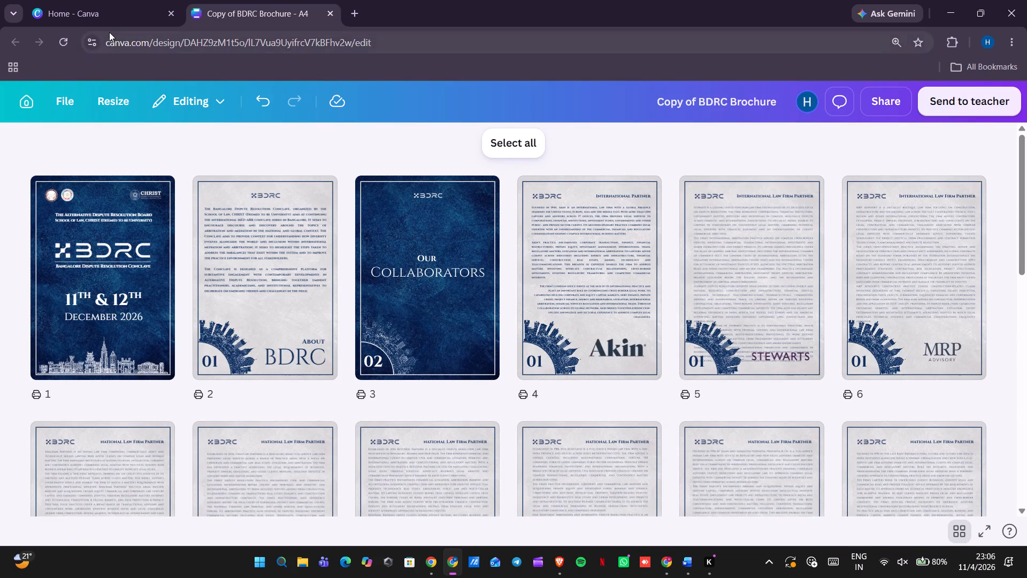
Open the ADR Posters design and copy the white "20" emblem from the row of emblems on page 1.
{"action": "left_click", "coordinate": [103, 11]}
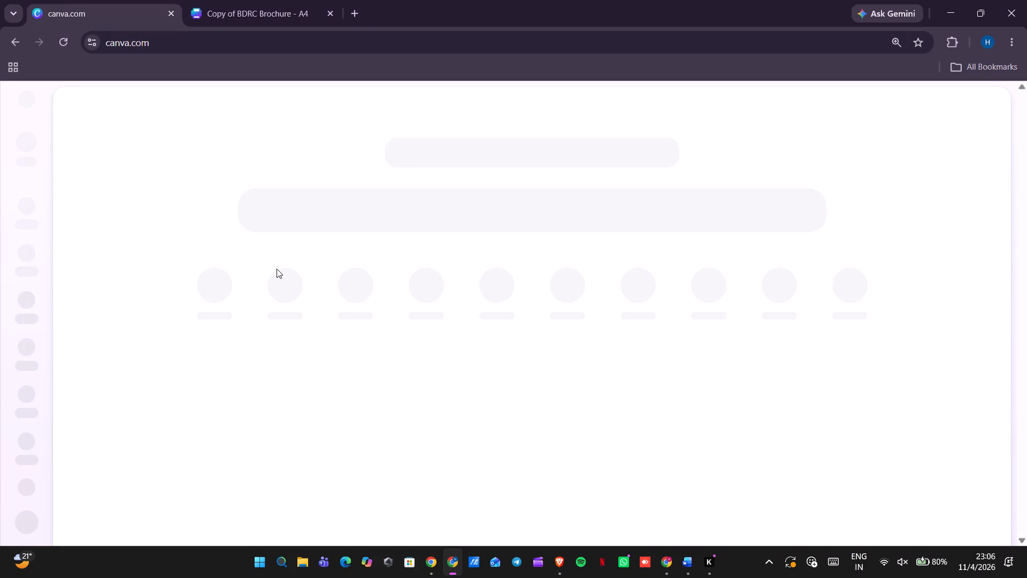
{"action": "scroll", "coordinate": [468, 417], "scroll_direction": "down", "scroll_amount": 2}
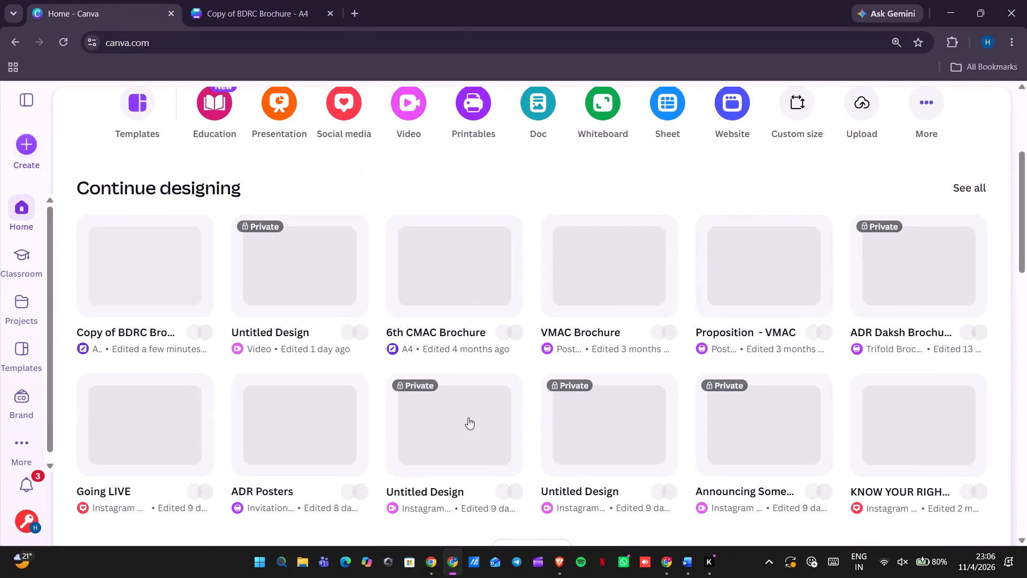
{"action": "scroll", "coordinate": [468, 417], "scroll_direction": "down", "scroll_amount": 1}
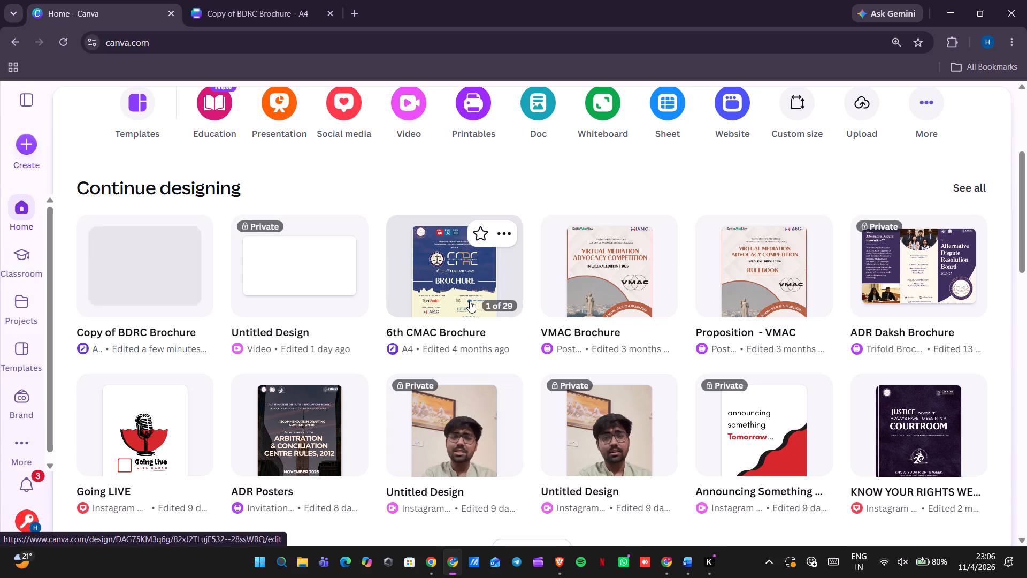
{"action": "scroll", "coordinate": [470, 301], "scroll_direction": "down", "scroll_amount": 1}
{"action": "double_click", "coordinate": [305, 393]}
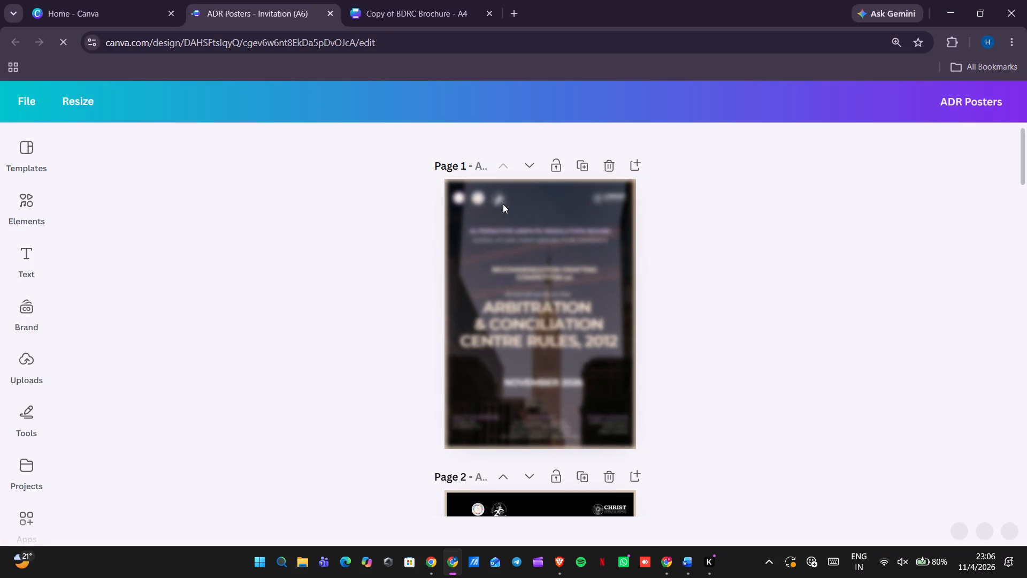
{"action": "scroll", "coordinate": [412, 255], "scroll_direction": "up", "scroll_amount": 1}
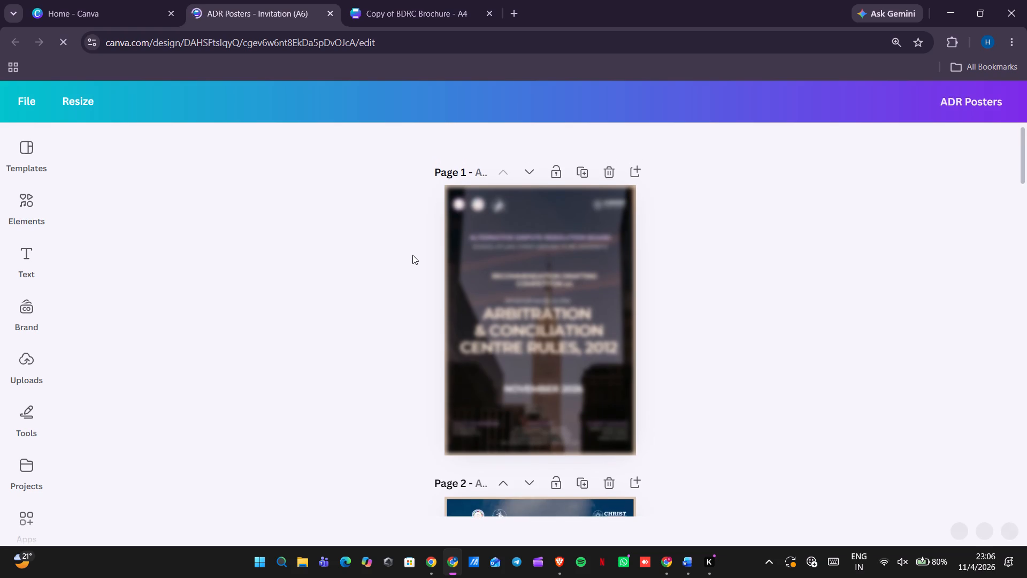
{"action": "scroll", "coordinate": [412, 255], "scroll_direction": "up", "scroll_amount": 1}
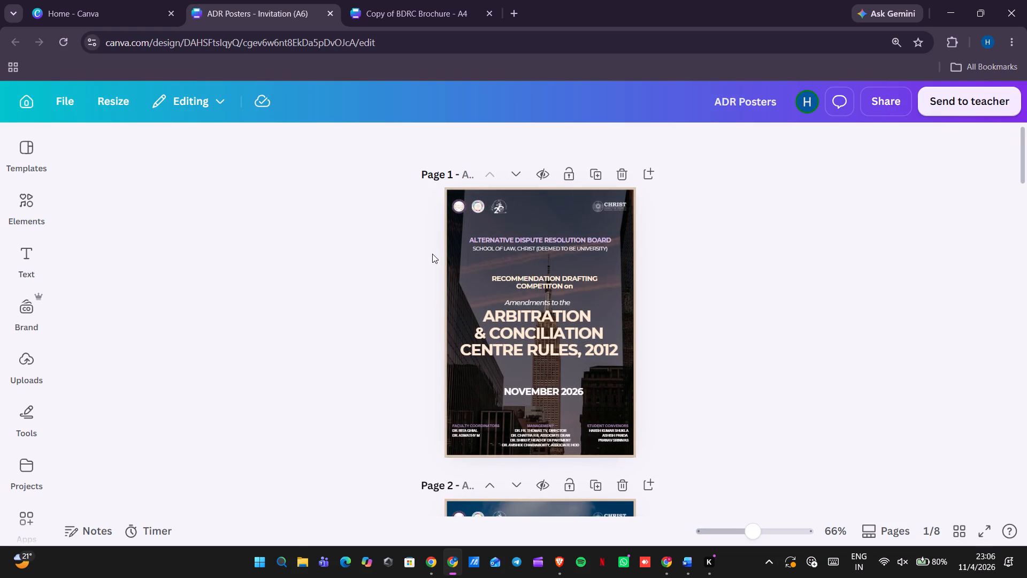
{"action": "left_click", "coordinate": [501, 214]}
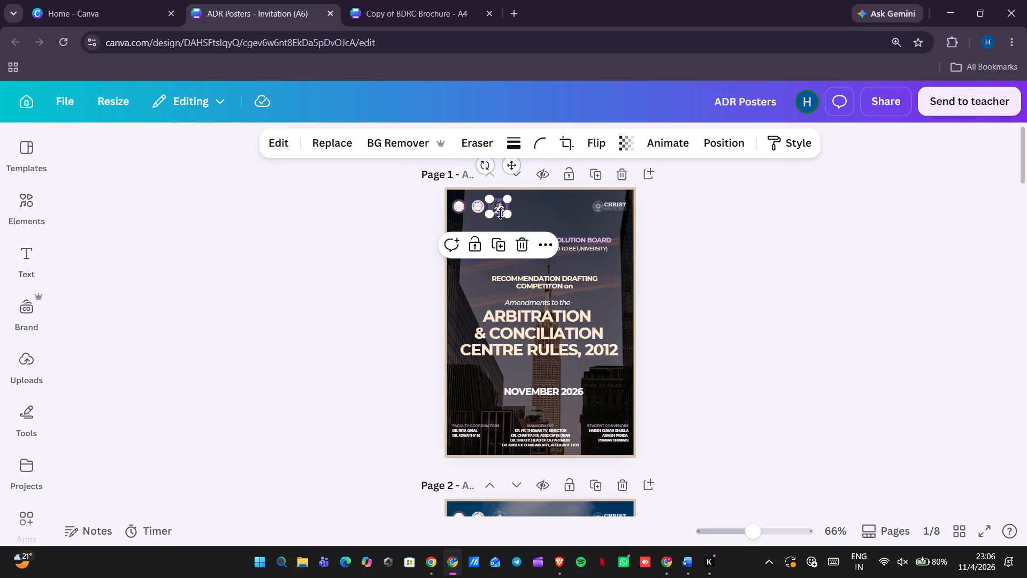
{"action": "key", "text": "ctrl+c"}
Paste the copied "20" emblem onto the cover page of the Copy of BDRC Brochure.
{"action": "left_click", "coordinate": [443, 0]}
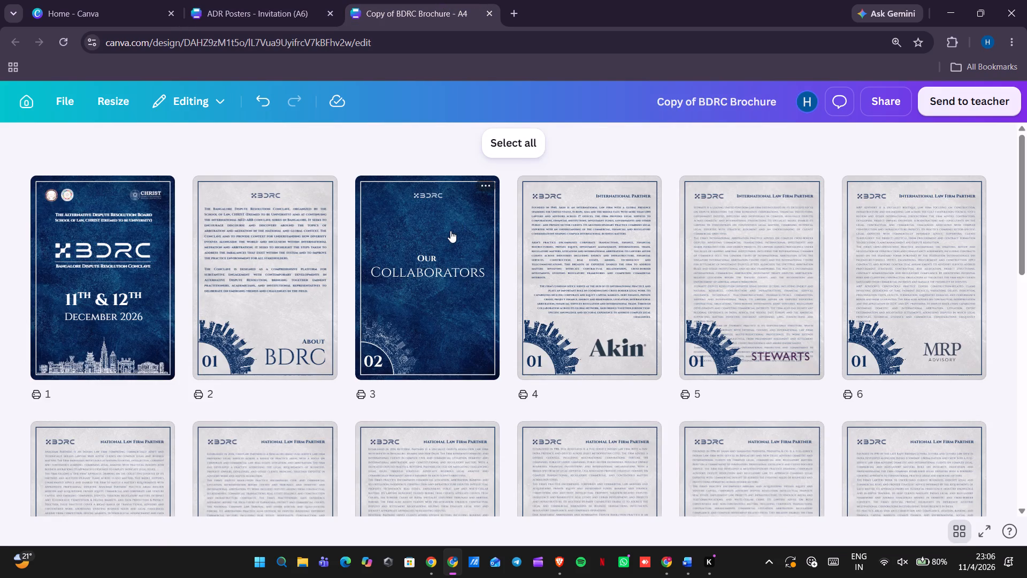
{"action": "double_click", "coordinate": [140, 218]}
{"action": "scroll", "coordinate": [548, 245], "scroll_direction": "up", "scroll_amount": 1}
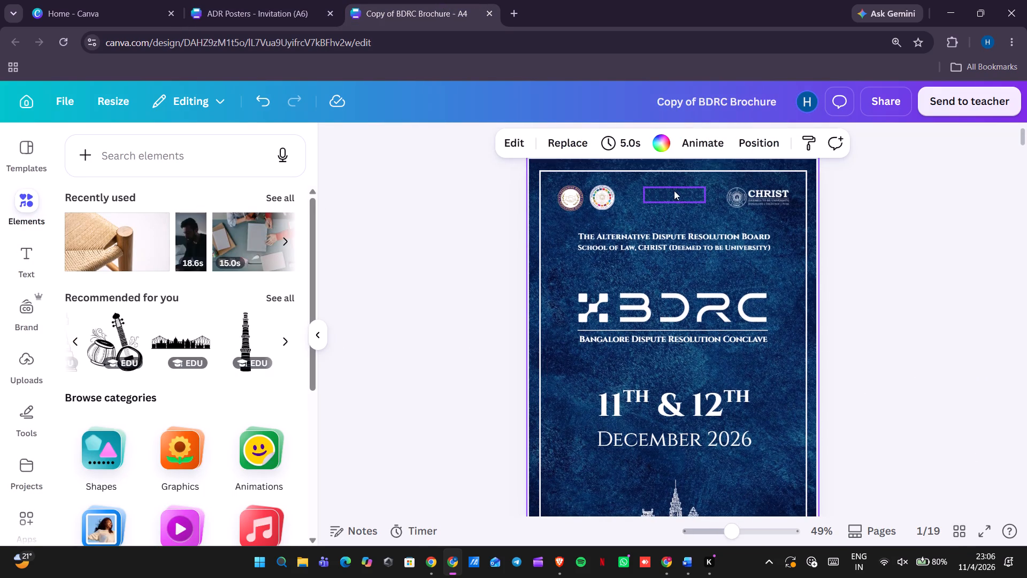
{"action": "left_click", "coordinate": [674, 191]}
{"action": "left_click", "coordinate": [692, 239]}
{"action": "left_click", "coordinate": [639, 206]}
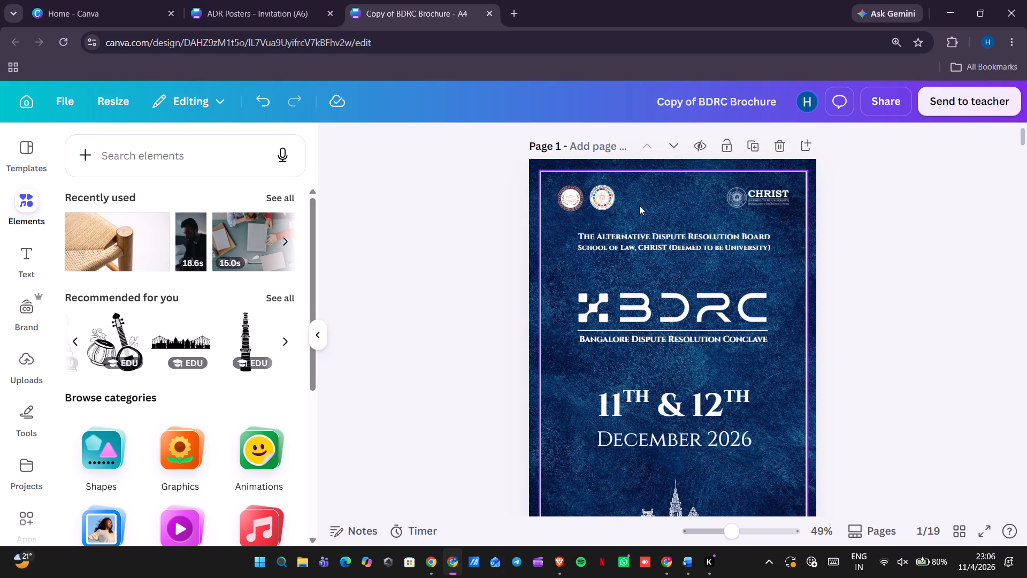
{"action": "key", "text": "ctrl+v"}
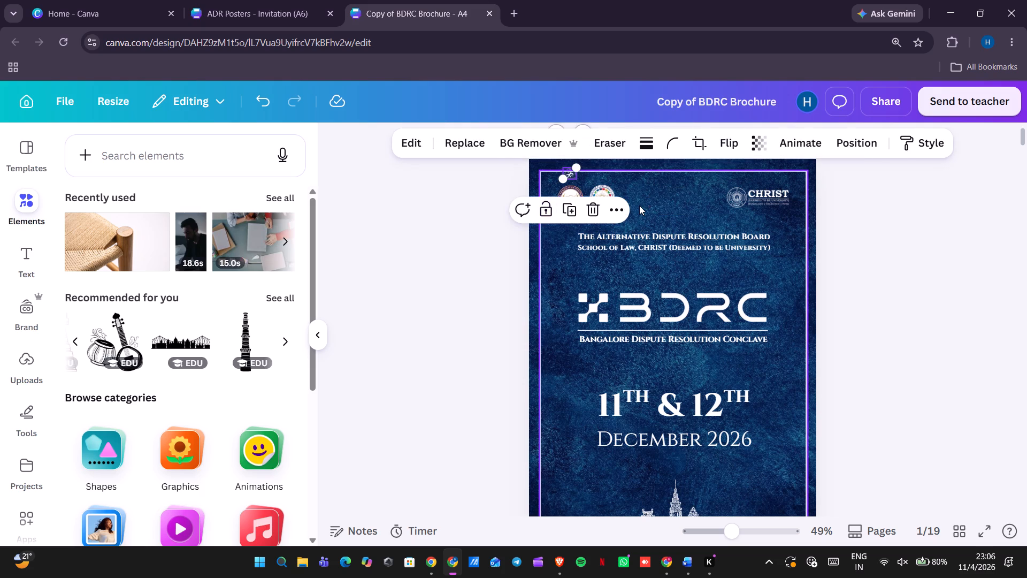
Enlarge the "20" emblem to about the other emblems' size and place it beside them, level and evenly spaced.
{"action": "left_click_drag", "start_coordinate": [564, 180], "coordinate": [537, 205]}
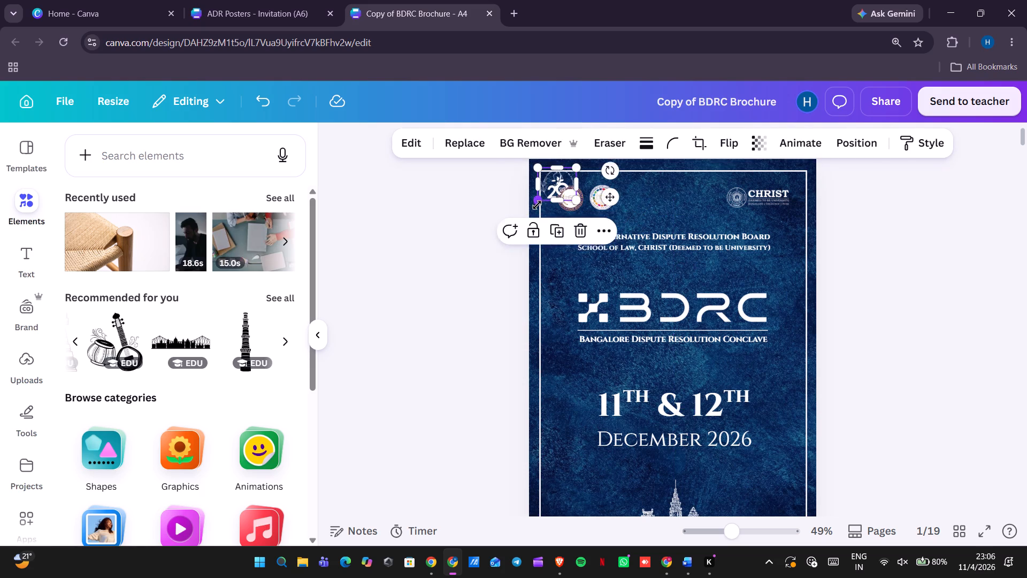
{"action": "left_click", "coordinate": [484, 210]}
{"action": "left_click_drag", "start_coordinate": [551, 191], "coordinate": [627, 204]}
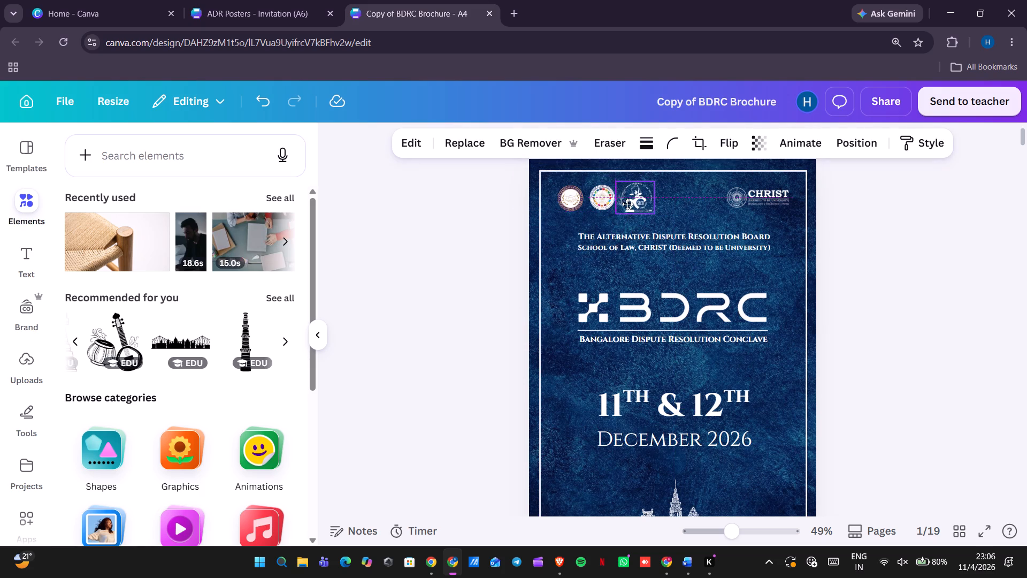
{"action": "left_click_drag", "start_coordinate": [627, 204], "coordinate": [632, 205]}
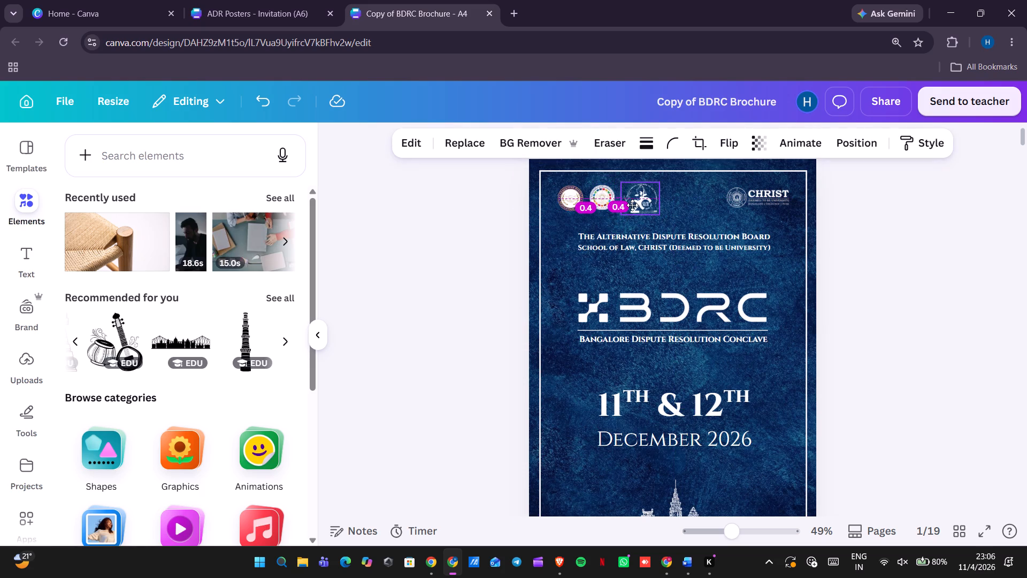
{"action": "left_click_drag", "start_coordinate": [632, 205], "coordinate": [634, 207]}
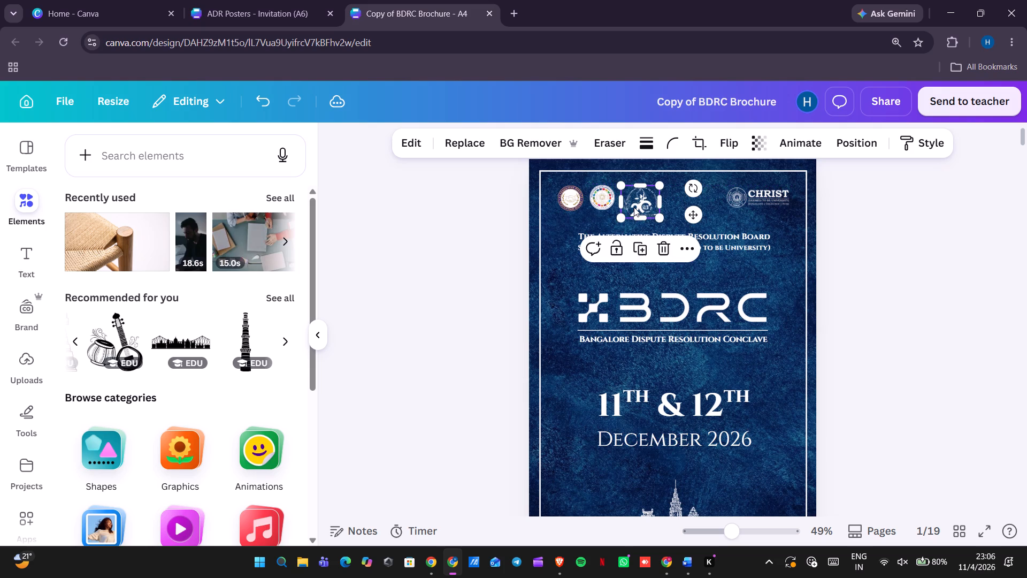
{"action": "left_click_drag", "start_coordinate": [618, 219], "coordinate": [624, 211]}
{"action": "left_click", "coordinate": [509, 209]}
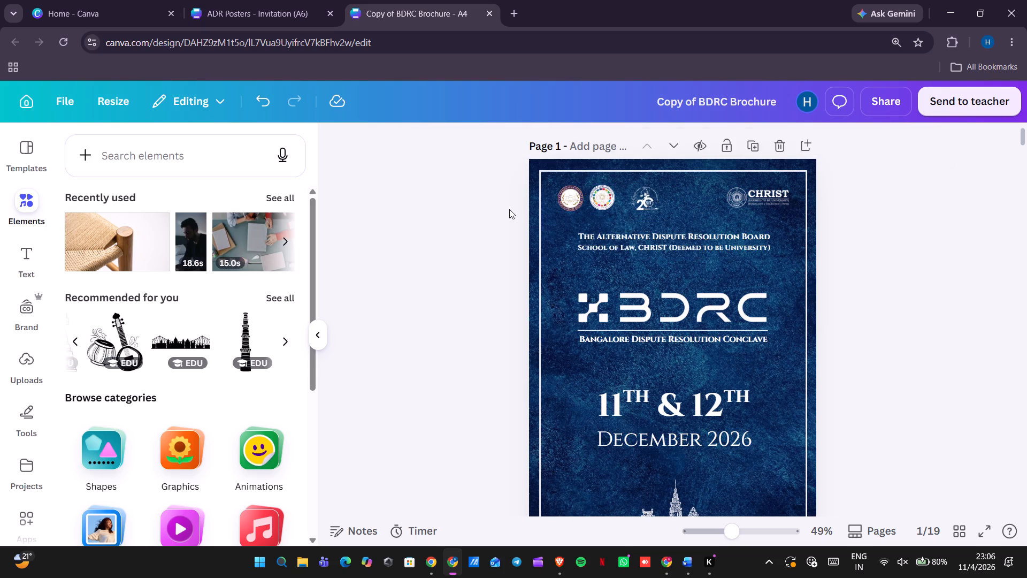
{"action": "left_click_drag", "start_coordinate": [643, 190], "coordinate": [634, 189]}
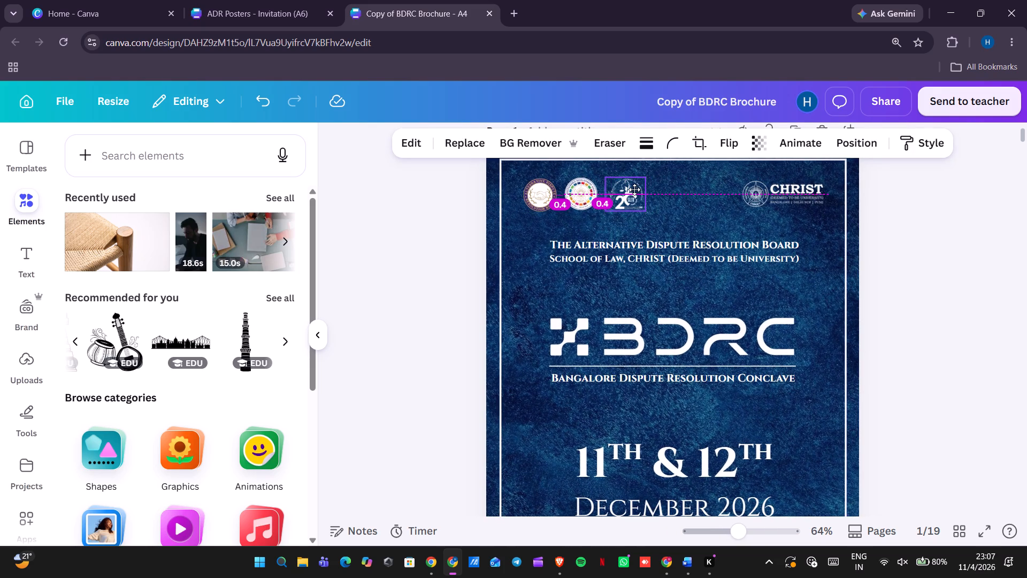
{"action": "left_click_drag", "start_coordinate": [634, 189], "coordinate": [634, 190]}
{"action": "left_click", "coordinate": [408, 235]}
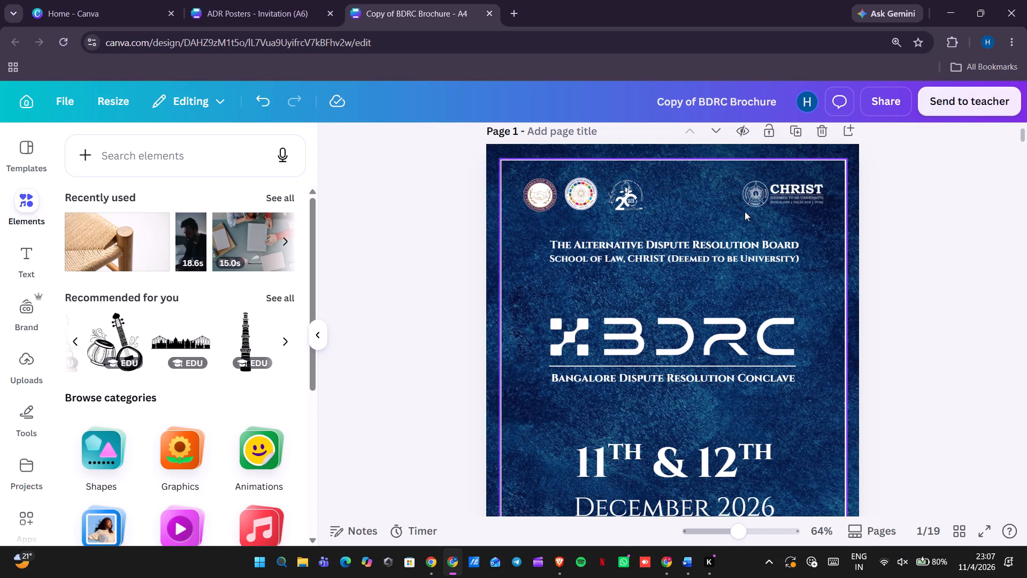
Move the CHRIST logo on the cover slightly inward from the border, keeping it level with the emblems.
{"action": "left_click", "coordinate": [776, 198]}
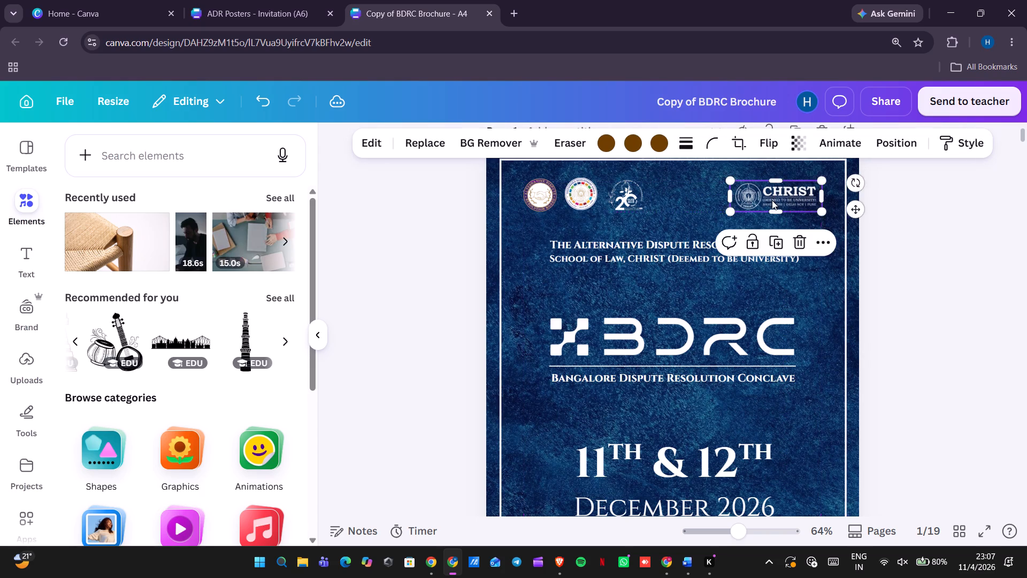
{"action": "left_click", "coordinate": [978, 220]}
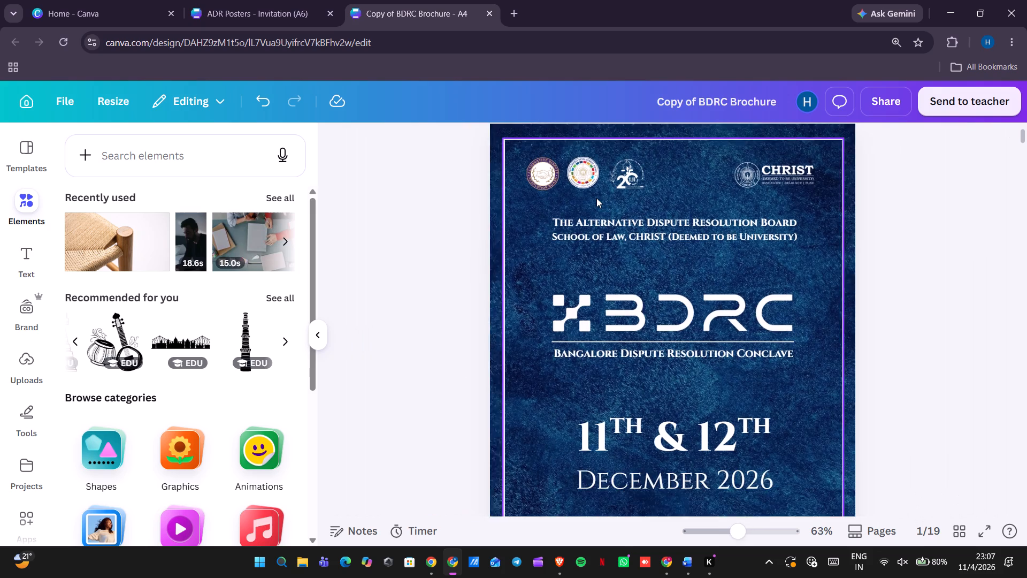
{"action": "left_click", "coordinate": [895, 308]}
Check the whole cover page, and look through all the brochure's pages in the grid overview.
{"action": "scroll", "coordinate": [895, 308], "scroll_direction": "down", "scroll_amount": 3}
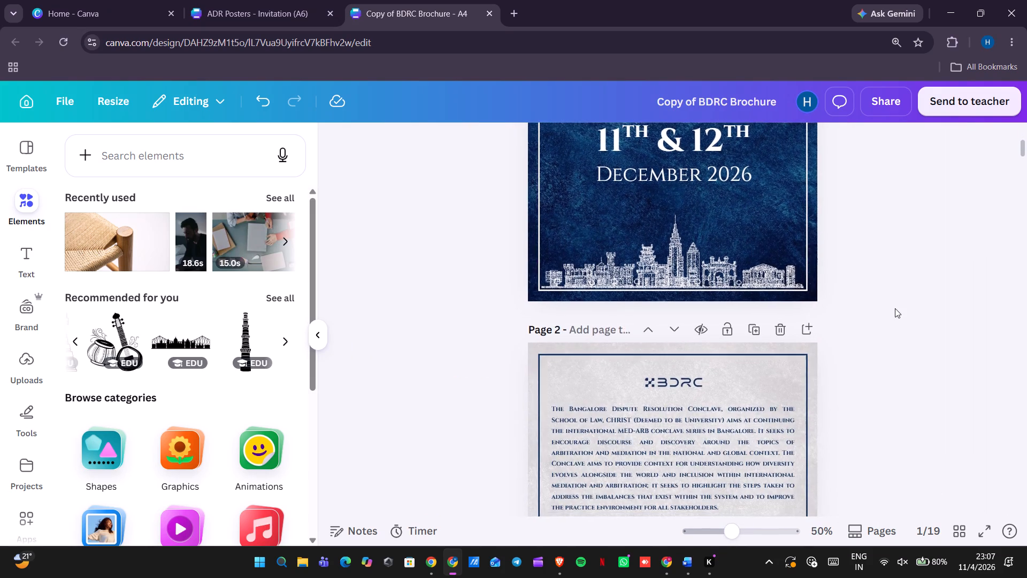
{"action": "scroll", "coordinate": [895, 308], "scroll_direction": "up", "scroll_amount": 3}
{"action": "scroll", "coordinate": [895, 308], "scroll_direction": "down", "scroll_amount": 1}
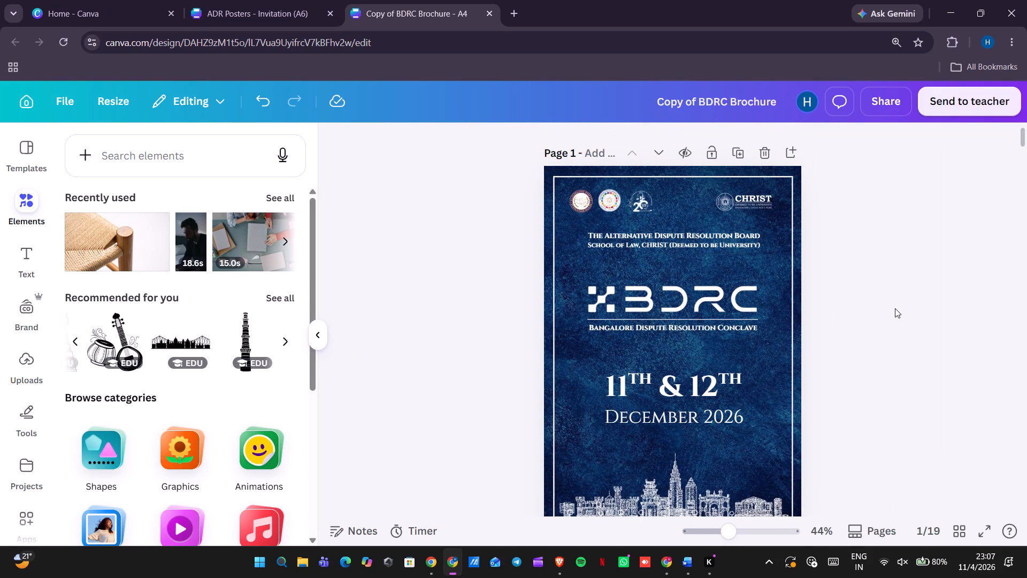
{"action": "scroll", "coordinate": [895, 308], "scroll_direction": "down", "scroll_amount": 1}
{"action": "left_click", "coordinate": [956, 534]}
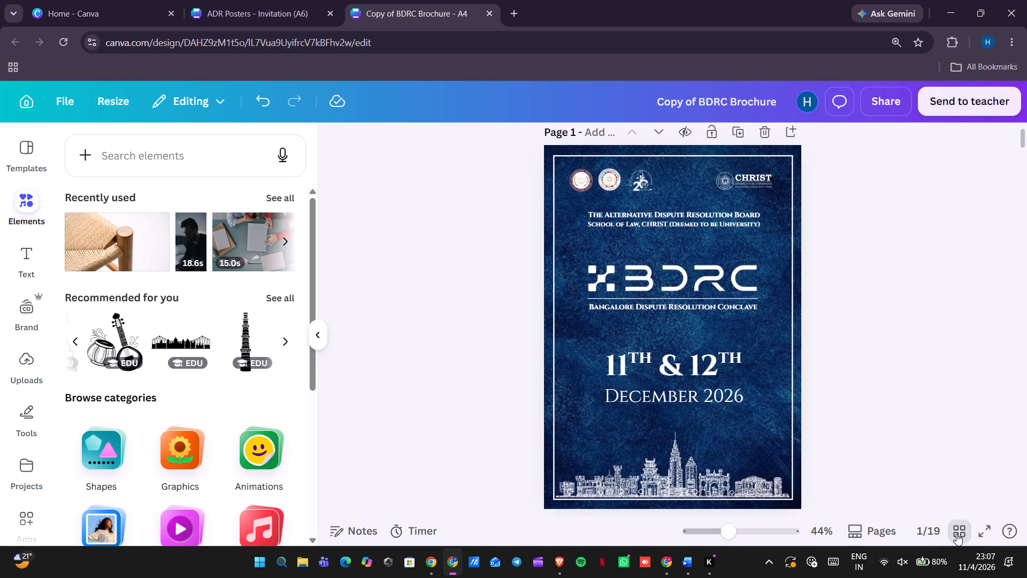
{"action": "scroll", "coordinate": [845, 489], "scroll_direction": "down", "scroll_amount": 1}
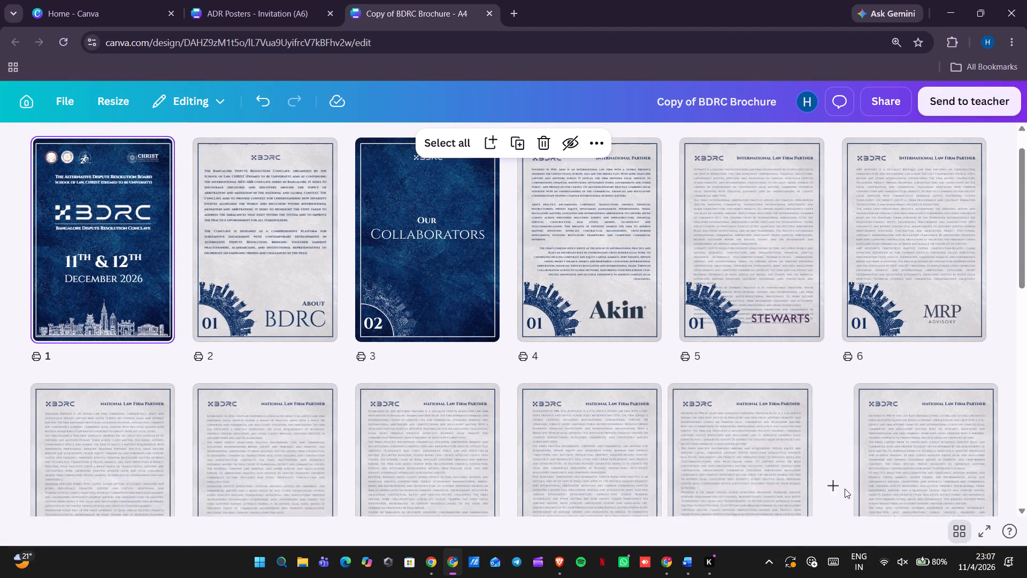
{"action": "scroll", "coordinate": [845, 489], "scroll_direction": "down", "scroll_amount": 6}
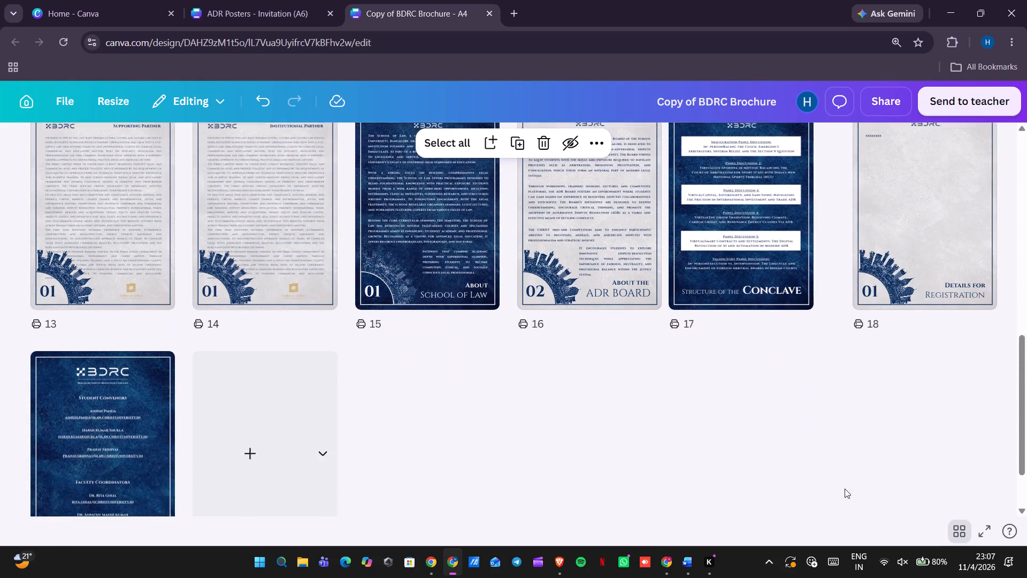
{"action": "scroll", "coordinate": [845, 489], "scroll_direction": "up", "scroll_amount": 4}
{"action": "scroll", "coordinate": [845, 489], "scroll_direction": "down", "scroll_amount": 2}
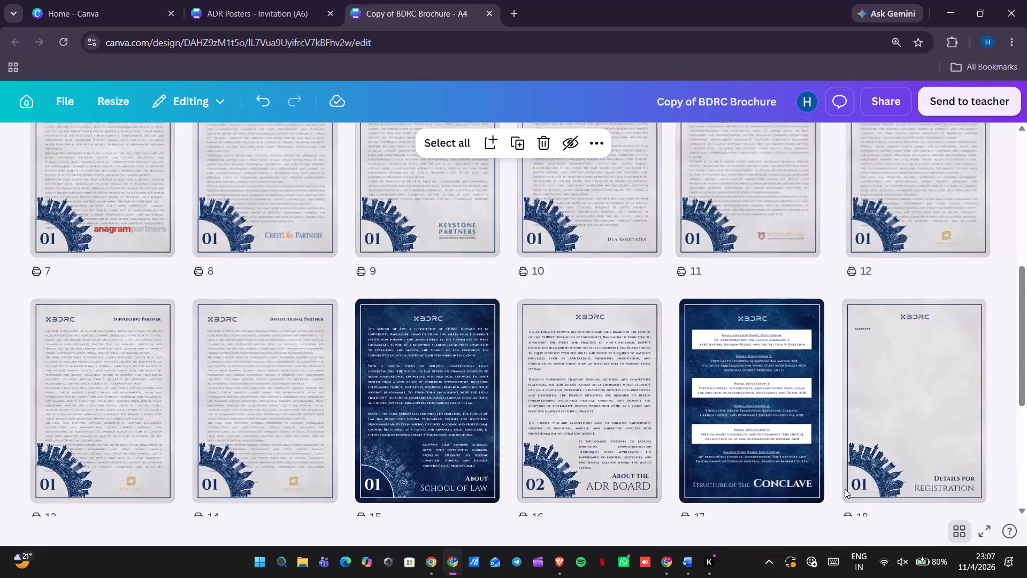
Examine the brochure's pages in the grid overview, checking the layout and page numbers from the cover to the registration page.
{"action": "scroll", "coordinate": [845, 489], "scroll_direction": "down", "scroll_amount": 2}
{"action": "scroll", "coordinate": [845, 489], "scroll_direction": "up", "scroll_amount": 1}
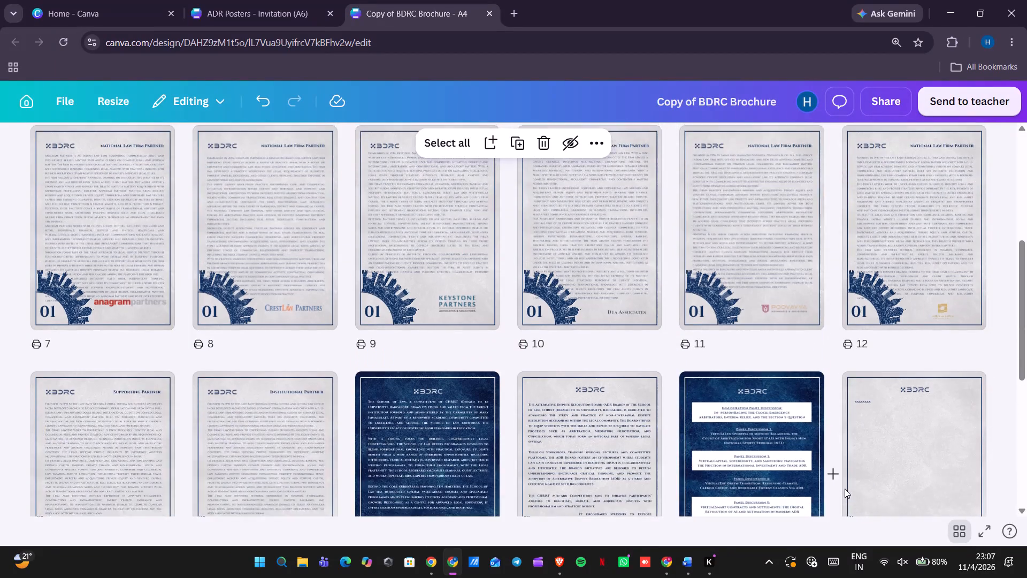
{"action": "scroll", "coordinate": [845, 489], "scroll_direction": "up", "scroll_amount": 3}
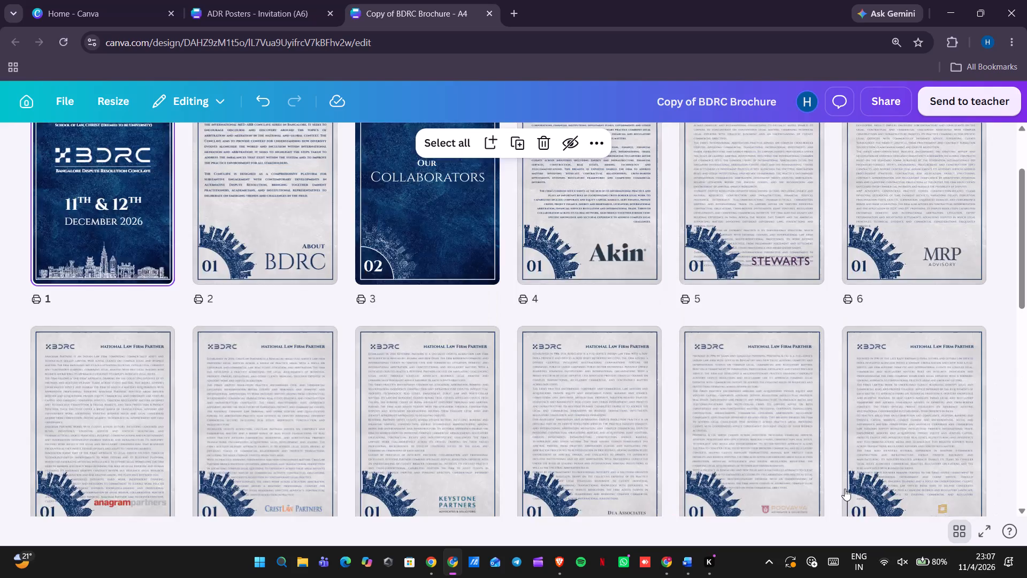
{"action": "scroll", "coordinate": [845, 489], "scroll_direction": "up", "scroll_amount": 1}
{"action": "scroll", "coordinate": [845, 489], "scroll_direction": "down", "scroll_amount": 1}
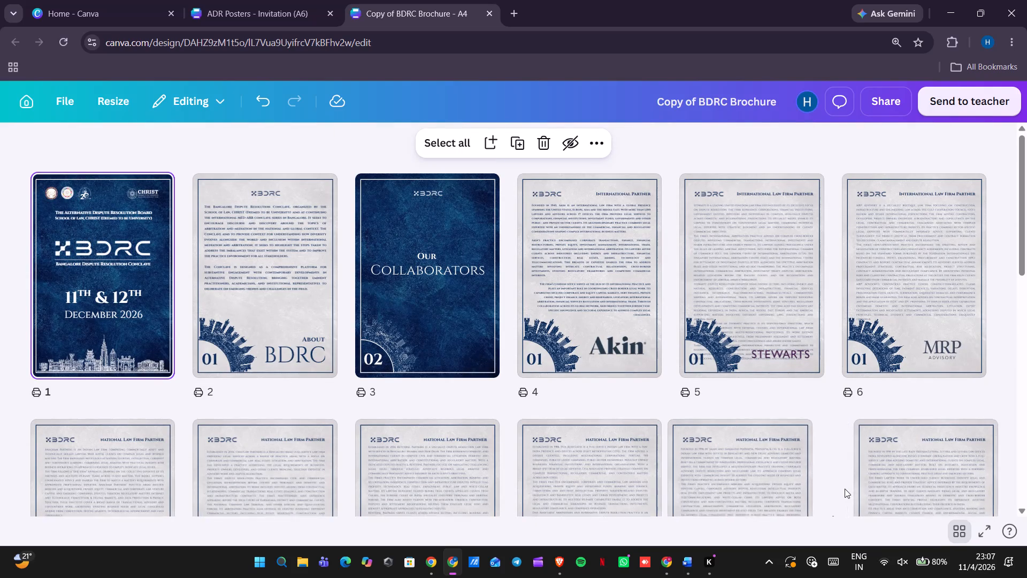
{"action": "scroll", "coordinate": [845, 489], "scroll_direction": "down", "scroll_amount": 2}
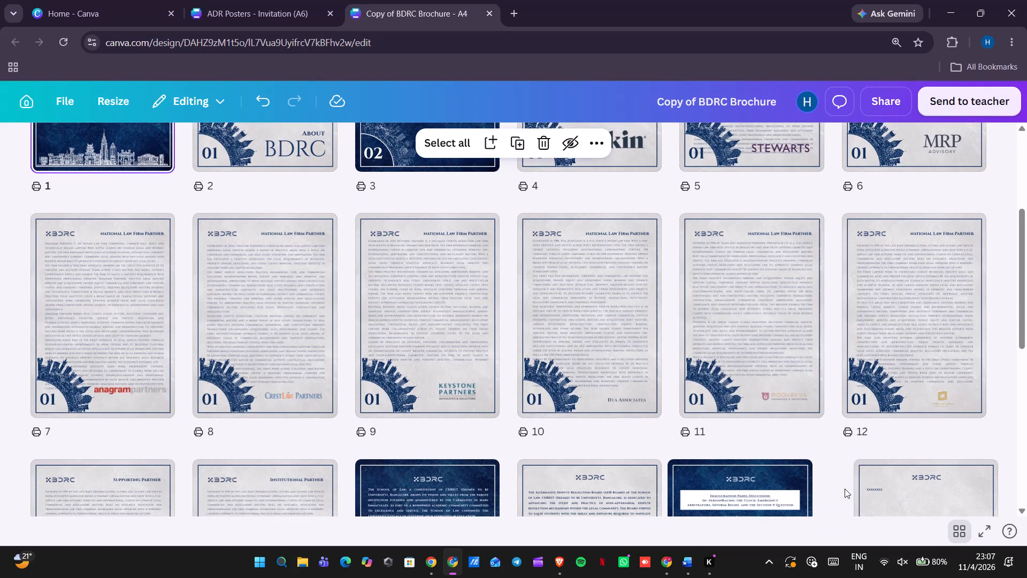
{"action": "scroll", "coordinate": [845, 489], "scroll_direction": "up", "scroll_amount": 1}
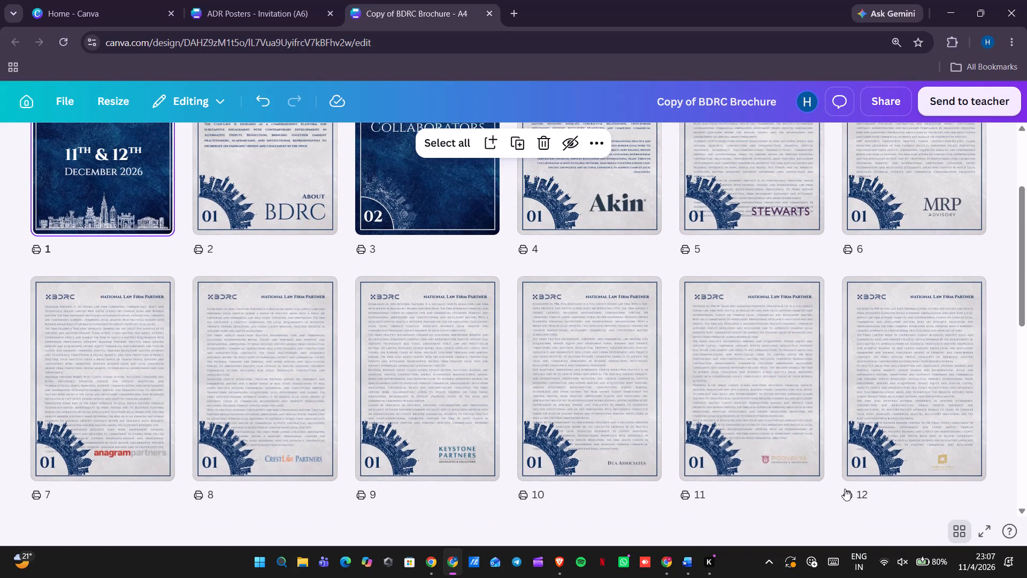
{"action": "scroll", "coordinate": [845, 489], "scroll_direction": "up", "scroll_amount": 1}
{"action": "scroll", "coordinate": [845, 489], "scroll_direction": "down", "scroll_amount": 3}
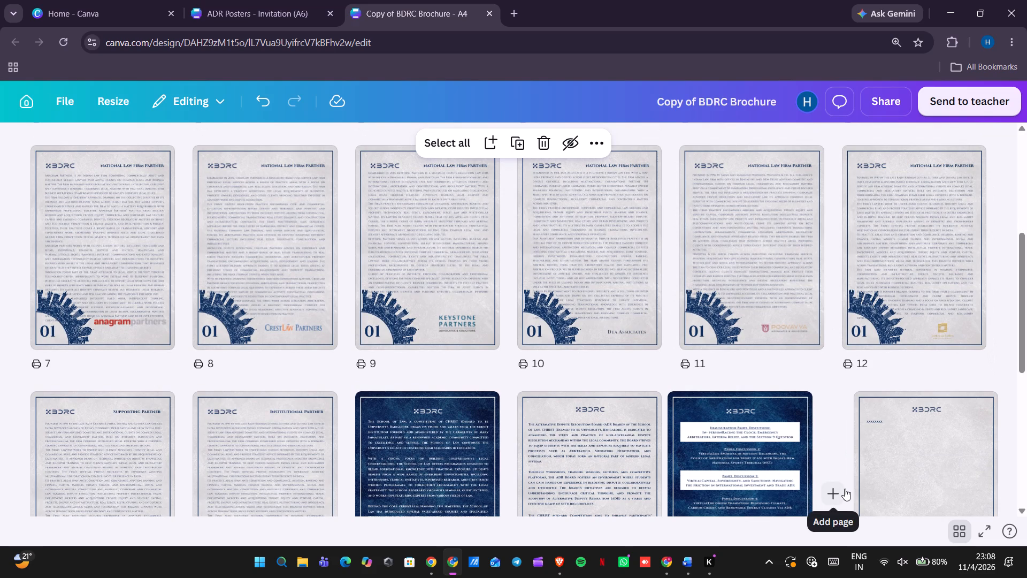
{"action": "scroll", "coordinate": [845, 489], "scroll_direction": "up", "scroll_amount": 3}
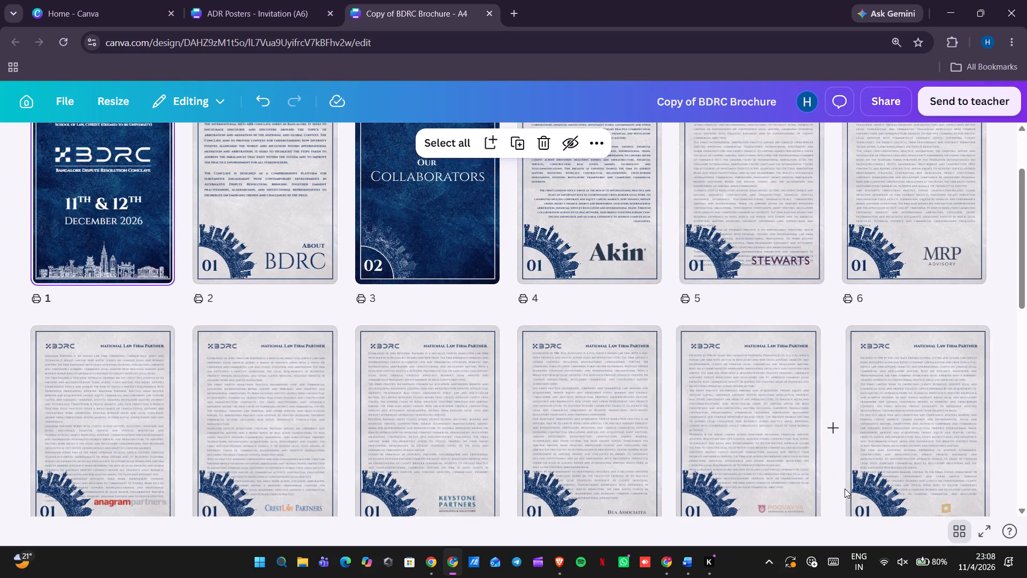
{"action": "scroll", "coordinate": [845, 489], "scroll_direction": "up", "scroll_amount": 2}
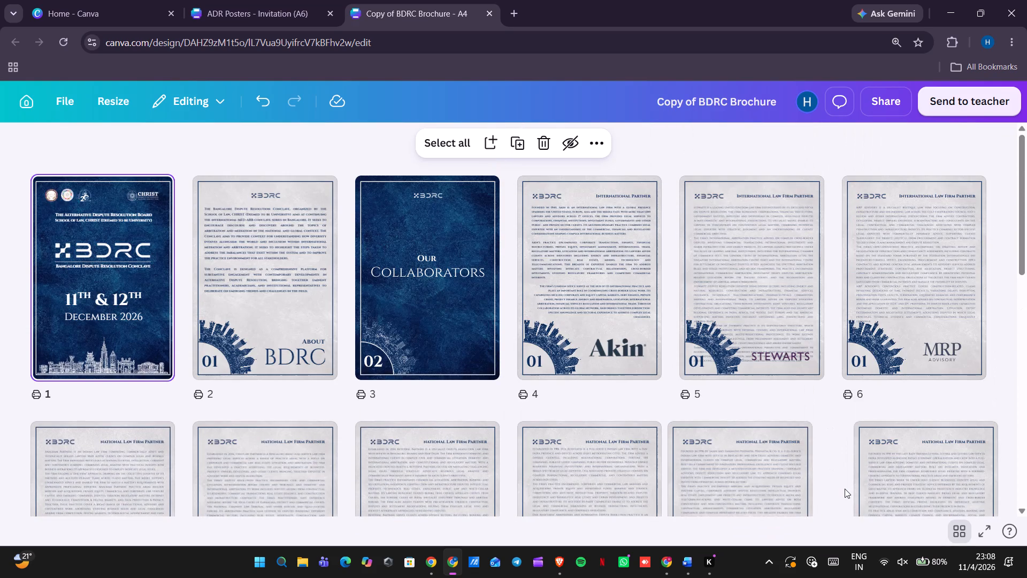
{"action": "scroll", "coordinate": [845, 489], "scroll_direction": "down", "scroll_amount": 3}
{"action": "scroll", "coordinate": [845, 489], "scroll_direction": "up", "scroll_amount": 3}
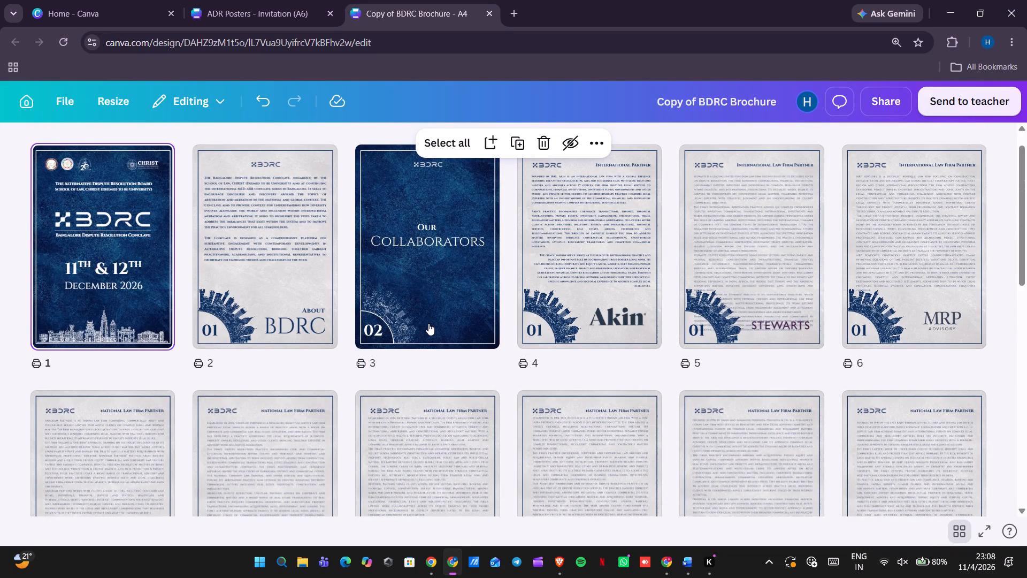
{"action": "scroll", "coordinate": [428, 323], "scroll_direction": "down", "scroll_amount": 1}
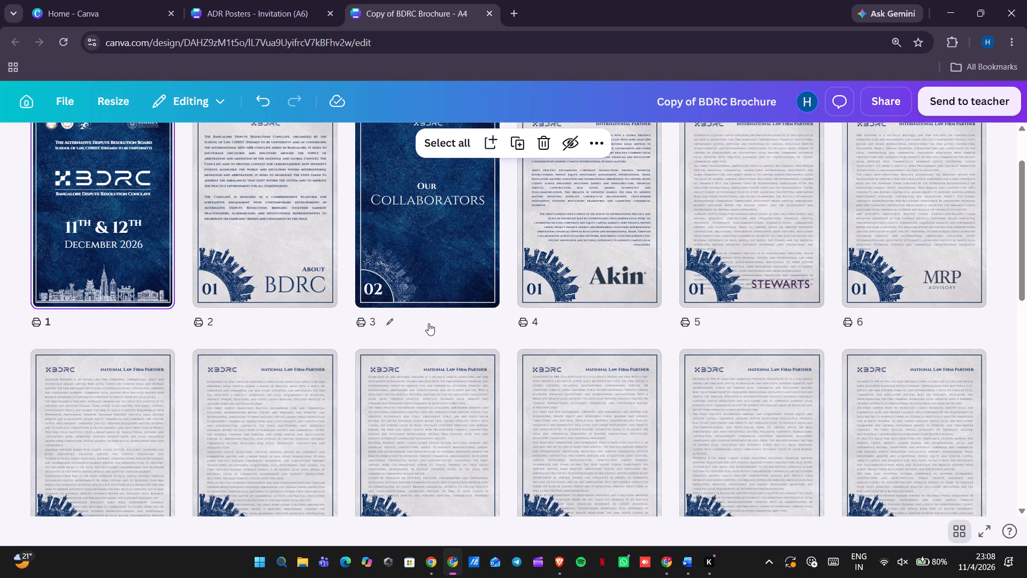
{"action": "scroll", "coordinate": [474, 371], "scroll_direction": "down", "scroll_amount": 1}
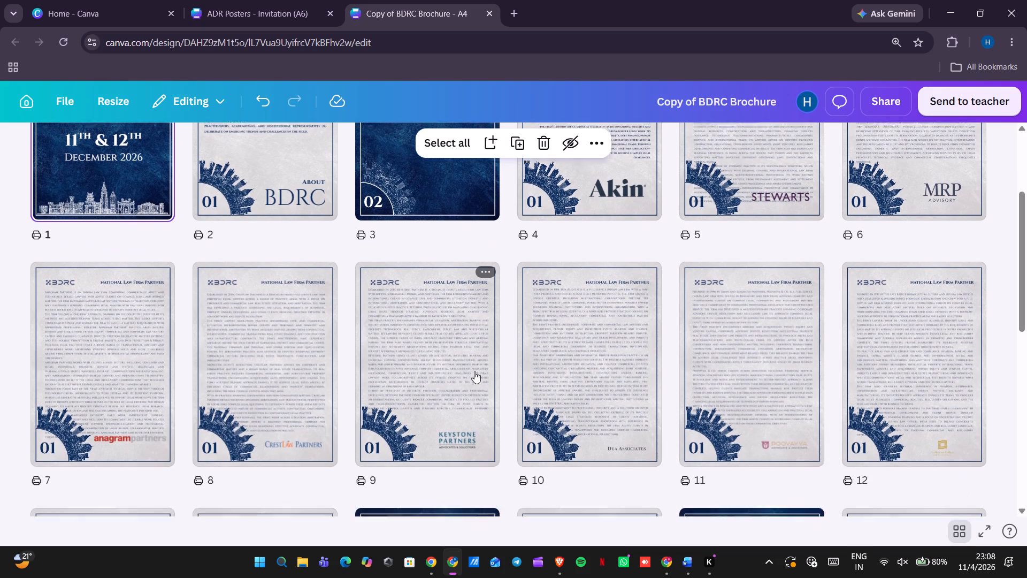
{"action": "scroll", "coordinate": [474, 371], "scroll_direction": "down", "scroll_amount": 1}
{"action": "scroll", "coordinate": [474, 371], "scroll_direction": "up", "scroll_amount": 3}
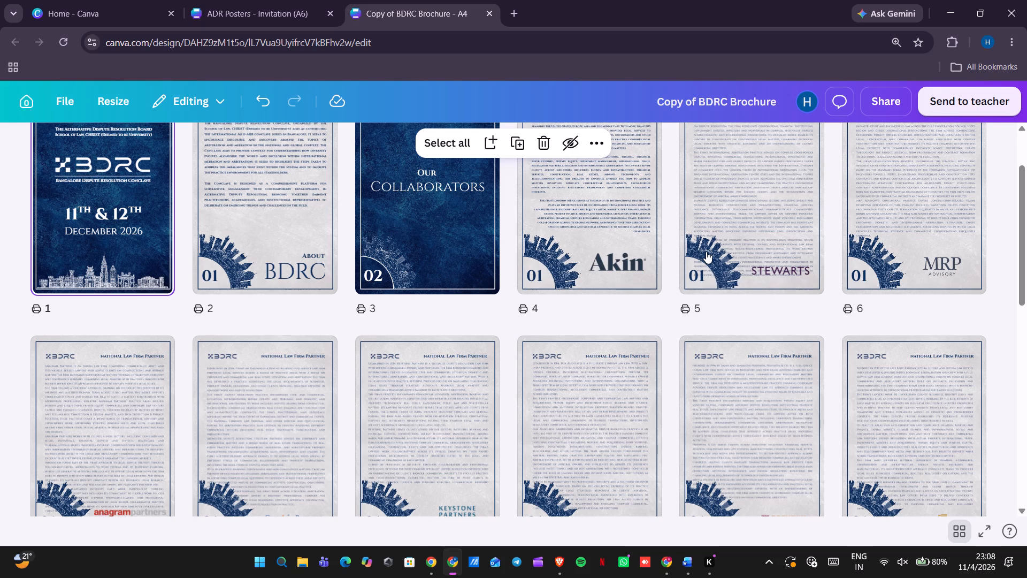
Open the Stewarts page for editing and delete the final digit of its page number.
{"action": "double_click", "coordinate": [706, 252]}
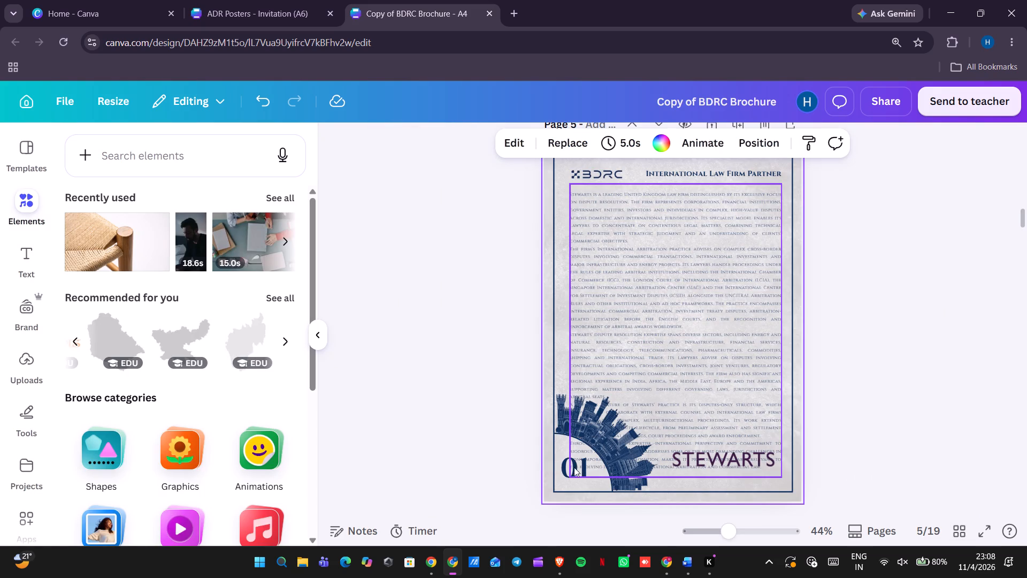
{"action": "double_click", "coordinate": [564, 471]}
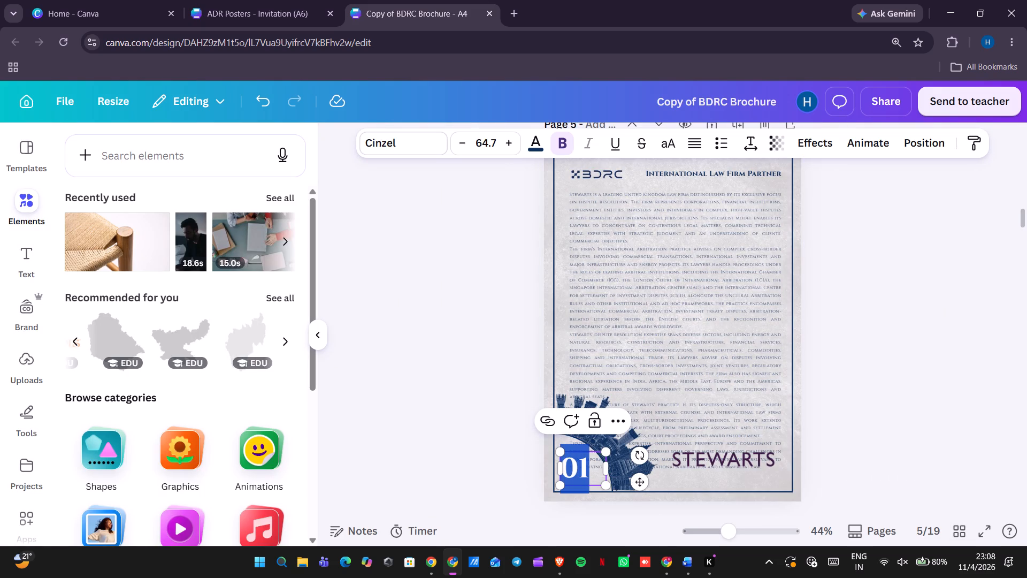
{"action": "left_click", "coordinate": [585, 470]}
{"action": "key", "text": "BackSpace"}
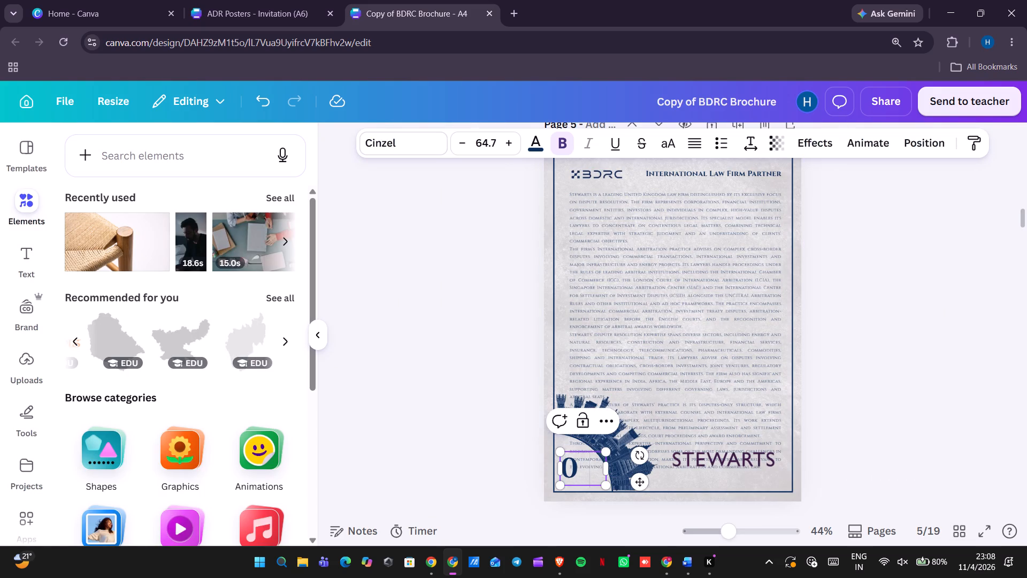
Check the preceding pages' numbering and set the page number on the Akin page to 03.
{"action": "scroll", "coordinate": [585, 470], "scroll_direction": "up", "scroll_amount": 7}
{"action": "scroll", "coordinate": [585, 470], "scroll_direction": "down", "scroll_amount": 1}
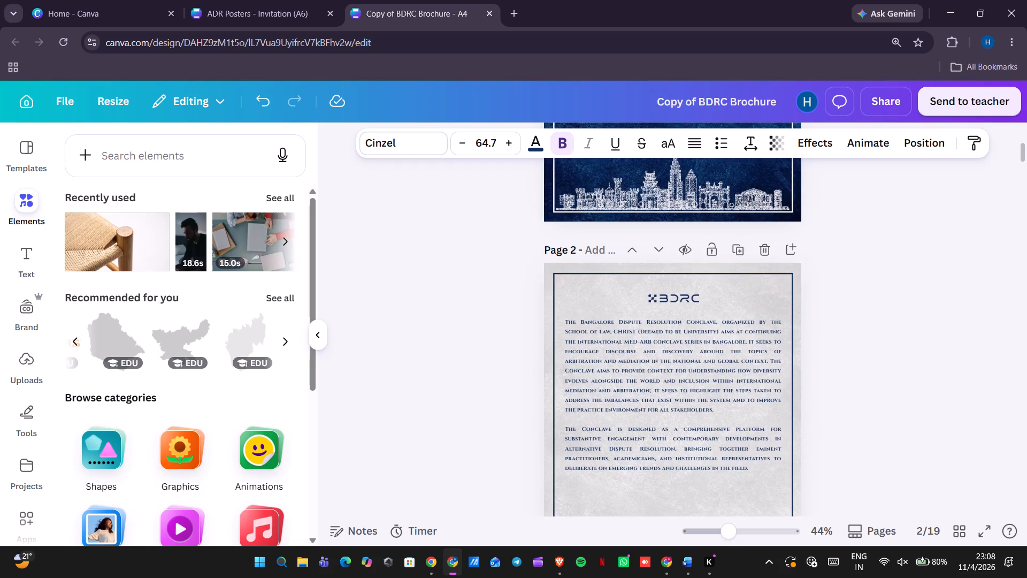
{"action": "scroll", "coordinate": [585, 470], "scroll_direction": "down", "scroll_amount": 2}
{"action": "scroll", "coordinate": [585, 470], "scroll_direction": "up", "scroll_amount": 3}
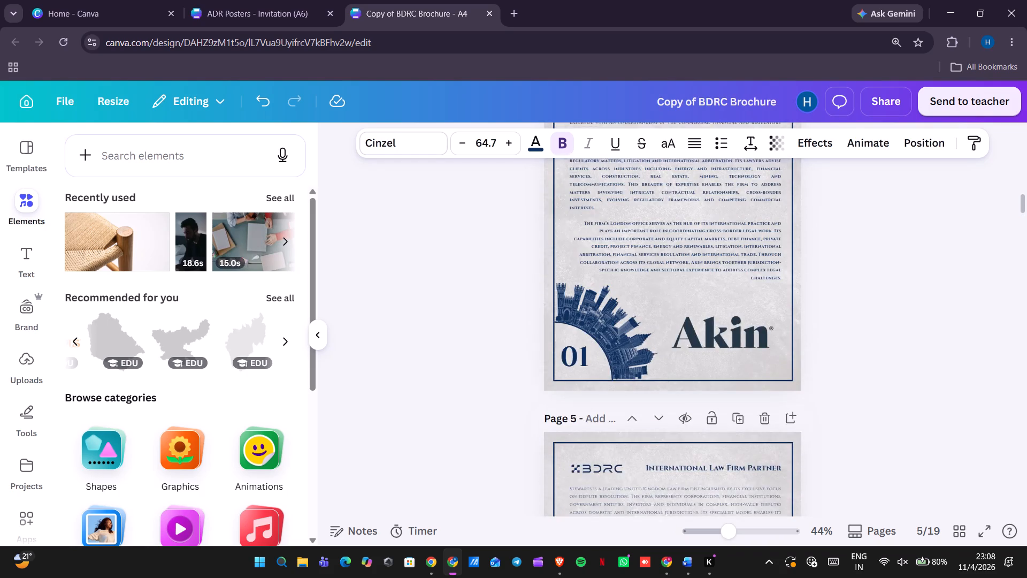
{"action": "scroll", "coordinate": [585, 470], "scroll_direction": "up", "scroll_amount": 2}
{"action": "scroll", "coordinate": [585, 470], "scroll_direction": "down", "scroll_amount": 1}
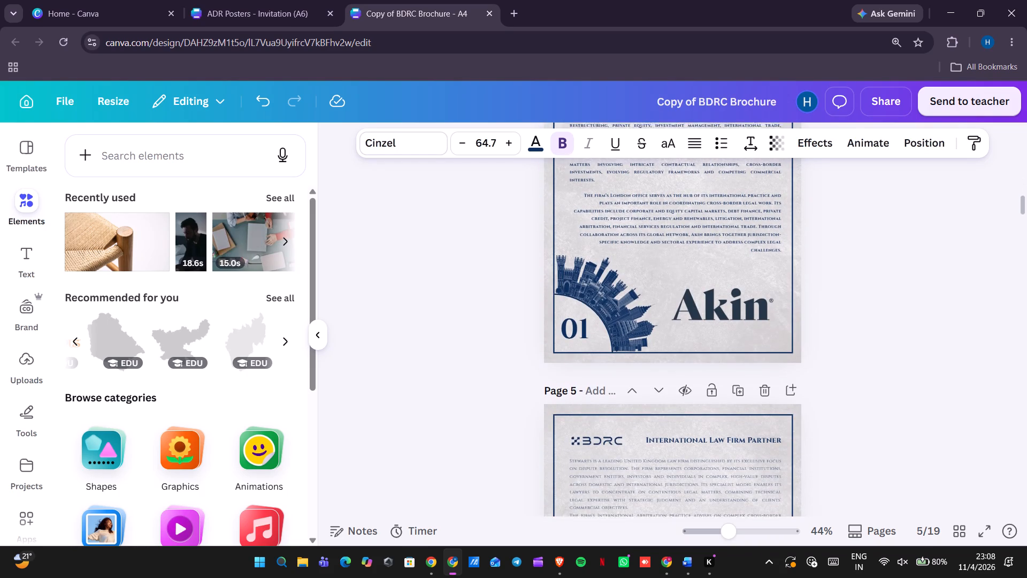
{"action": "scroll", "coordinate": [585, 470], "scroll_direction": "down", "scroll_amount": 2}
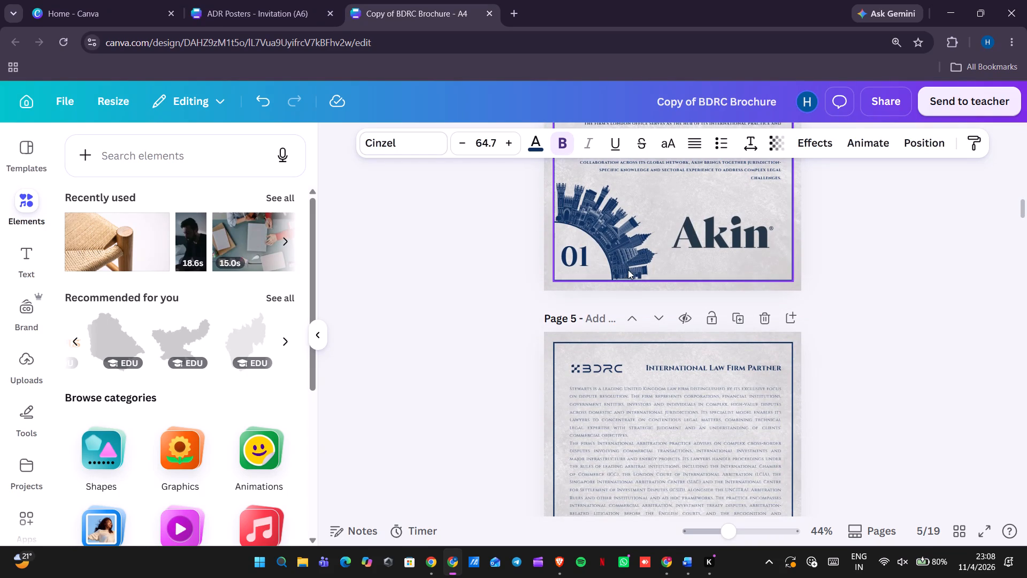
{"action": "double_click", "coordinate": [594, 253]}
{"action": "left_click", "coordinate": [594, 253]}
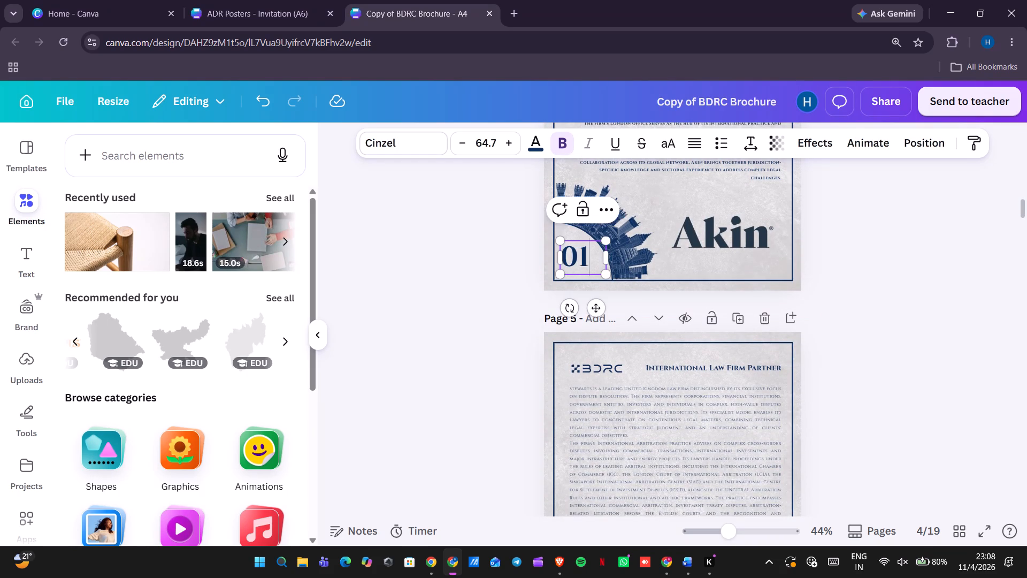
{"action": "key", "text": "BackSpace"}
{"action": "key", "text": "3"}
Set the page number on the Stewarts page to 04, continuing from the Akin page.
{"action": "scroll", "coordinate": [594, 253], "scroll_direction": "down", "scroll_amount": 4}
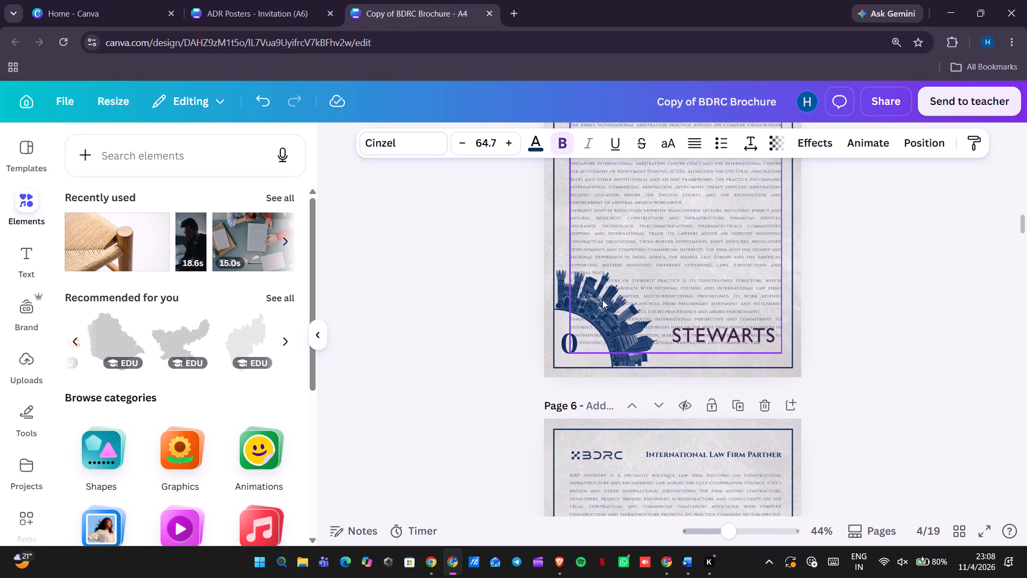
{"action": "double_click", "coordinate": [580, 352]}
{"action": "left_click", "coordinate": [530, 353]}
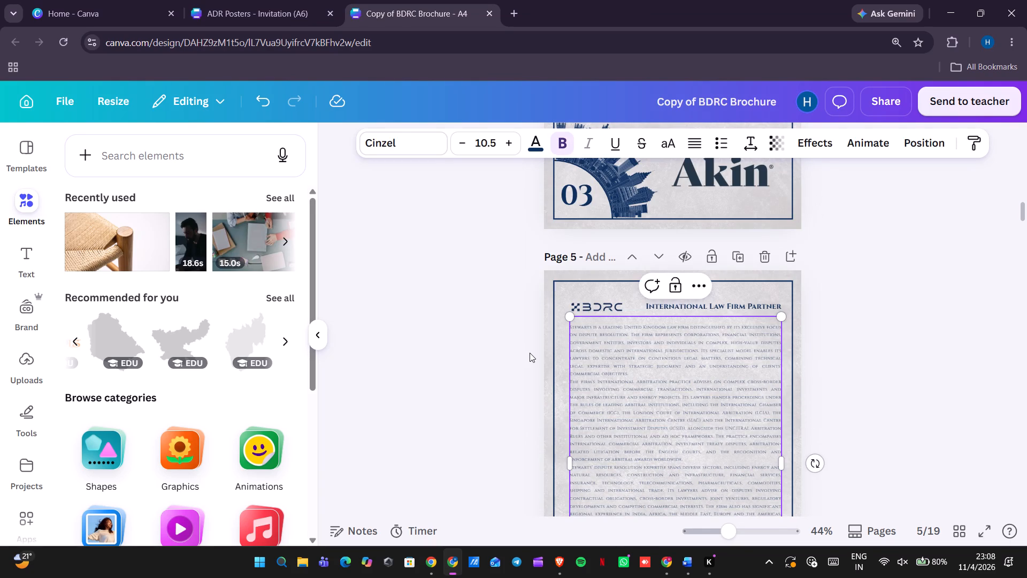
{"action": "scroll", "coordinate": [530, 353], "scroll_direction": "down", "scroll_amount": 2}
{"action": "scroll", "coordinate": [571, 487], "scroll_direction": "down", "scroll_amount": 1}
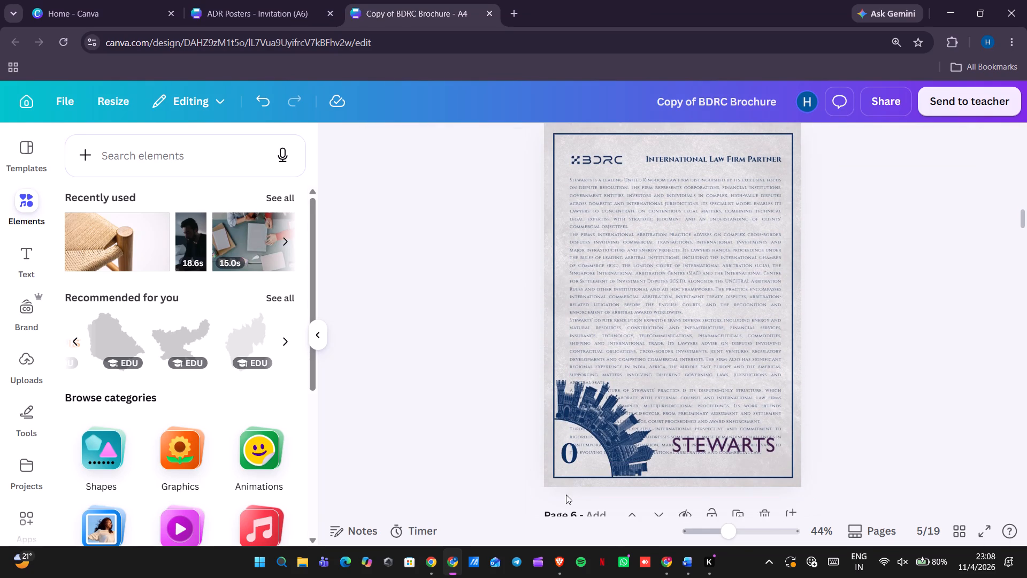
{"action": "left_click", "coordinate": [570, 463]}
{"action": "double_click", "coordinate": [562, 471]}
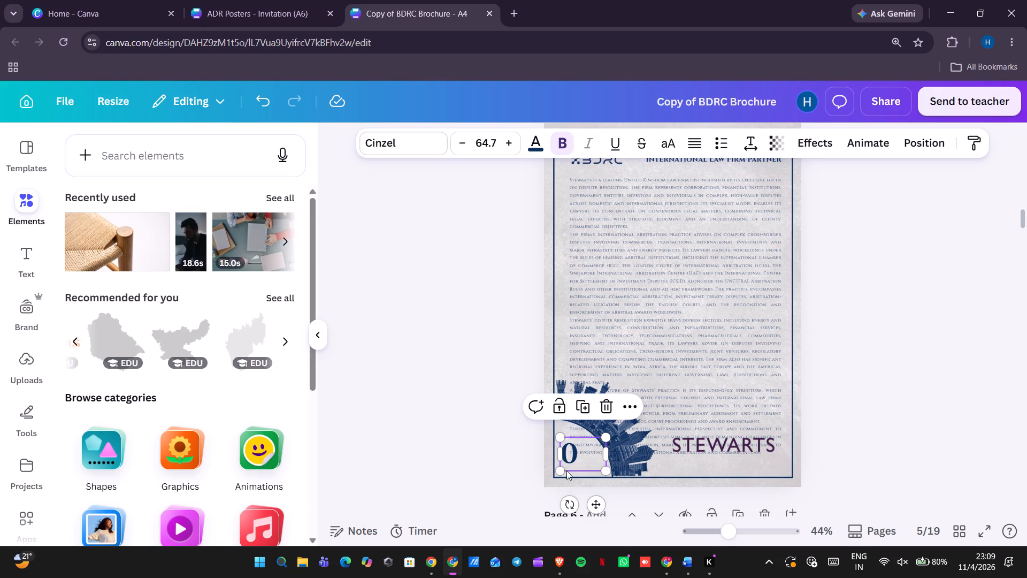
{"action": "left_click", "coordinate": [567, 469]}
{"action": "double_click", "coordinate": [567, 469]}
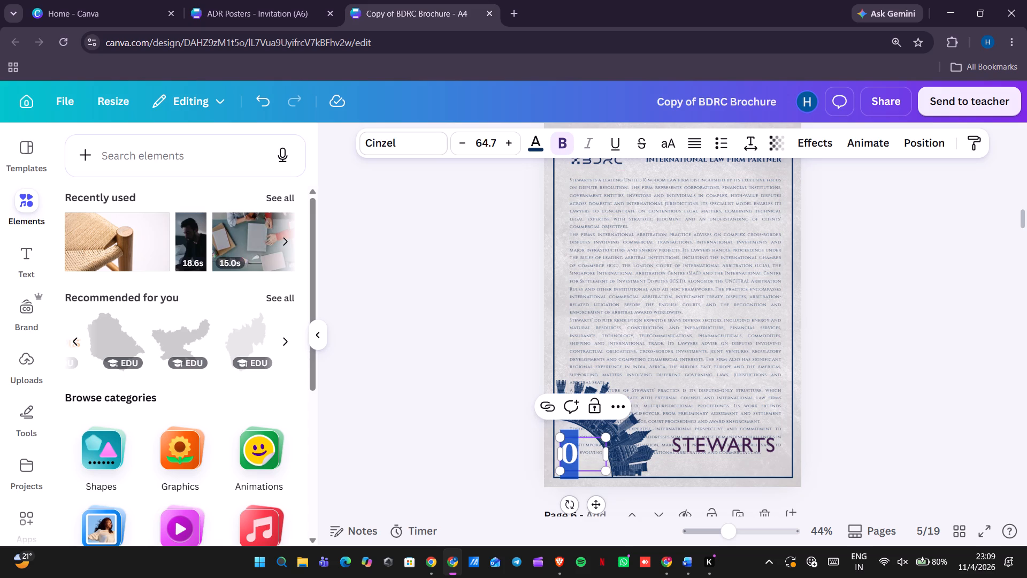
{"action": "type", "text": "05"}
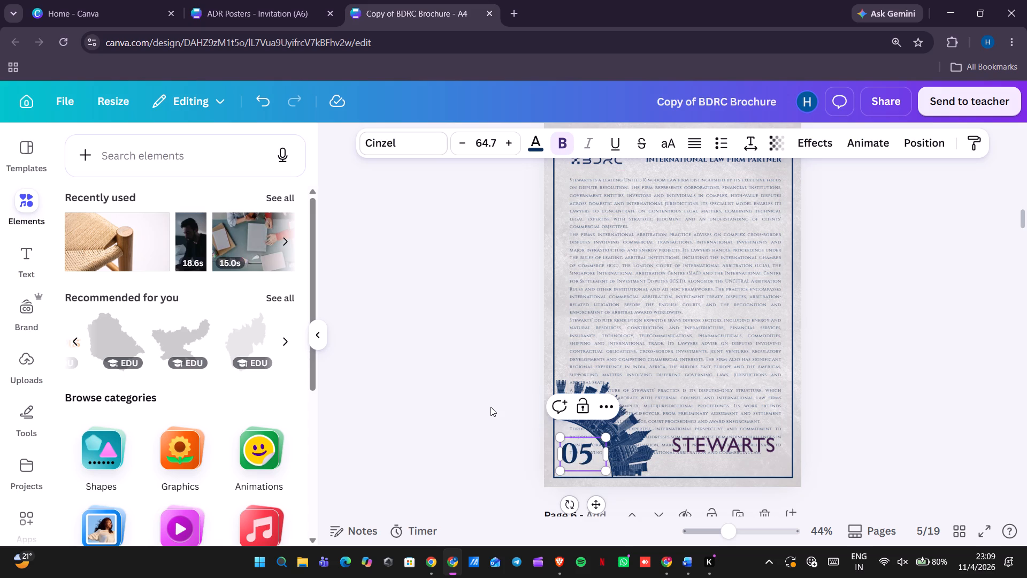
{"action": "scroll", "coordinate": [490, 407], "scroll_direction": "up", "scroll_amount": 2}
{"action": "scroll", "coordinate": [490, 407], "scroll_direction": "down", "scroll_amount": 1}
{"action": "key", "text": "BackSpace"}
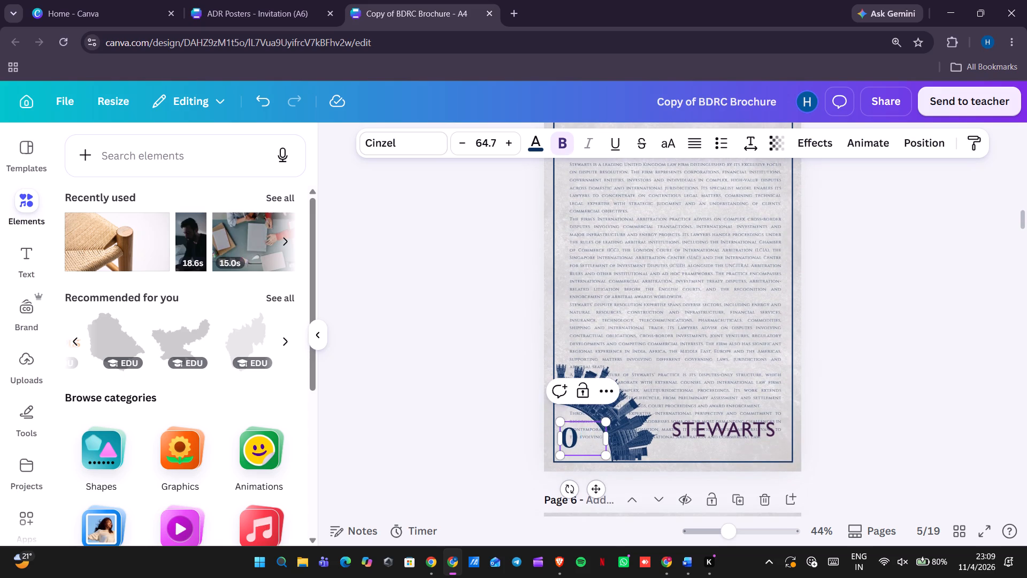
{"action": "key", "text": "4"}
{"action": "left_click", "coordinate": [469, 390]}
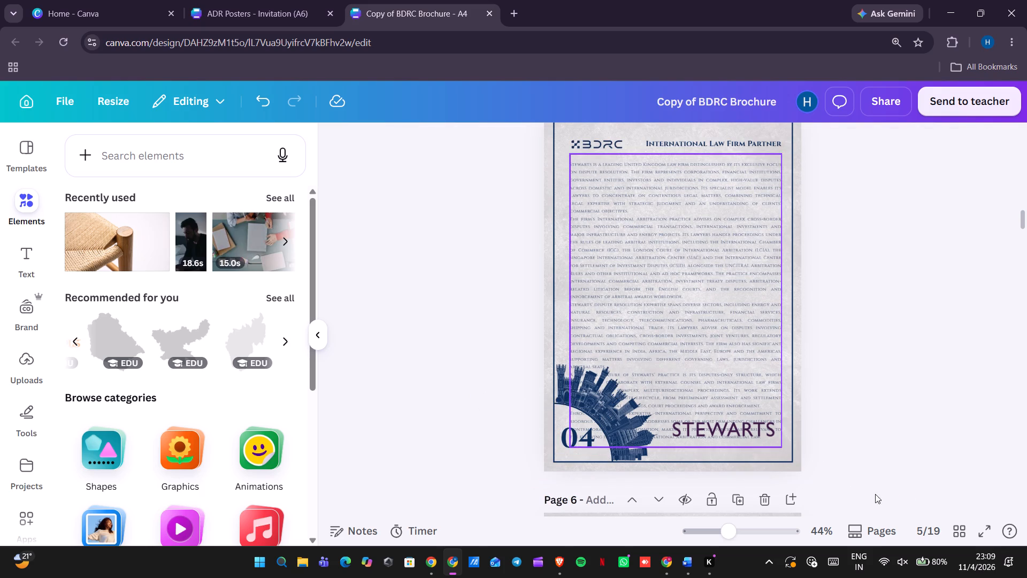
Look through all the brochure's pages in the grid overview, checking the page numbers and page order through page 19.
{"action": "left_click", "coordinate": [952, 527]}
{"action": "scroll", "coordinate": [785, 453], "scroll_direction": "down", "scroll_amount": 2}
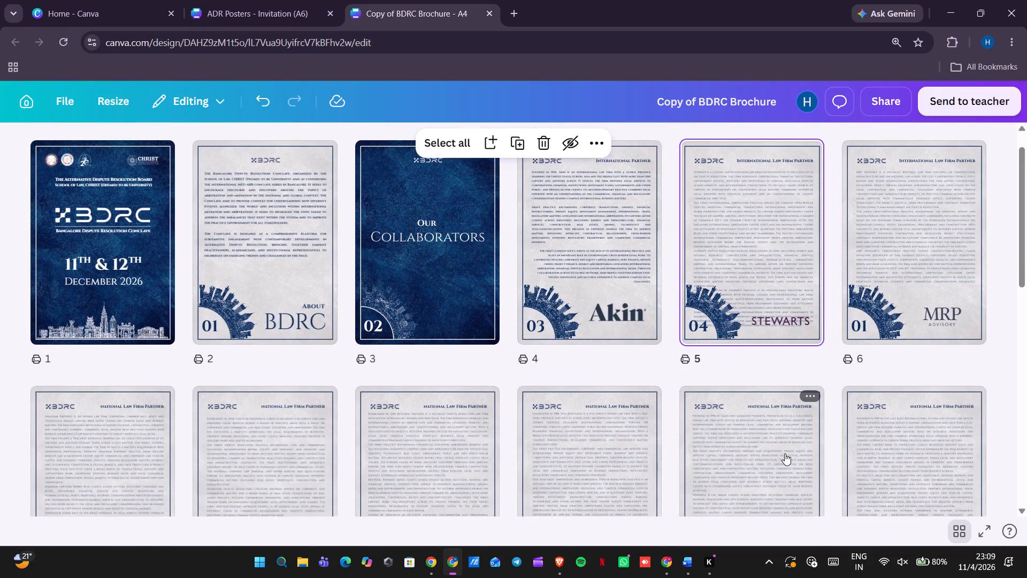
{"action": "scroll", "coordinate": [785, 453], "scroll_direction": "down", "scroll_amount": 3}
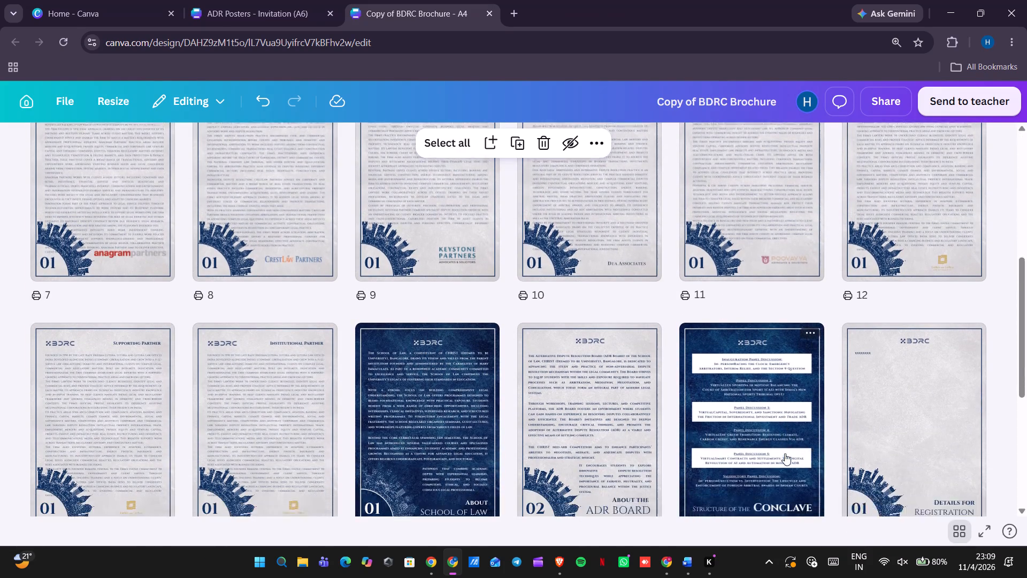
{"action": "scroll", "coordinate": [785, 453], "scroll_direction": "down", "scroll_amount": 1}
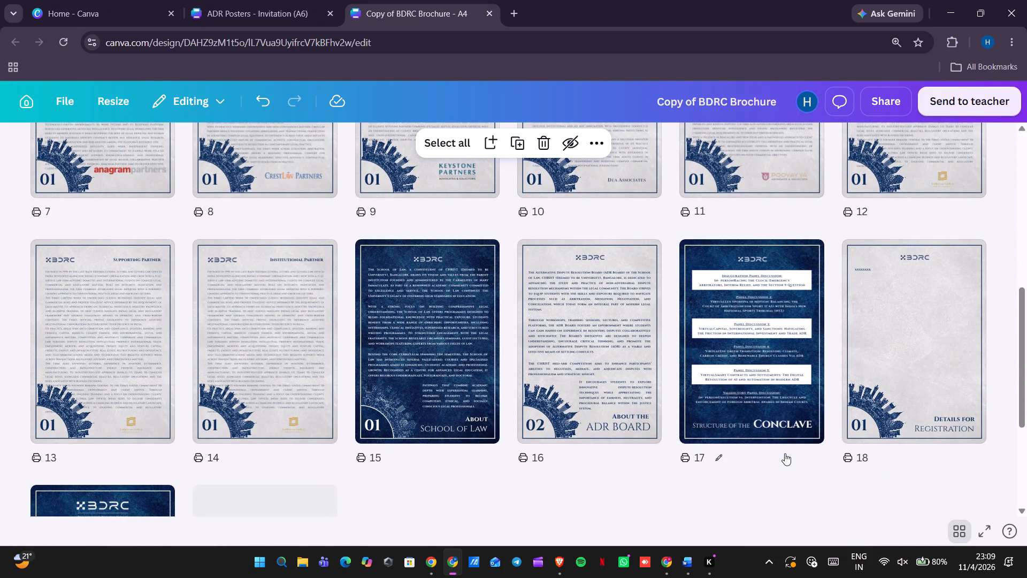
{"action": "scroll", "coordinate": [785, 453], "scroll_direction": "down", "scroll_amount": 1}
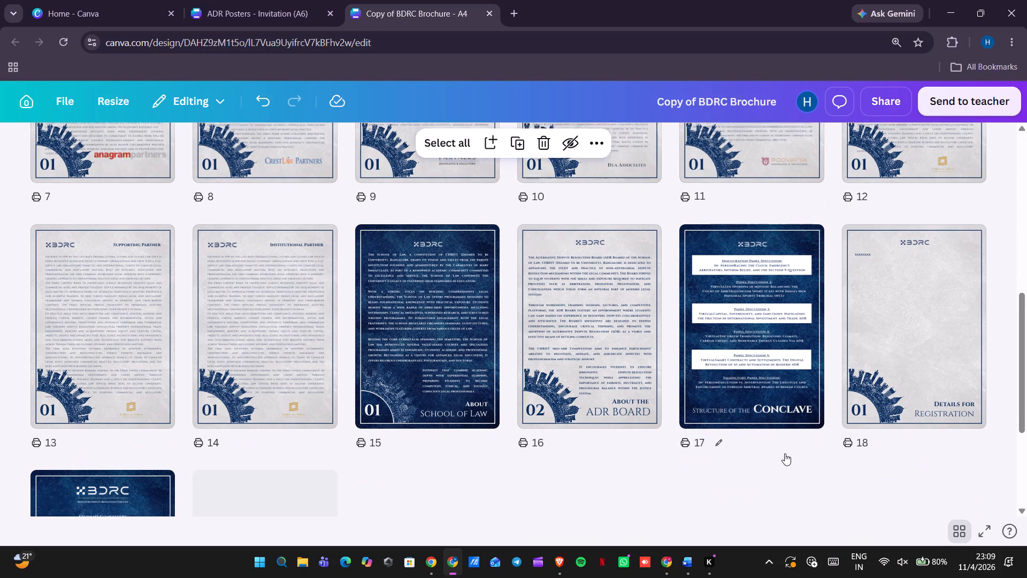
{"action": "scroll", "coordinate": [785, 453], "scroll_direction": "down", "scroll_amount": 3}
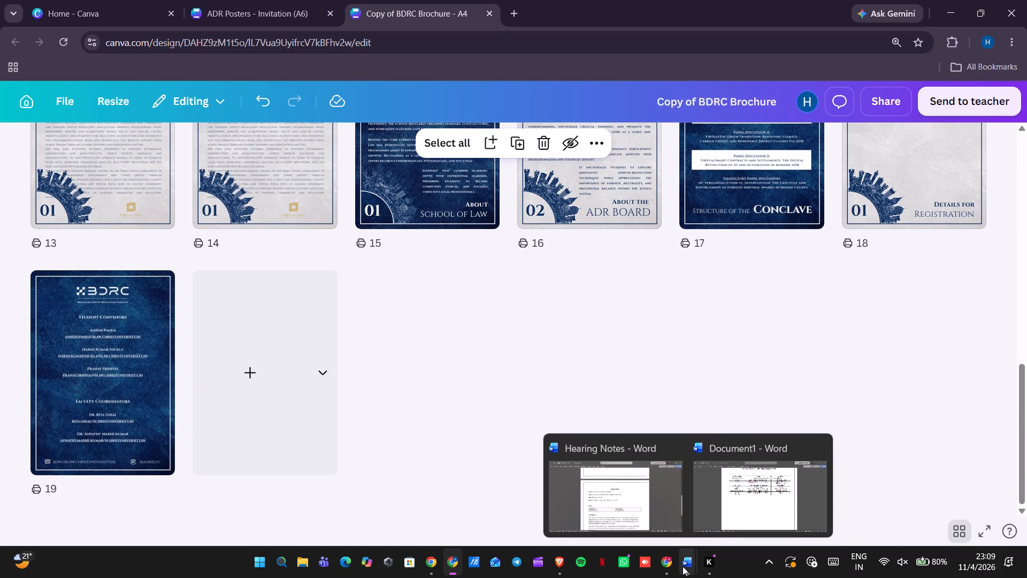
Look through the 7th CMAC 2027 brochure's page overview and examine the layout of its Contact Us page.
{"action": "left_click", "coordinate": [434, 567]}
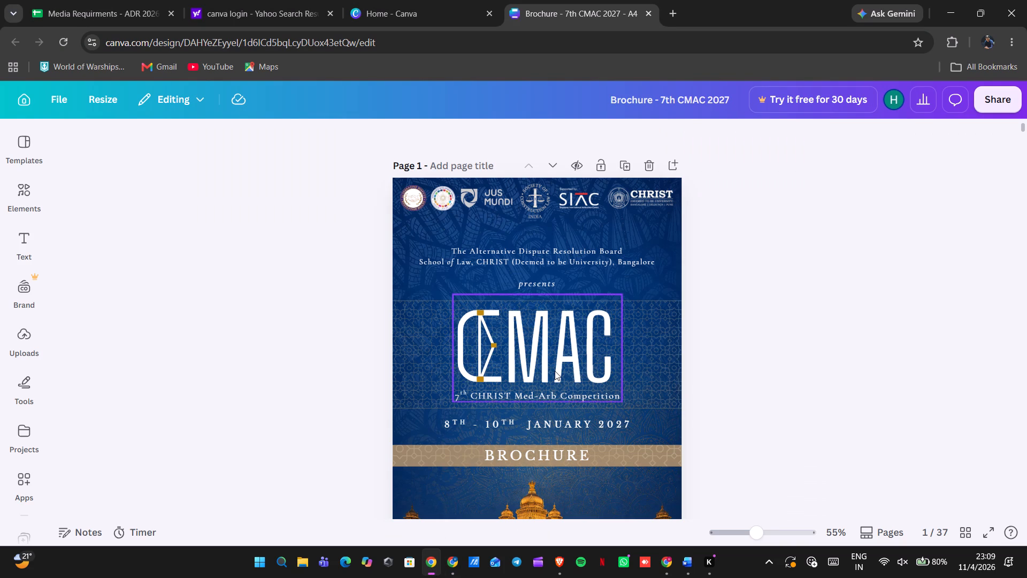
{"action": "left_click", "coordinate": [970, 534]}
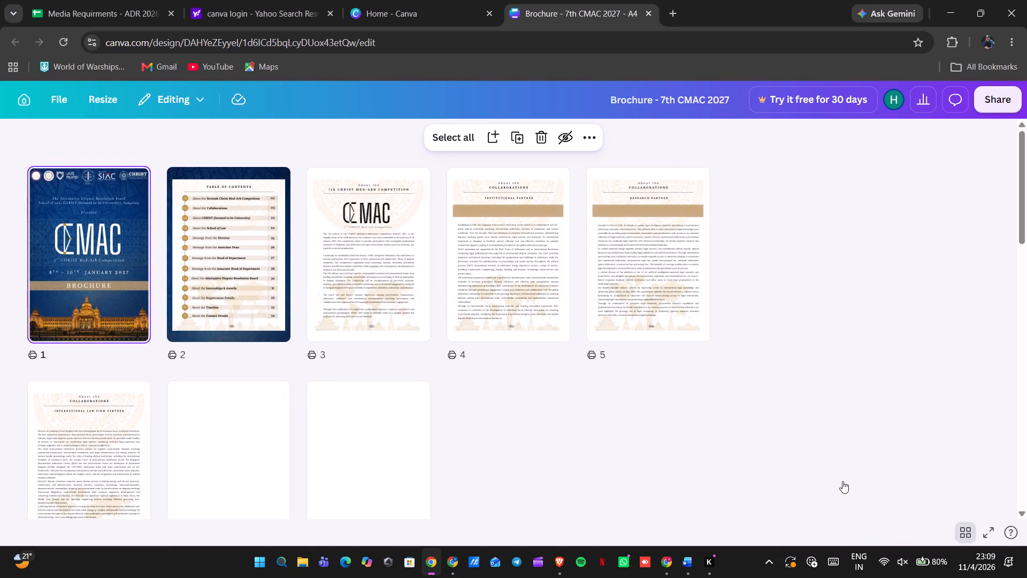
{"action": "scroll", "coordinate": [745, 486], "scroll_direction": "down", "scroll_amount": 6}
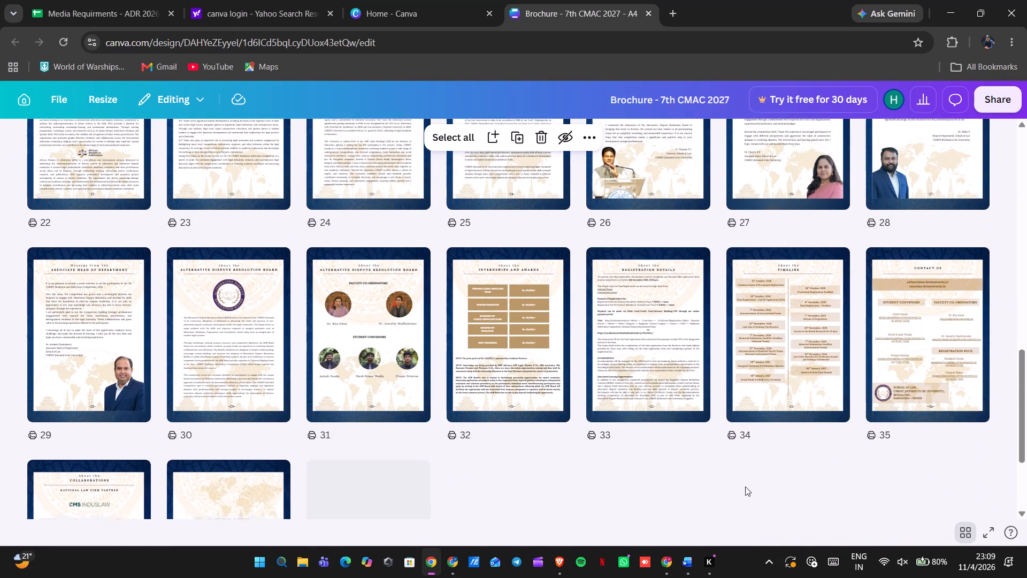
{"action": "scroll", "coordinate": [745, 486], "scroll_direction": "down", "scroll_amount": 2}
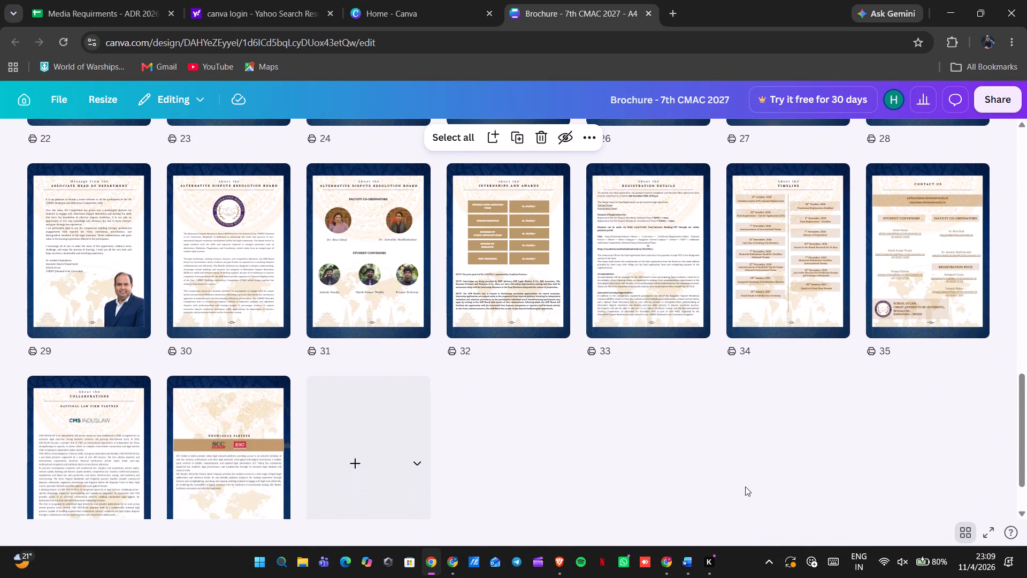
{"action": "scroll", "coordinate": [745, 486], "scroll_direction": "down", "scroll_amount": 1}
{"action": "scroll", "coordinate": [745, 486], "scroll_direction": "up", "scroll_amount": 1}
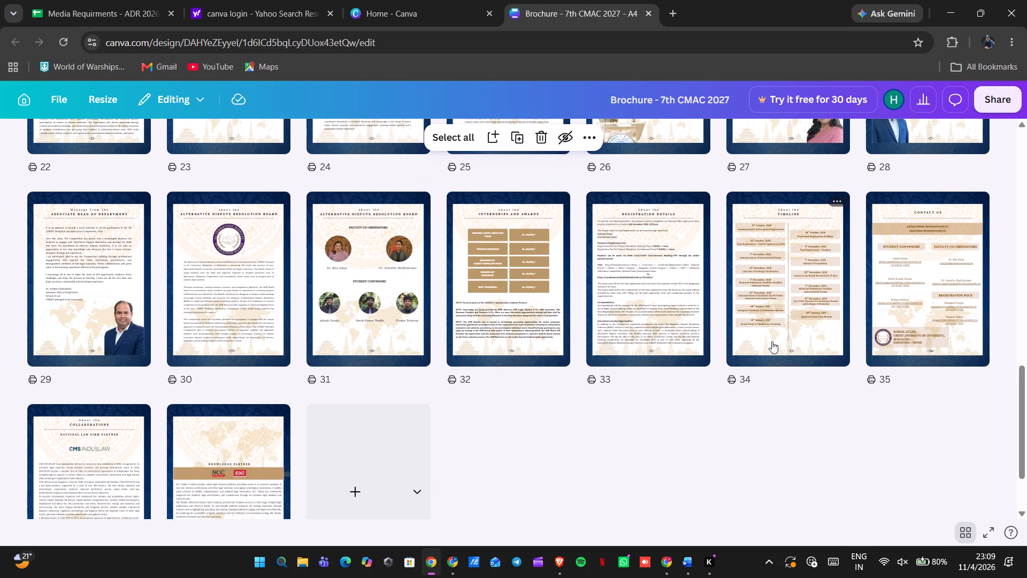
{"action": "scroll", "coordinate": [782, 428], "scroll_direction": "down", "scroll_amount": 1}
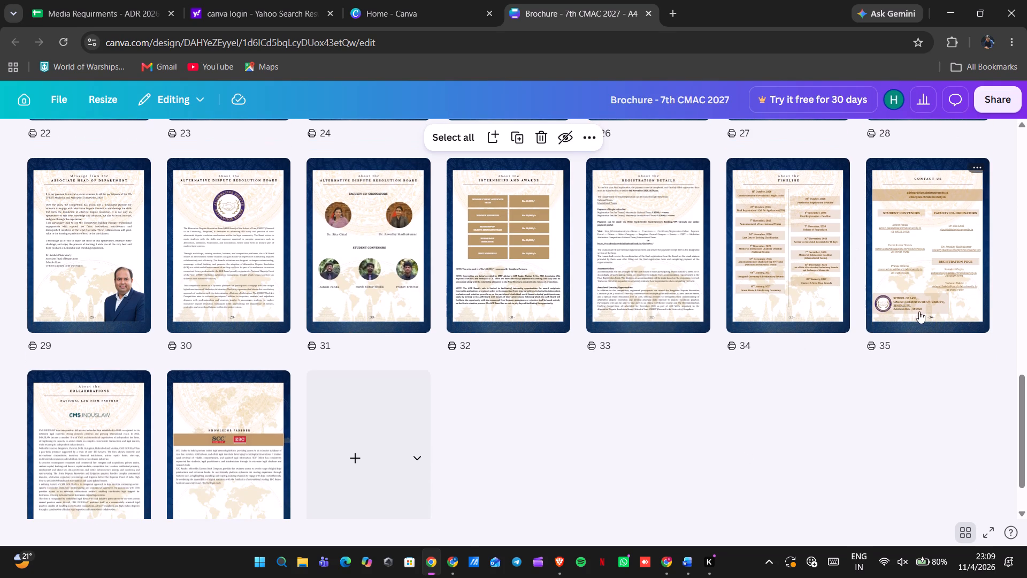
{"action": "double_click", "coordinate": [919, 311]}
{"action": "left_click", "coordinate": [871, 412]}
{"action": "scroll", "coordinate": [871, 412], "scroll_direction": "up", "scroll_amount": 1}
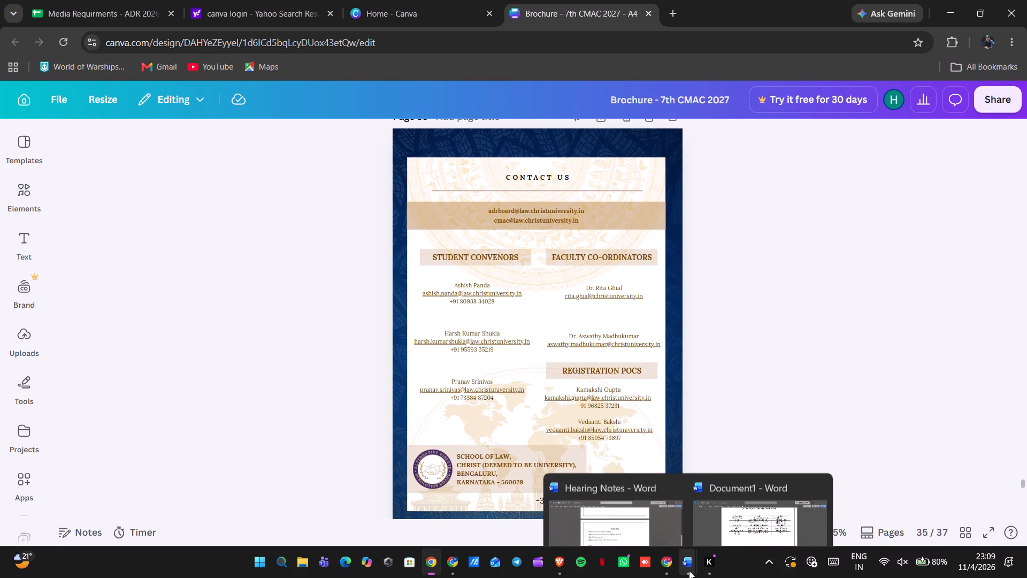
Return to the Copy of BDRC Brochure and examine the contact details layout on page 19 against the reference.
{"action": "left_click", "coordinate": [452, 565]}
{"action": "left_click", "coordinate": [607, 440]}
{"action": "scroll", "coordinate": [607, 440], "scroll_direction": "up", "scroll_amount": 1}
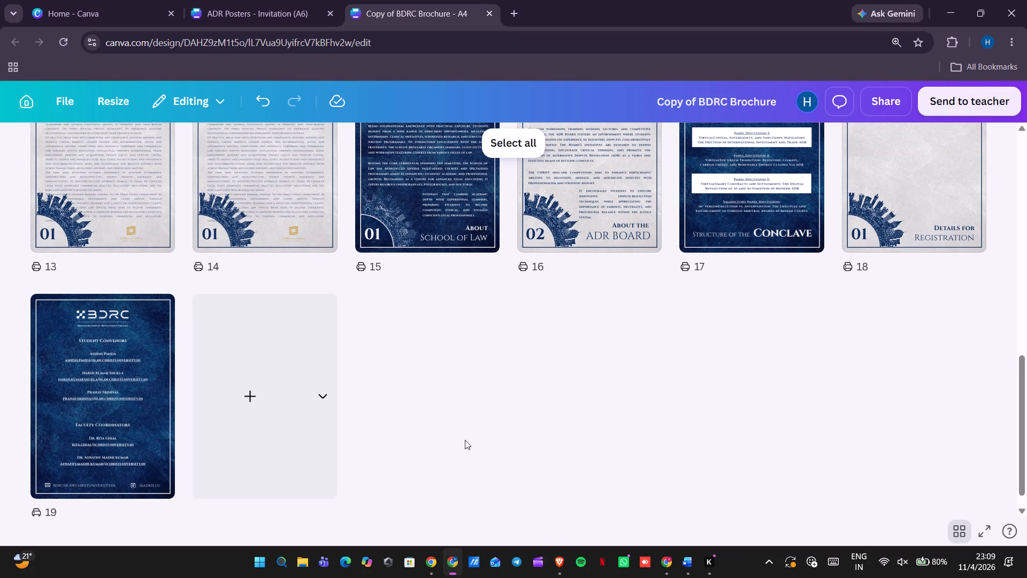
{"action": "double_click", "coordinate": [143, 425]}
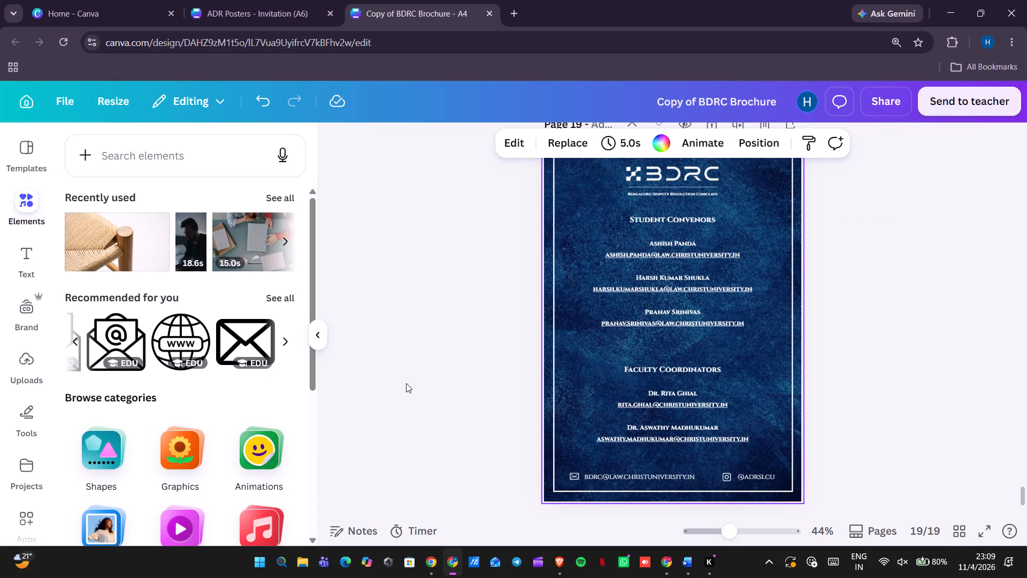
{"action": "left_click", "coordinate": [379, 410]}
{"action": "scroll", "coordinate": [379, 410], "scroll_direction": "up", "scroll_amount": 2}
{"action": "scroll", "coordinate": [379, 410], "scroll_direction": "down", "scroll_amount": 1}
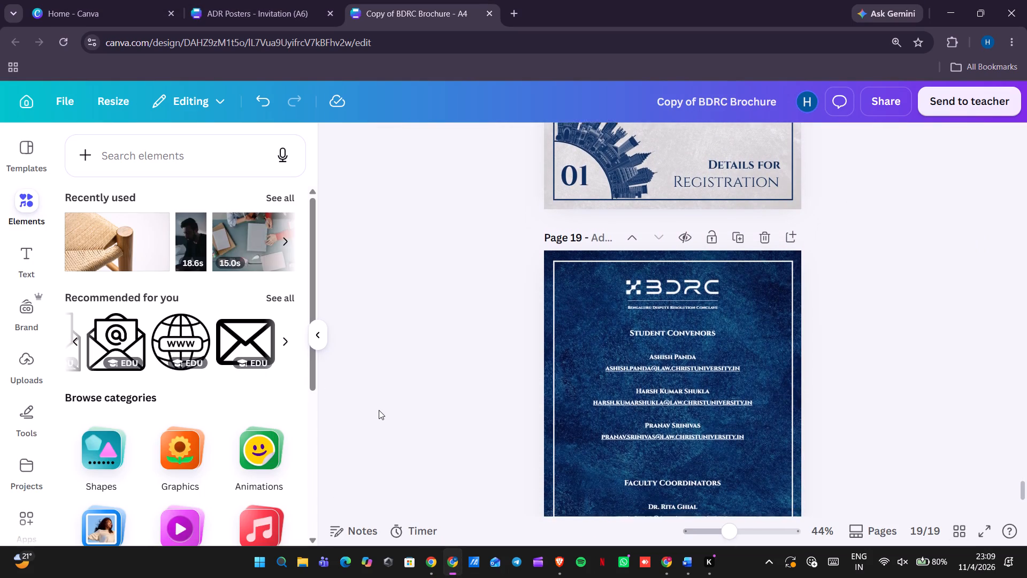
{"action": "scroll", "coordinate": [379, 410], "scroll_direction": "down", "scroll_amount": 1}
{"action": "scroll", "coordinate": [379, 410], "scroll_direction": "up", "scroll_amount": 1}
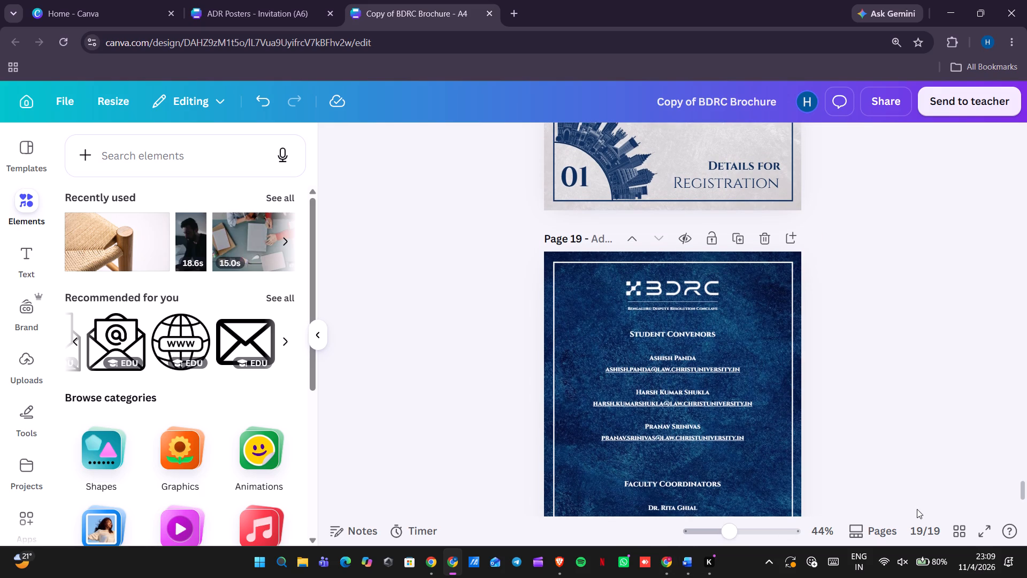
{"action": "left_click", "coordinate": [957, 532]}
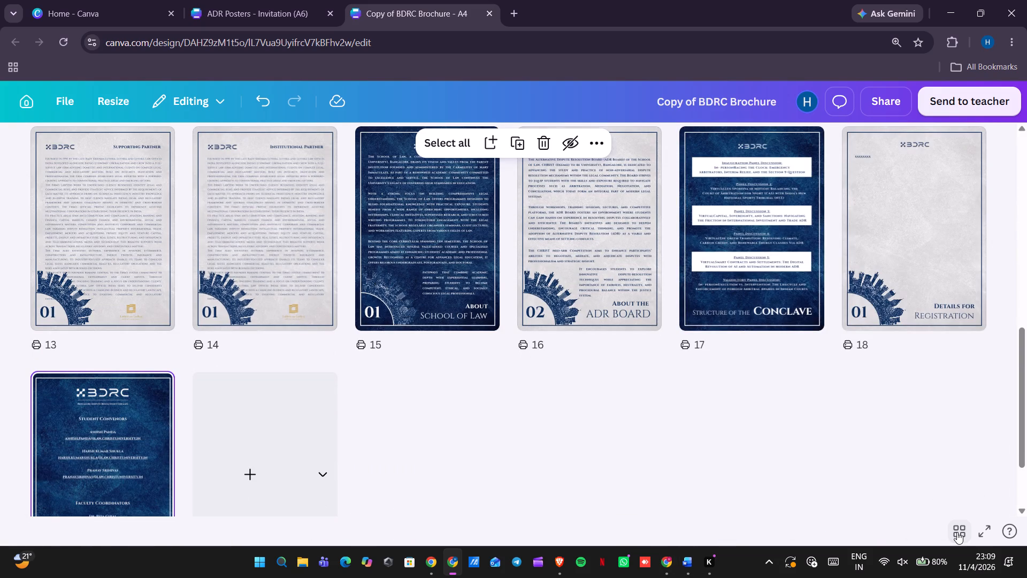
{"action": "double_click", "coordinate": [138, 444]}
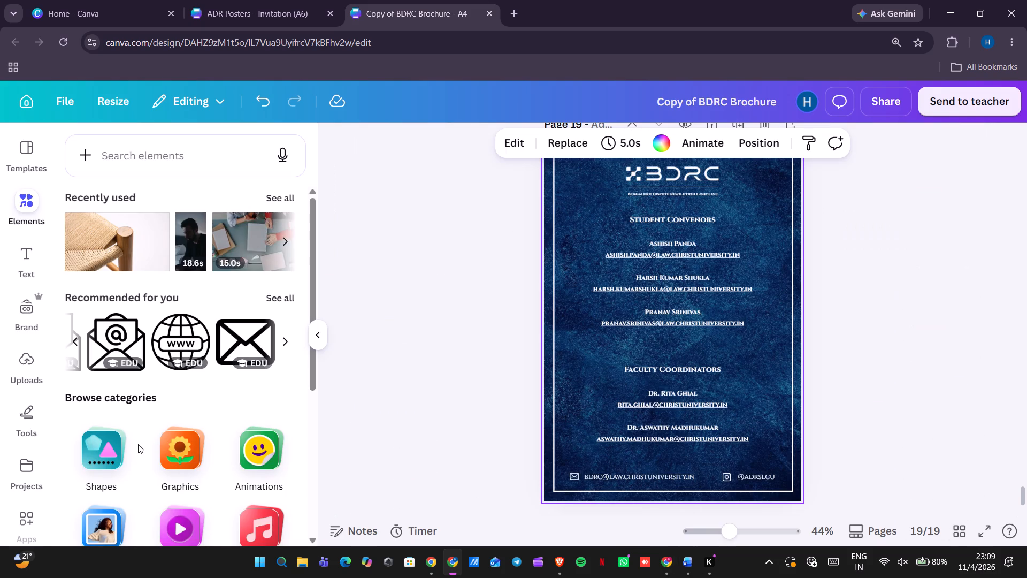
{"action": "left_click", "coordinate": [870, 364]}
{"action": "scroll", "coordinate": [870, 364], "scroll_direction": "up", "scroll_amount": 1}
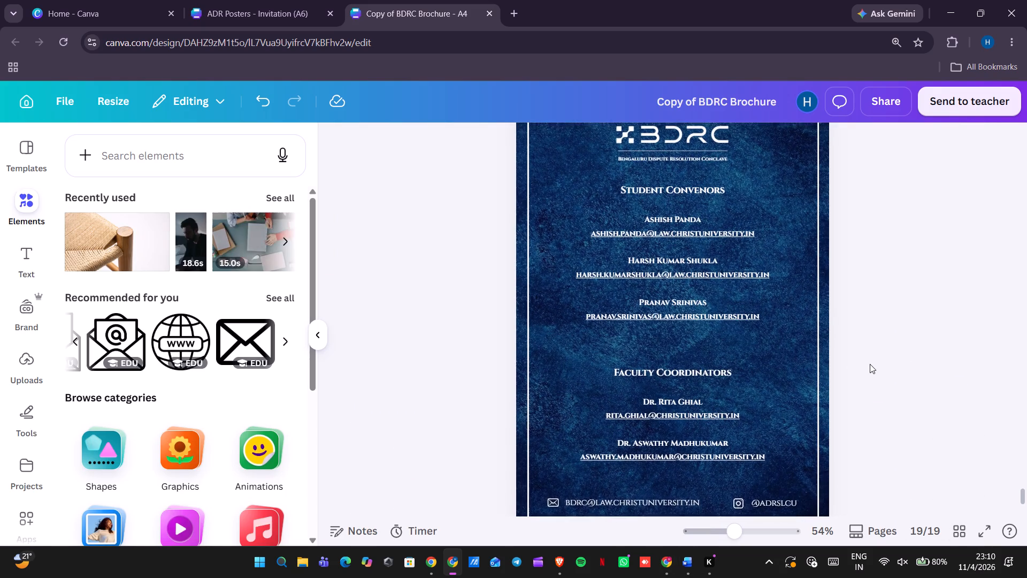
{"action": "scroll", "coordinate": [870, 364], "scroll_direction": "up", "scroll_amount": 1}
Scale down the Student Convenors text block on page 19 and recentre it horizontally beneath the logo.
{"action": "left_click", "coordinate": [744, 325]}
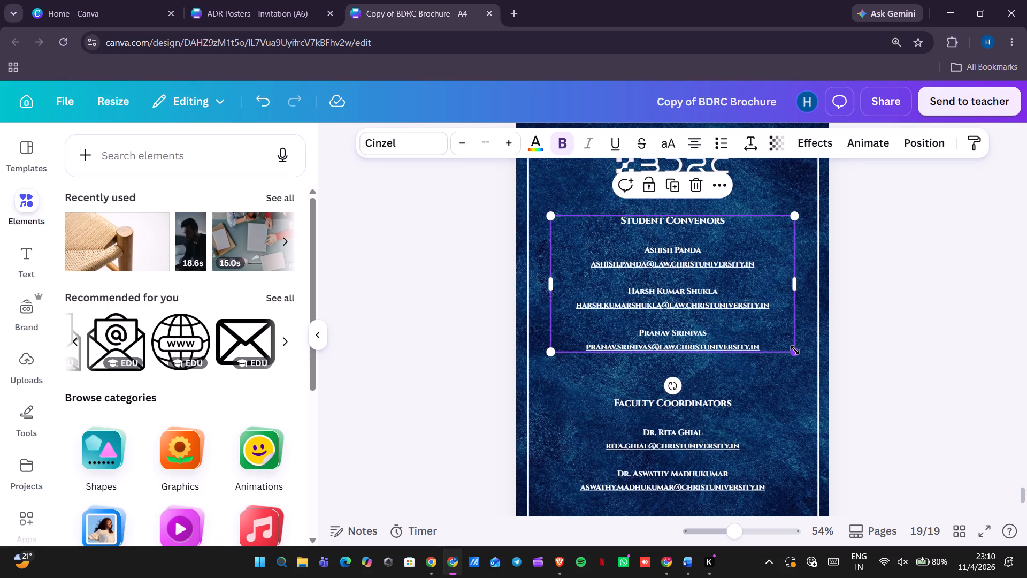
{"action": "left_click_drag", "start_coordinate": [795, 350], "coordinate": [735, 333]}
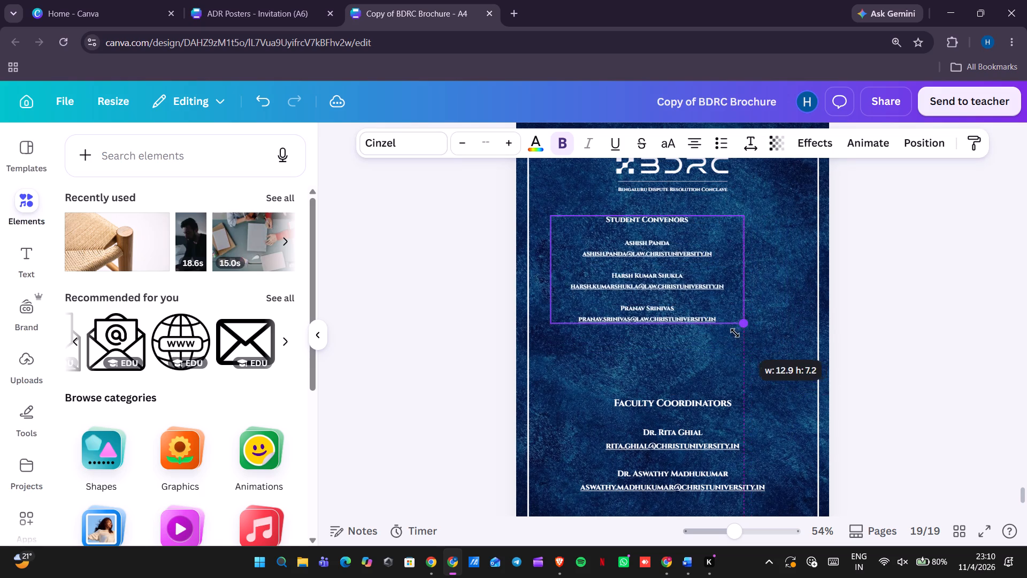
{"action": "left_click_drag", "start_coordinate": [735, 333], "coordinate": [717, 325]}
{"action": "left_click", "coordinate": [883, 290]}
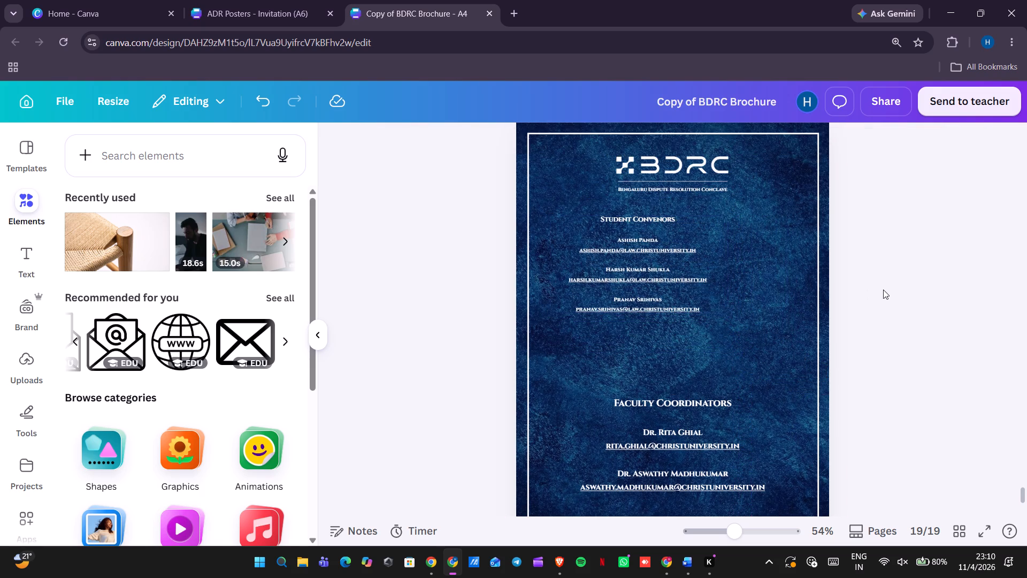
{"action": "left_click_drag", "start_coordinate": [686, 283], "coordinate": [718, 283]}
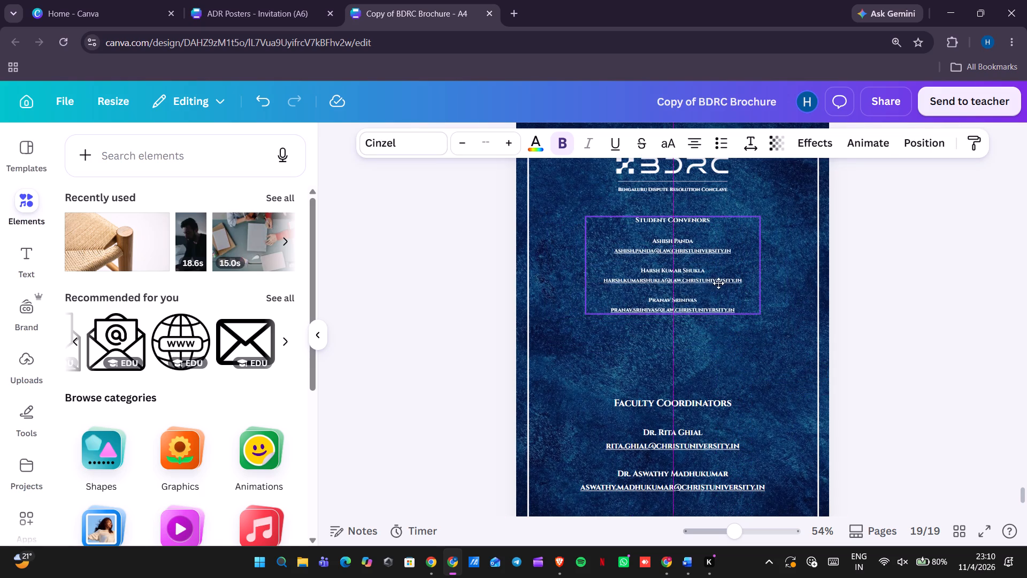
{"action": "left_click_drag", "start_coordinate": [718, 283], "coordinate": [721, 283]}
{"action": "left_click", "coordinate": [846, 275]}
Copy the text style of the Student Convenors block onto the Faculty Coordinators block.
{"action": "scroll", "coordinate": [846, 275], "scroll_direction": "down", "scroll_amount": 1}
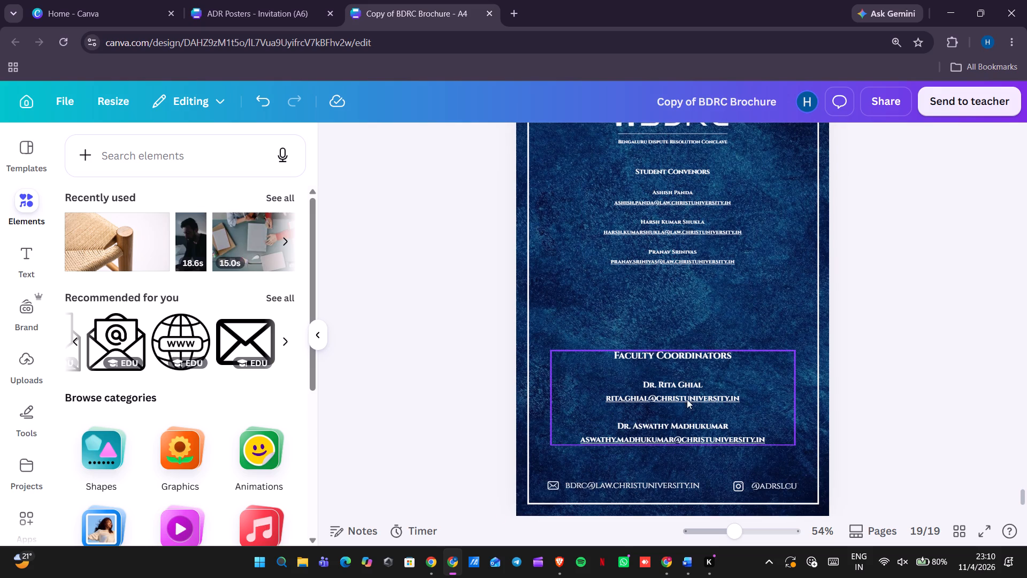
{"action": "left_click", "coordinate": [685, 223]}
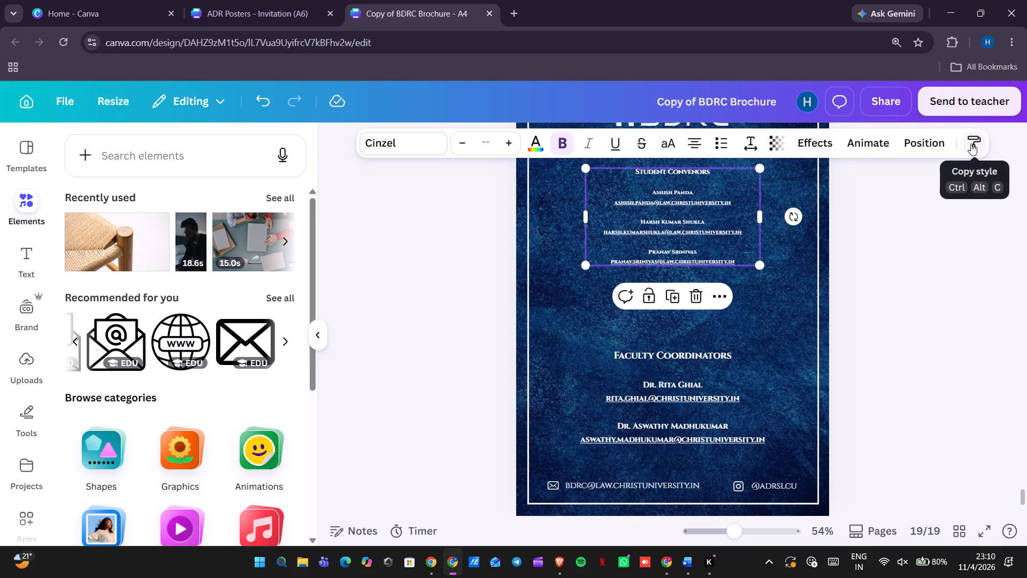
{"action": "left_click", "coordinate": [971, 143]}
{"action": "left_click", "coordinate": [714, 404]}
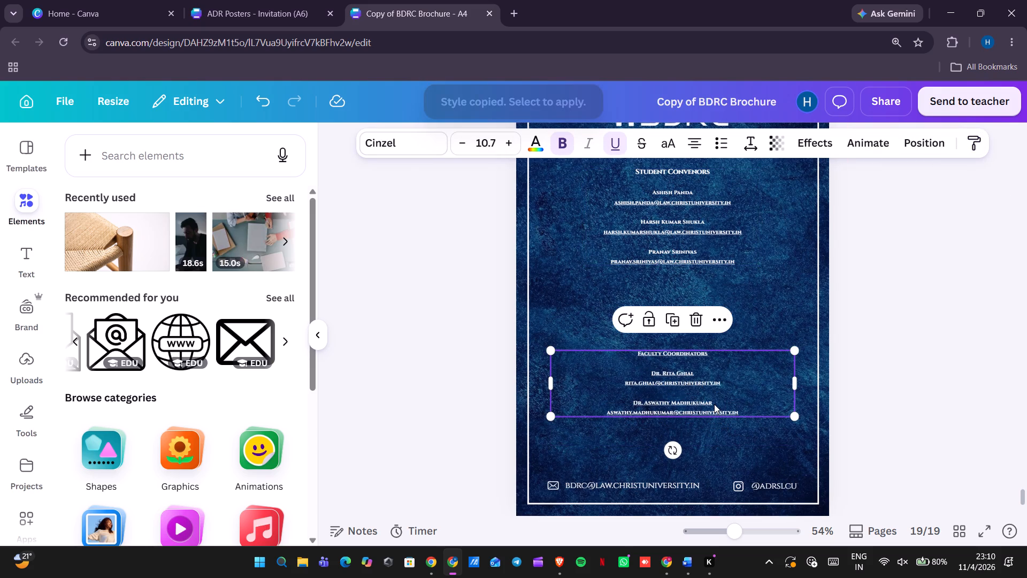
Check the Student Convenors heading's font size and increase the Faculty Coordinators heading to 12.7.
{"action": "left_click", "coordinate": [717, 210]}
{"action": "double_click", "coordinate": [710, 208]}
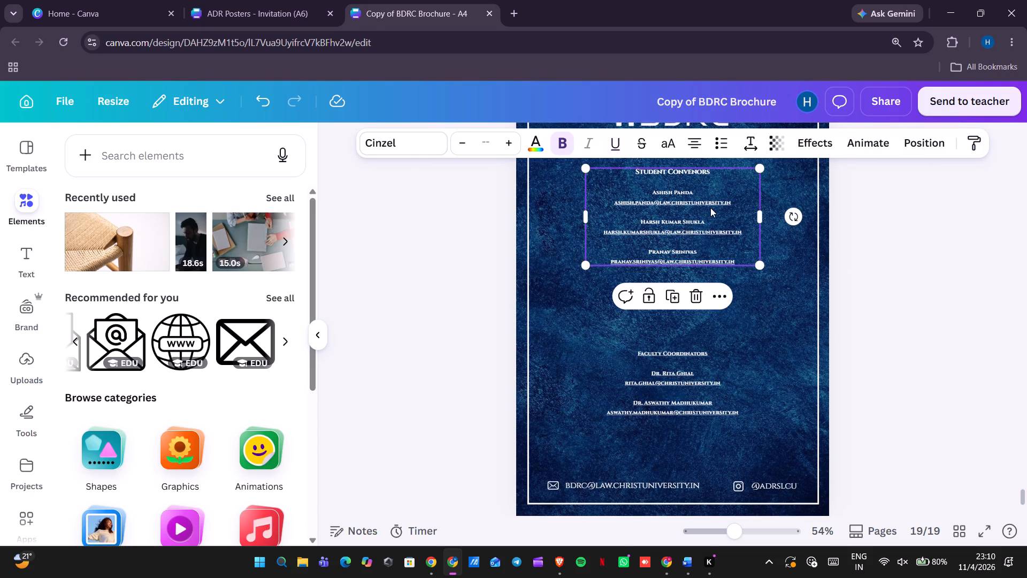
{"action": "left_click", "coordinate": [711, 172]}
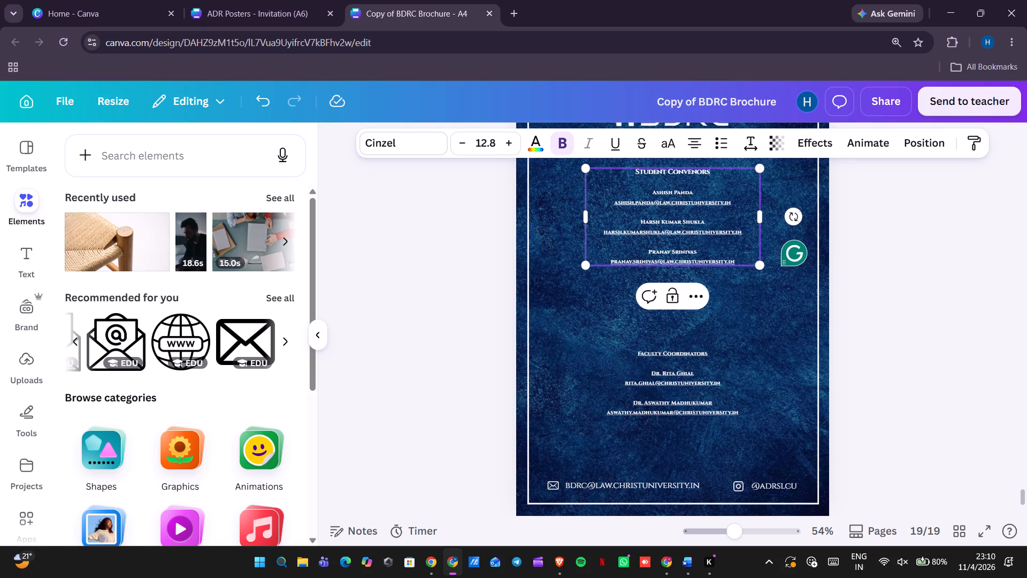
{"action": "left_click", "coordinate": [713, 362]}
{"action": "left_click", "coordinate": [716, 351]}
{"action": "left_click_drag", "start_coordinate": [714, 353], "coordinate": [628, 358]}
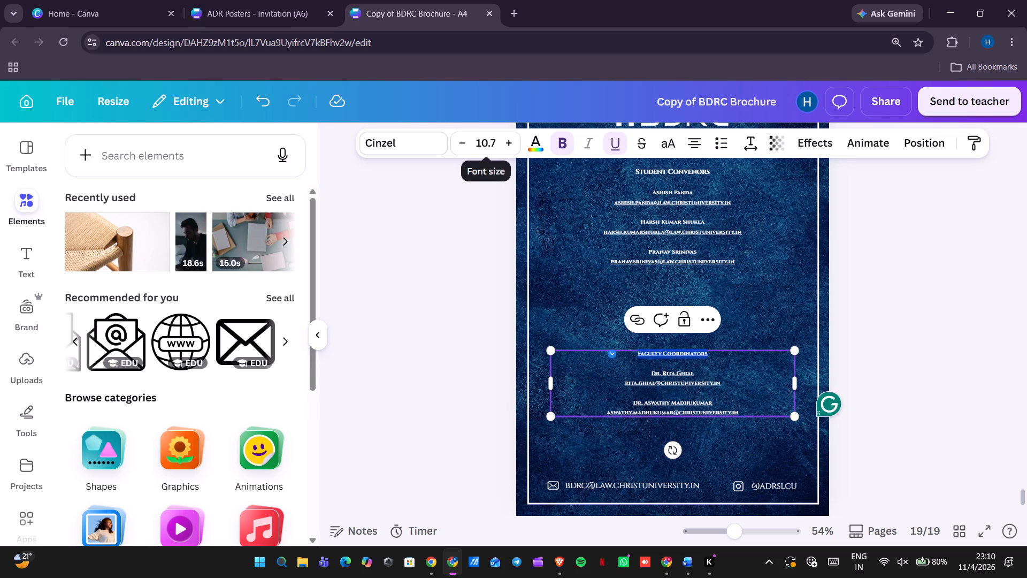
{"action": "double_click", "coordinate": [505, 144]}
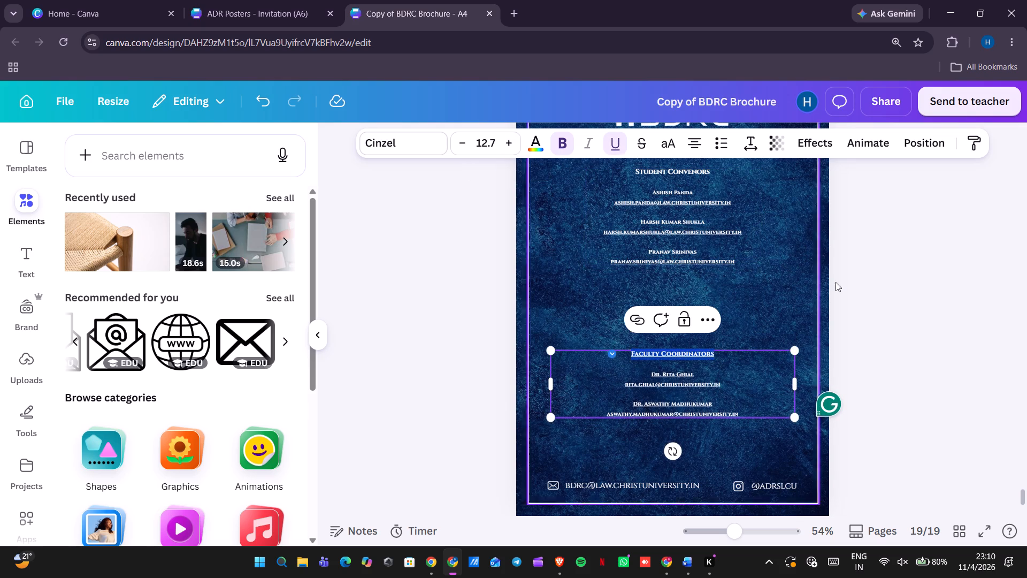
{"action": "left_click", "coordinate": [875, 296]}
Move the Faculty Coordinators block up, closer beneath the Student Convenors block.
{"action": "left_click_drag", "start_coordinate": [730, 403], "coordinate": [730, 347]}
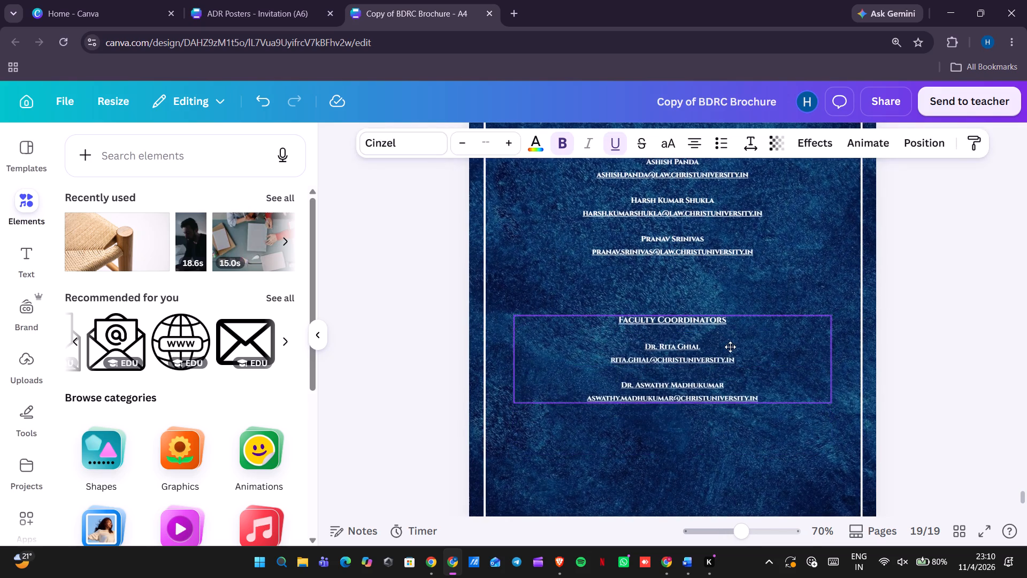
{"action": "left_click_drag", "start_coordinate": [730, 347], "coordinate": [732, 333]}
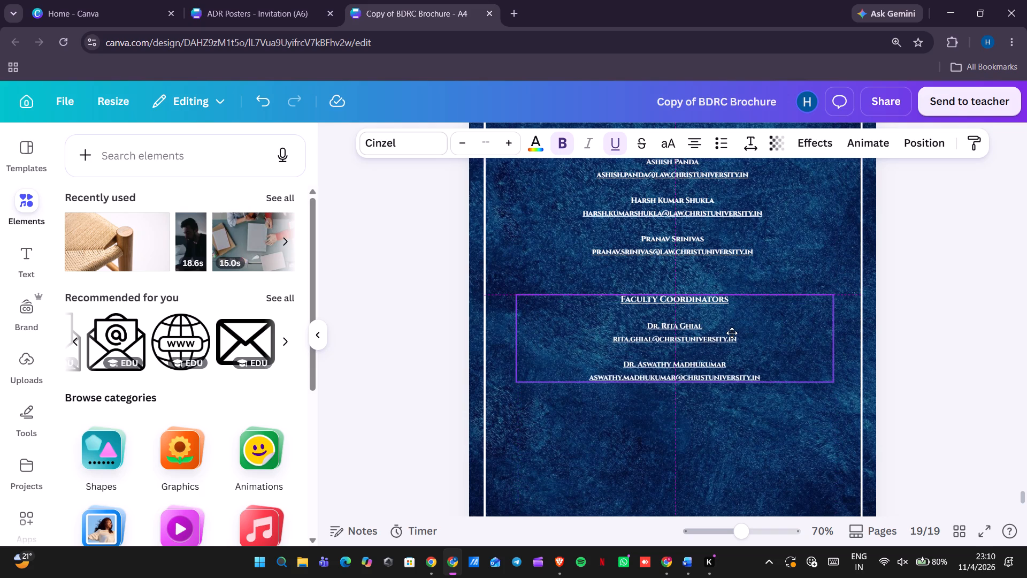
{"action": "left_click_drag", "start_coordinate": [732, 333], "coordinate": [731, 334]}
{"action": "left_click", "coordinate": [890, 301]}
{"action": "scroll", "coordinate": [890, 301], "scroll_direction": "up", "scroll_amount": 1}
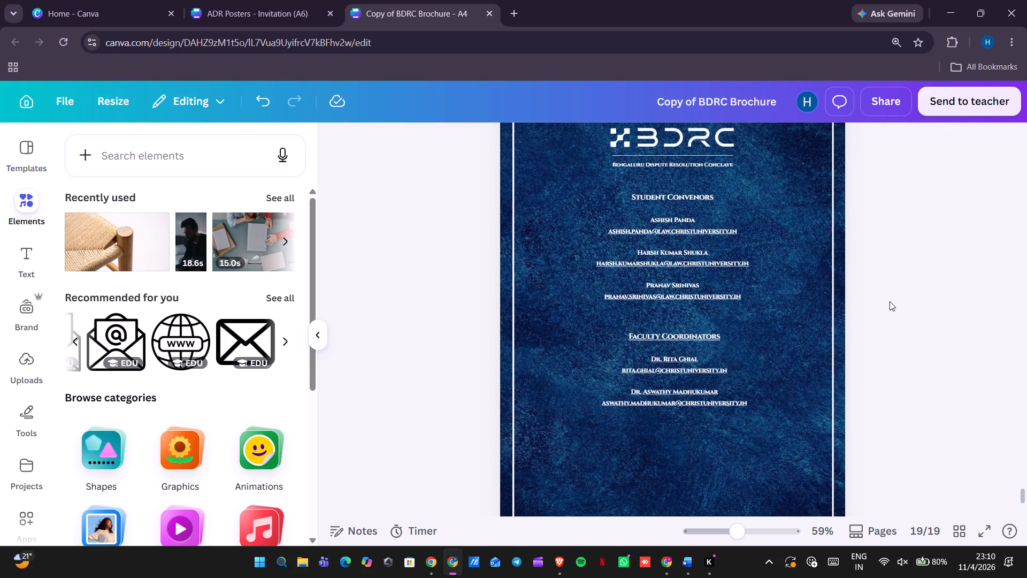
{"action": "scroll", "coordinate": [890, 301], "scroll_direction": "up", "scroll_amount": 1}
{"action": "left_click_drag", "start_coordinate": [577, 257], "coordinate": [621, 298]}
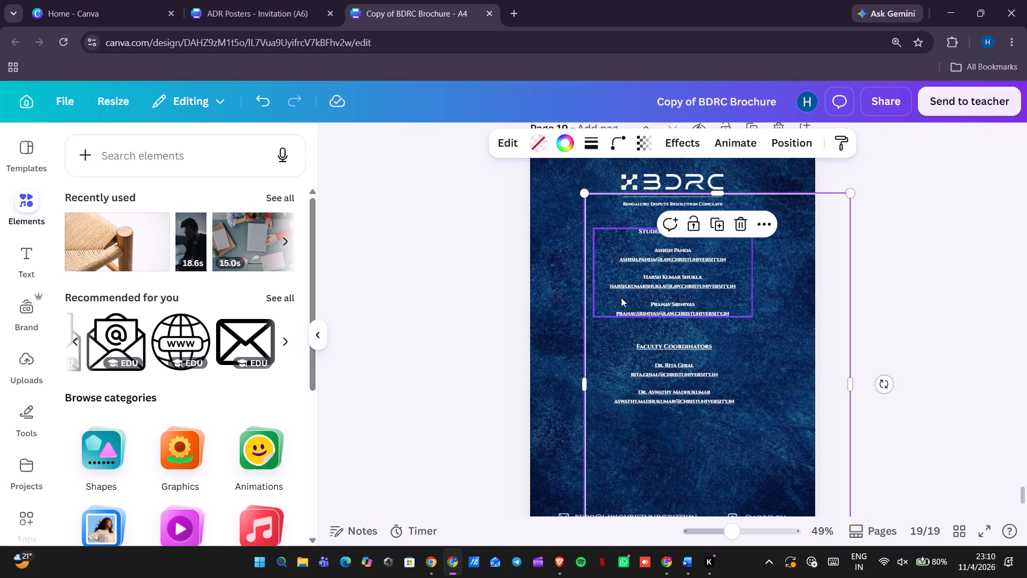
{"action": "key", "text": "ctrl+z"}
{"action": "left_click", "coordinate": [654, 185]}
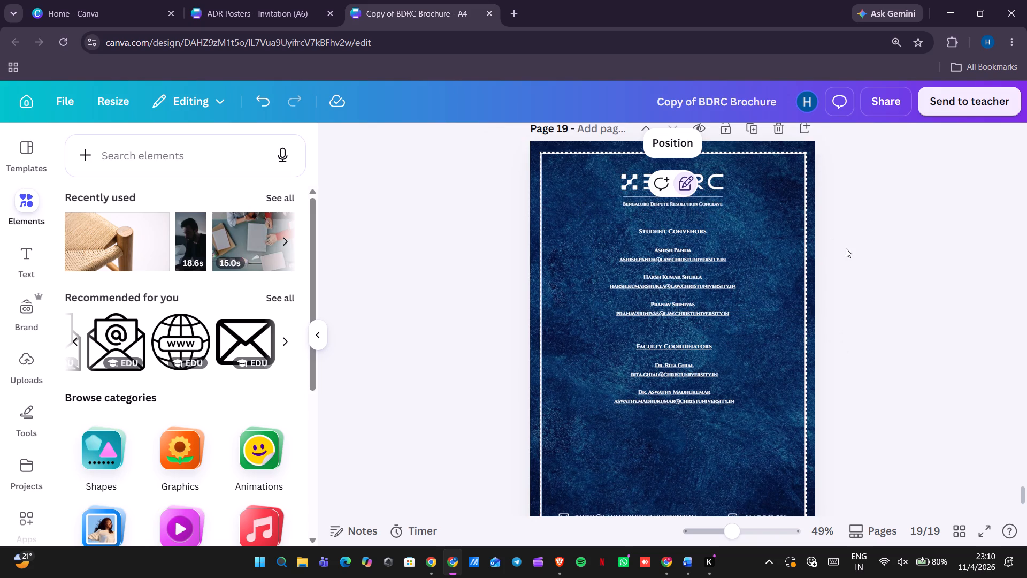
Duplicate the Faculty Coordinators block and place the copy below the original, above the contact line at the page's bottom.
{"action": "scroll", "coordinate": [843, 252], "scroll_direction": "down", "scroll_amount": 1}
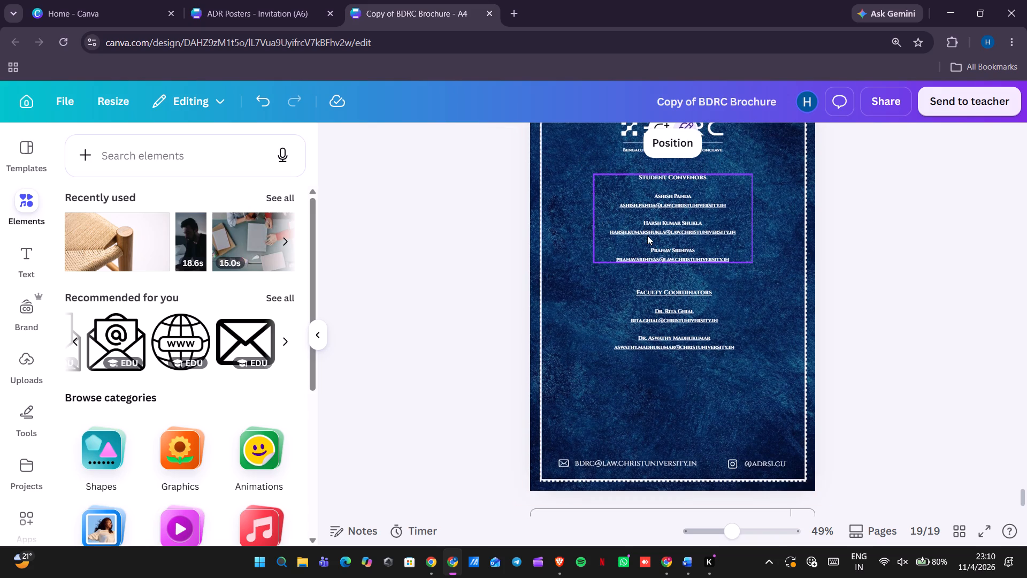
{"action": "left_click", "coordinate": [647, 235]}
{"action": "left_click", "coordinate": [672, 315]}
{"action": "key", "text": "ctrl+d"}
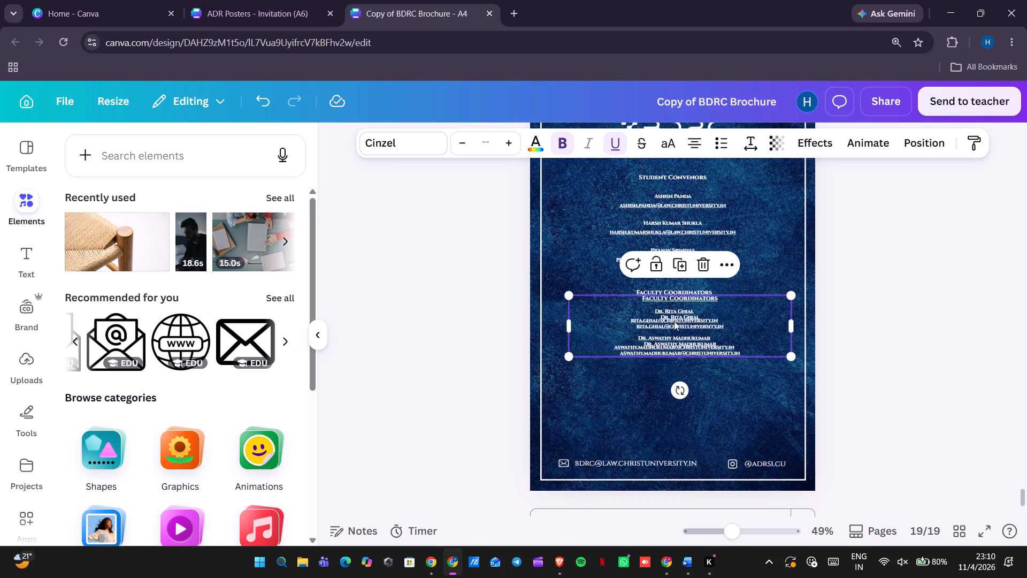
{"action": "left_click_drag", "start_coordinate": [674, 322], "coordinate": [671, 397]}
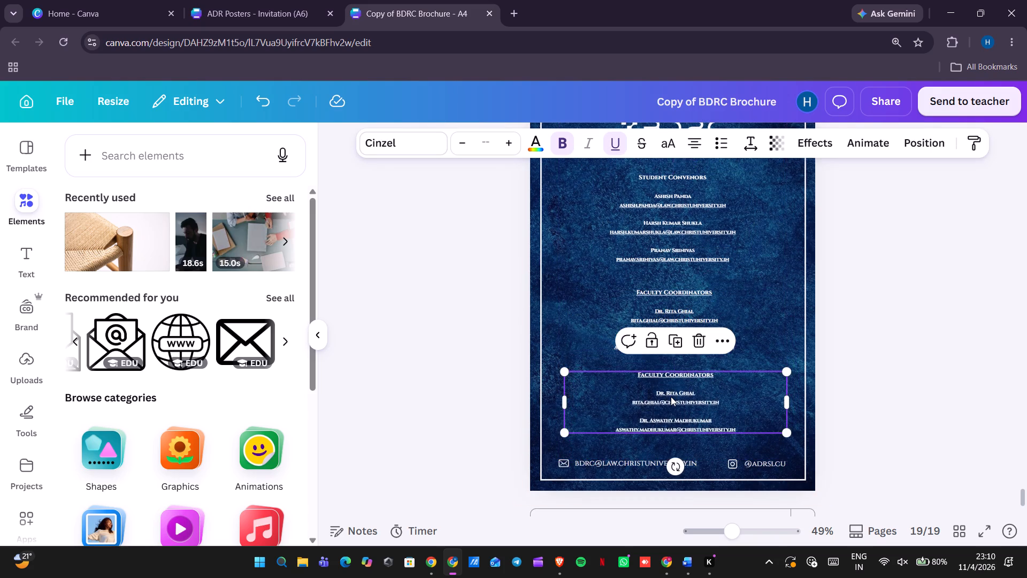
Replace the heading of the duplicated lower Faculty Coordinators block with "Registrations POC".
{"action": "double_click", "coordinate": [747, 362]}
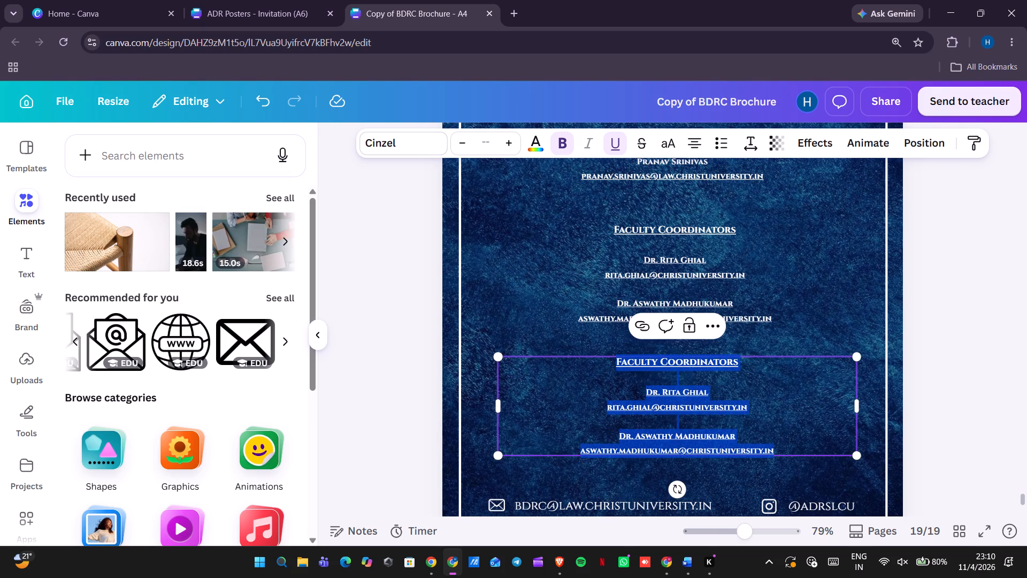
{"action": "left_click", "coordinate": [747, 362]}
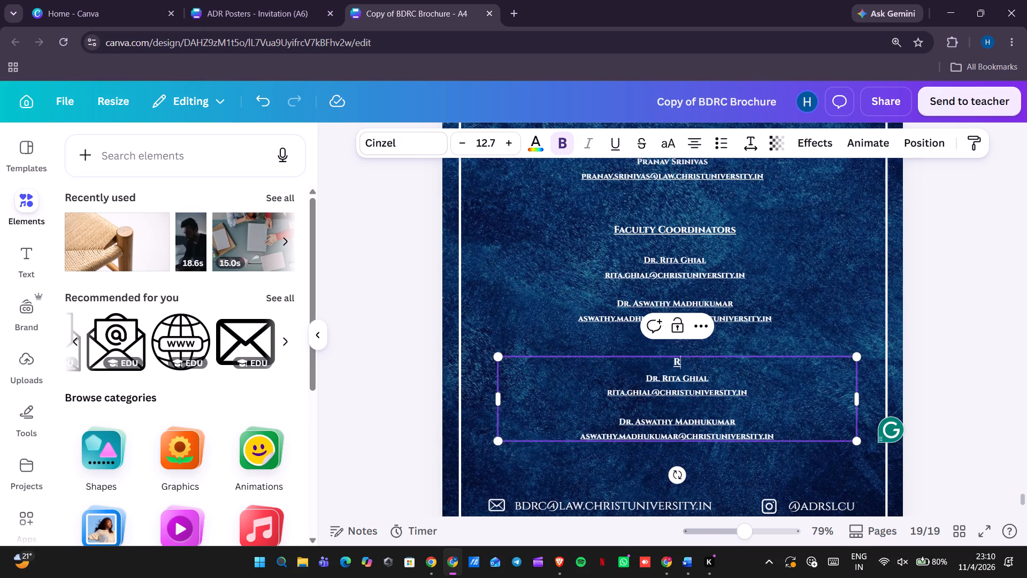
{"action": "key", "text": "BackSpace"}
{"action": "type", "text": "hi"}
{"action": "key", "text": "BackSpace"}
{"action": "key", "text": "BackSpace"}
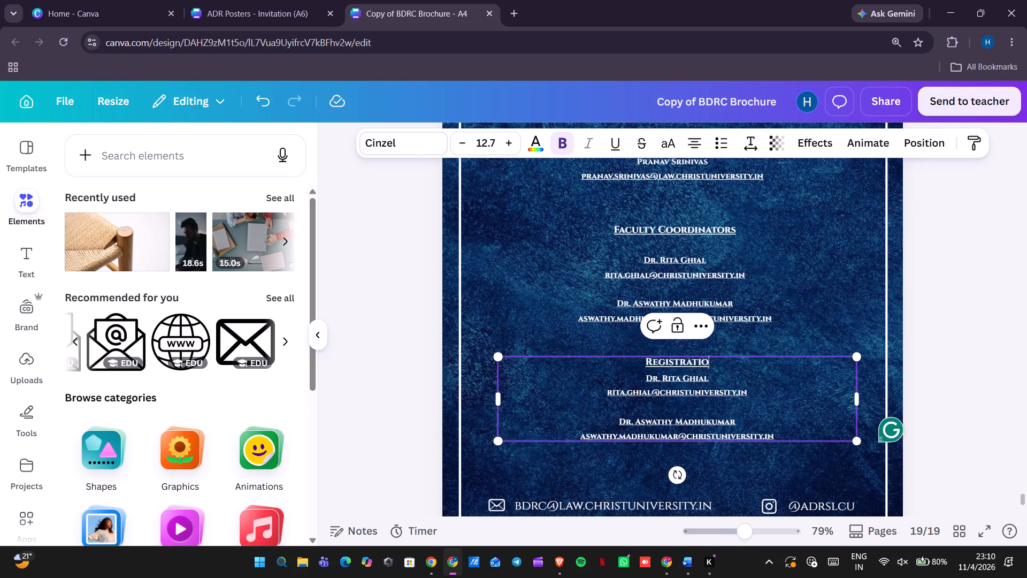
{"action": "key", "text": "space"}
{"action": "type", "text": "POC"}
Delete the second coordinator's name and email lines from the Registrations POC block.
{"action": "left_click", "coordinate": [719, 377]}
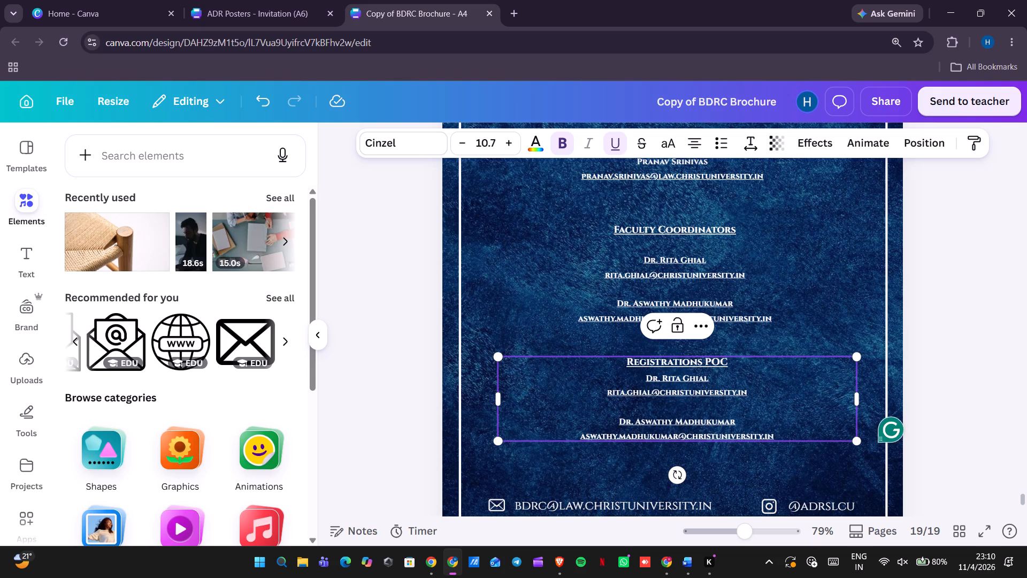
{"action": "left_click_drag", "start_coordinate": [776, 433], "coordinate": [612, 419]}
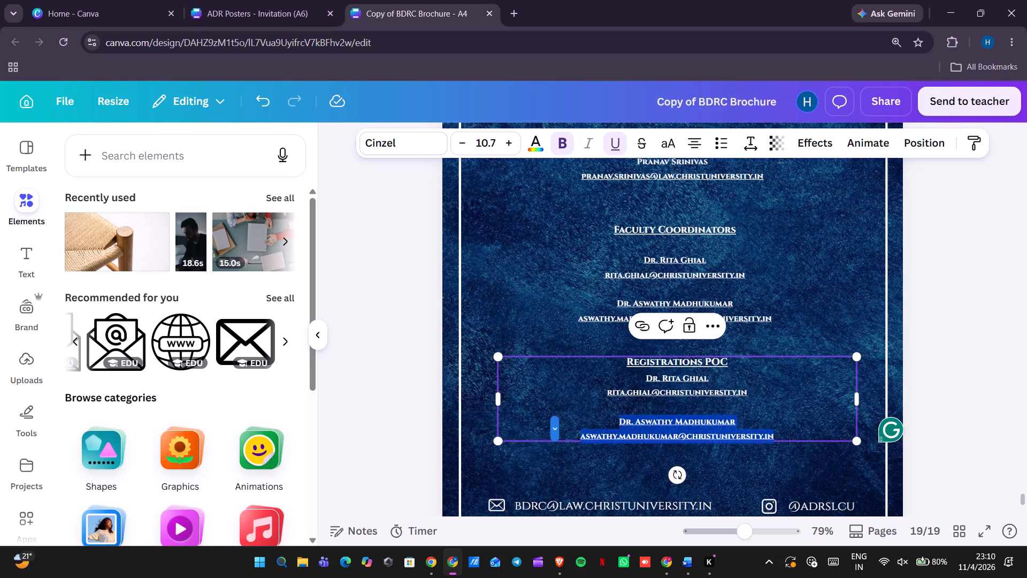
{"action": "key", "text": "BackSpace"}
Replace the remaining coordinator's name in the Registrations POC block with the registrations contact's name.
{"action": "left_click_drag", "start_coordinate": [715, 375], "coordinate": [649, 382]}
{"action": "type", "text": "an"}
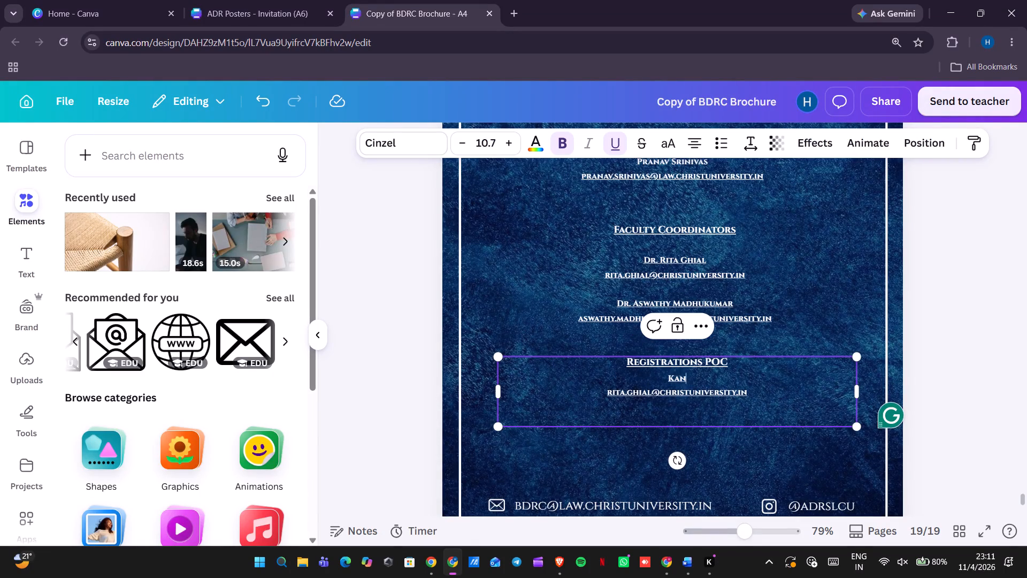
{"action": "key", "text": "BackSpace"}
Replace the username part of the email line under Registrations POC with the registrations contact's, keeping the university domain.
{"action": "left_click_drag", "start_coordinate": [651, 391], "coordinate": [607, 394]}
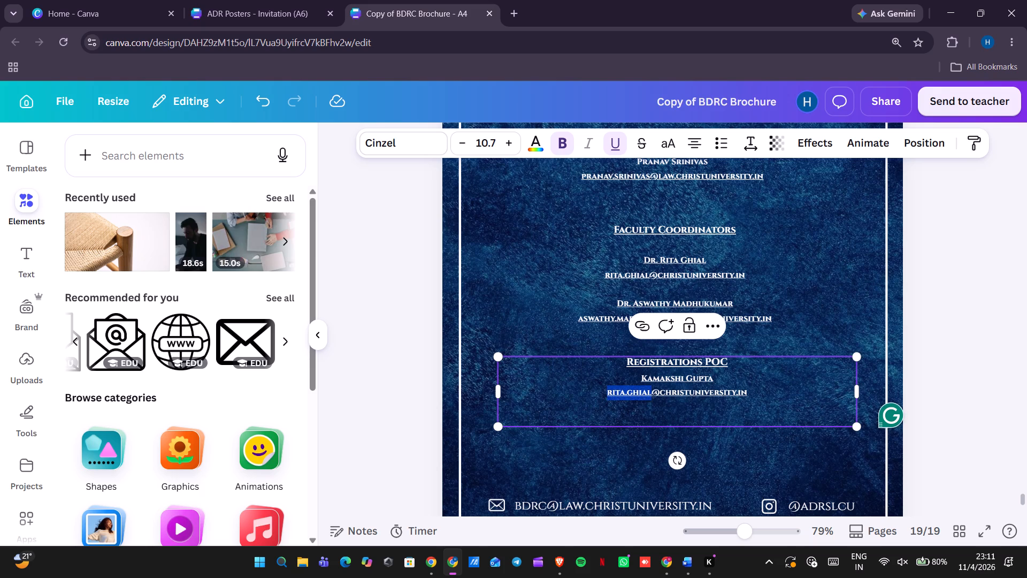
{"action": "type", "text": "kama"}
{"action": "key", "text": "BackSpace"}
{"action": "key", "text": "BackSpace"}
{"action": "key", "text": "BackSpace"}
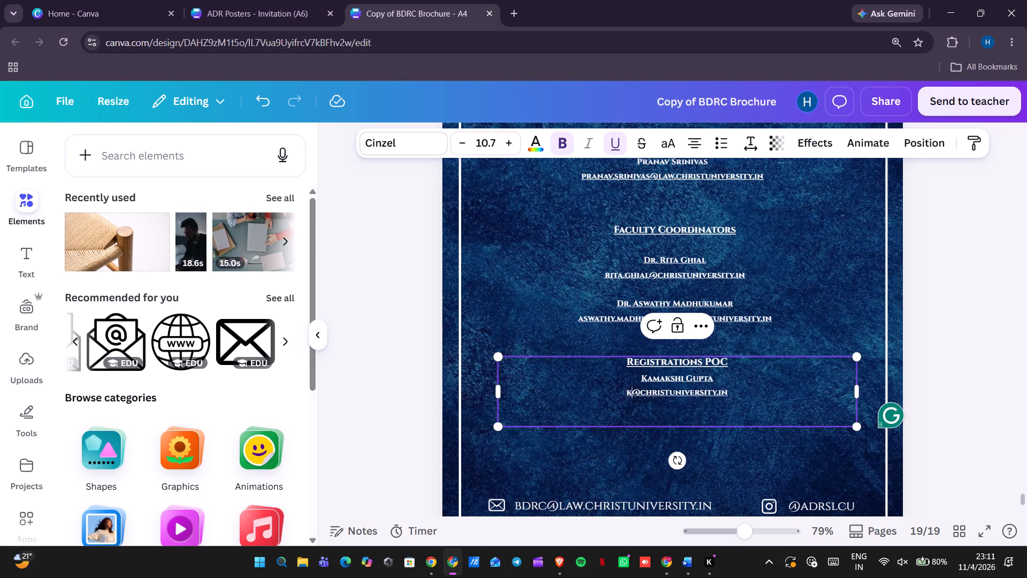
{"action": "type", "text": "AMA"}
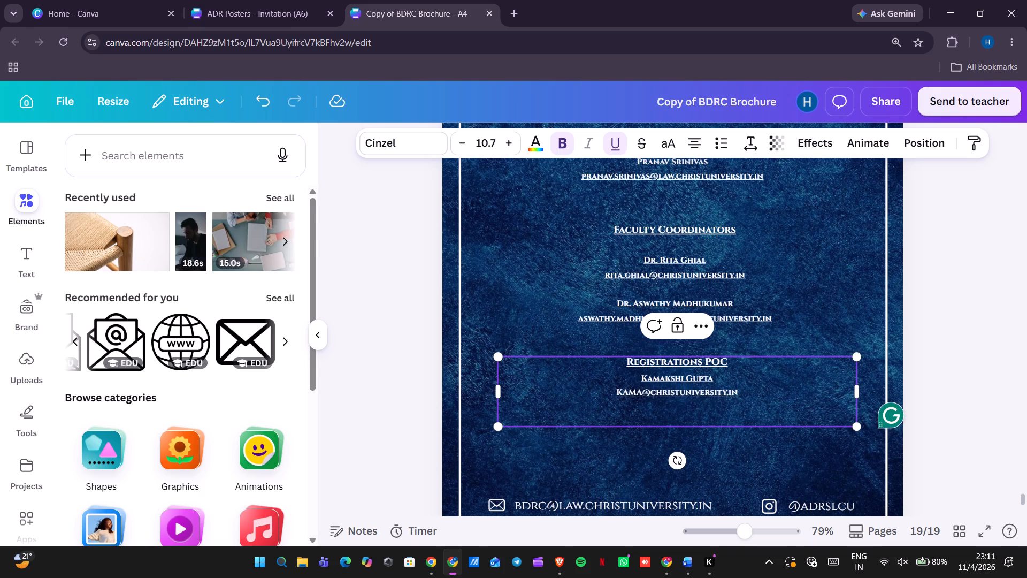
{"action": "type", "text": "KSHI"}
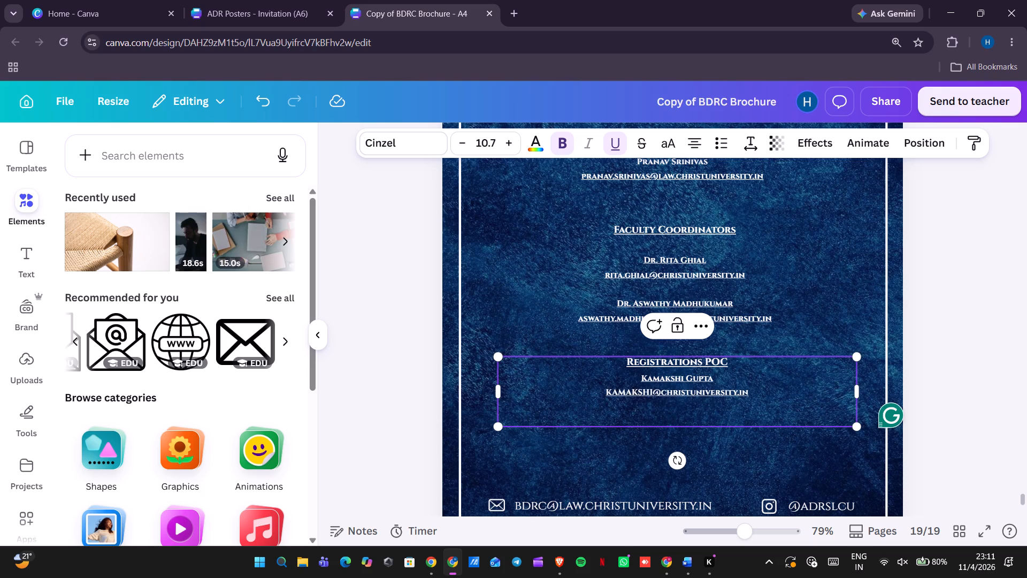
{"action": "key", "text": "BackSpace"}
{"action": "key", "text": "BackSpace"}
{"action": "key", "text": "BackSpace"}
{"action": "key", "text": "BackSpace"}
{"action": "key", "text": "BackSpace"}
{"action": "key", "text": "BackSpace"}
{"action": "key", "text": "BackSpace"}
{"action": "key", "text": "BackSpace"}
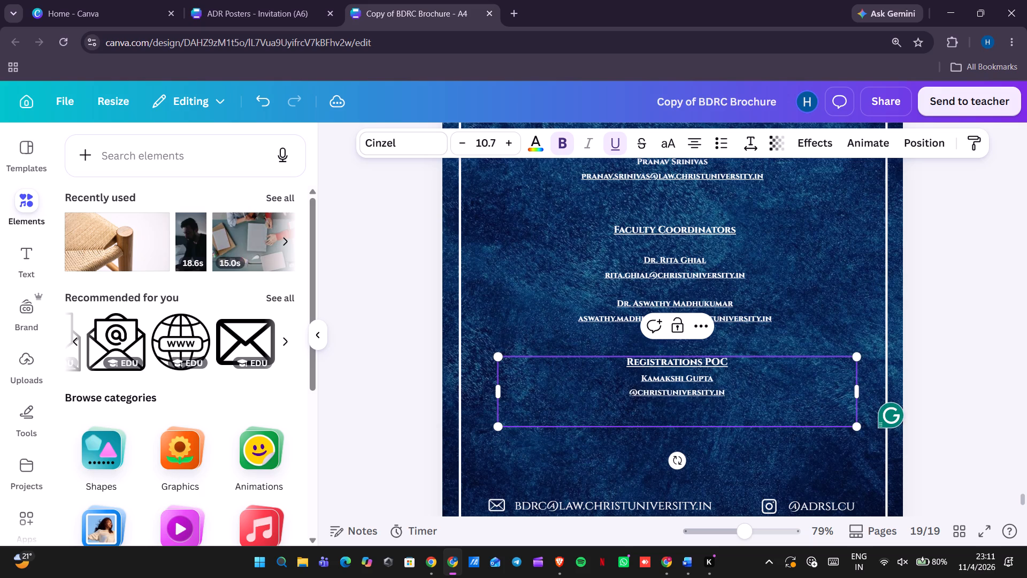
Complete the email line under Registrations POC with the contact's first.last username and add "law." before the university domain.
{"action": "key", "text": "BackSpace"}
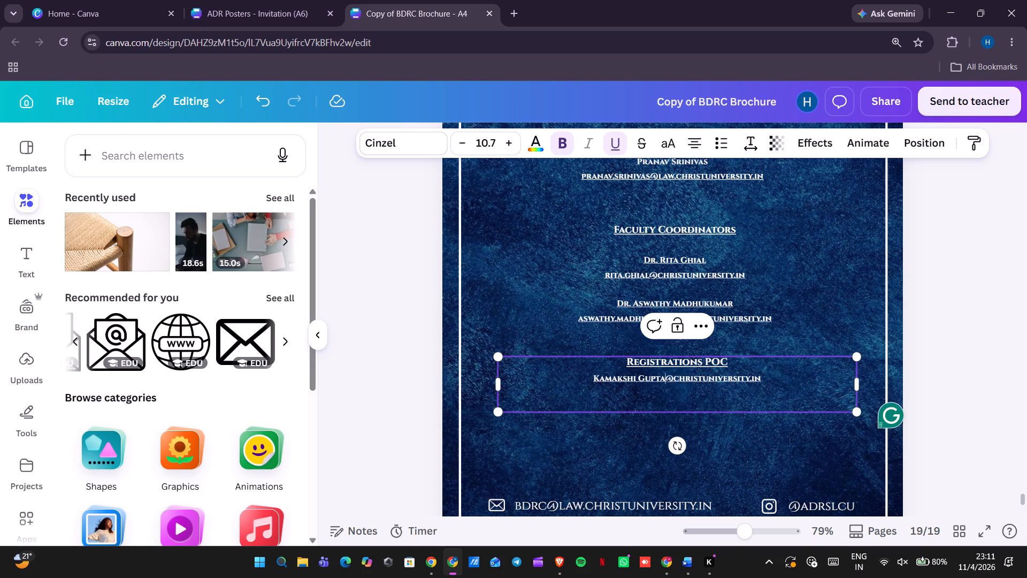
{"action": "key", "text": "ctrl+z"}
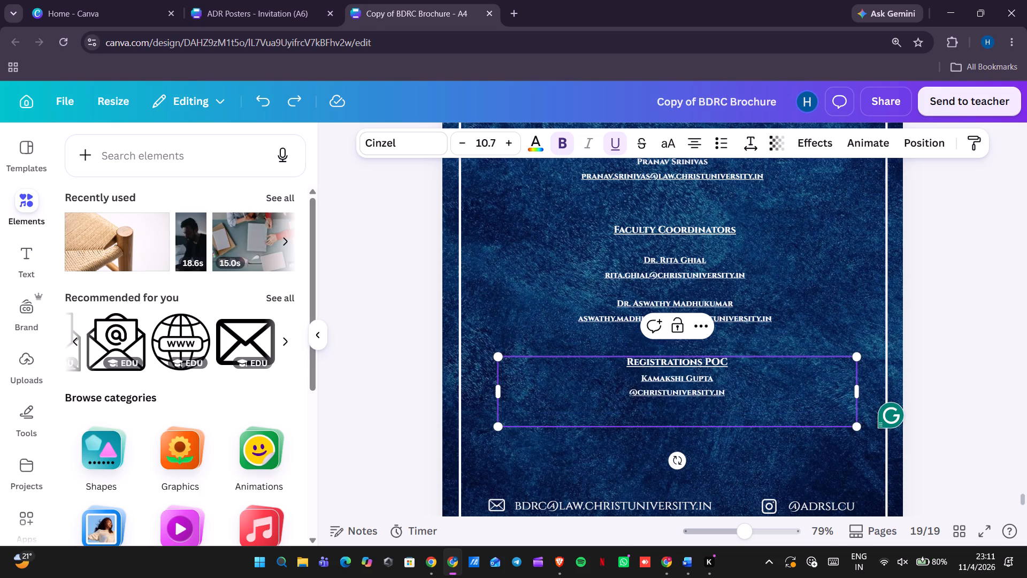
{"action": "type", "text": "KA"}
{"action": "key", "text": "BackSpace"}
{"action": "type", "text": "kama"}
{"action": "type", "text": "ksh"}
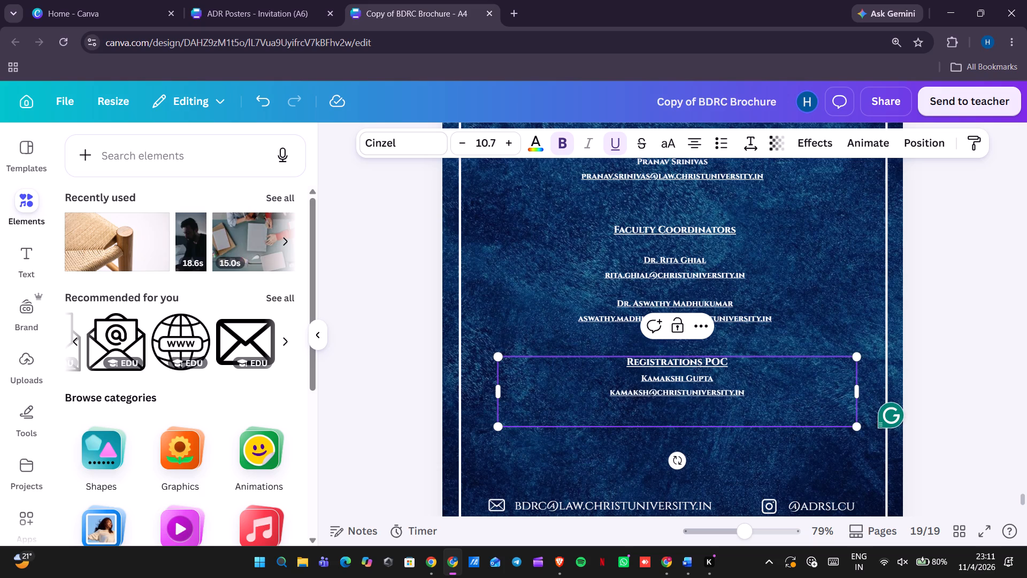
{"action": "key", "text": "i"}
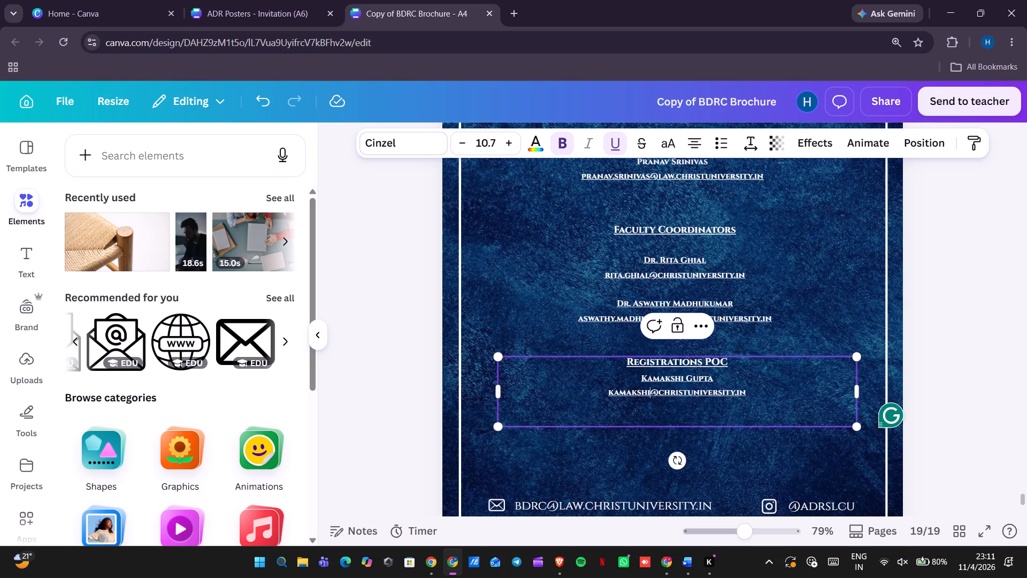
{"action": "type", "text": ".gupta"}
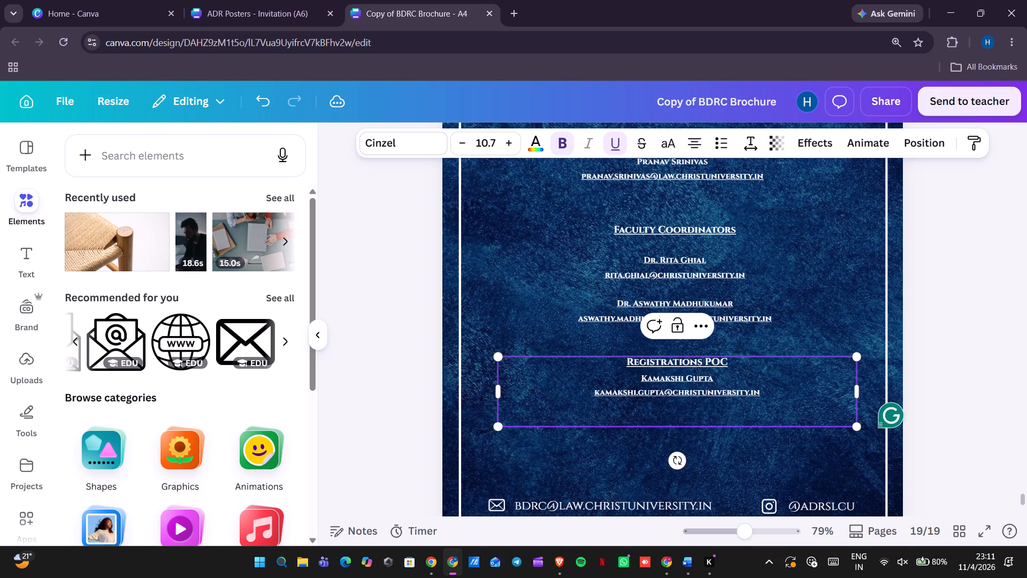
{"action": "left_click", "coordinate": [673, 392]}
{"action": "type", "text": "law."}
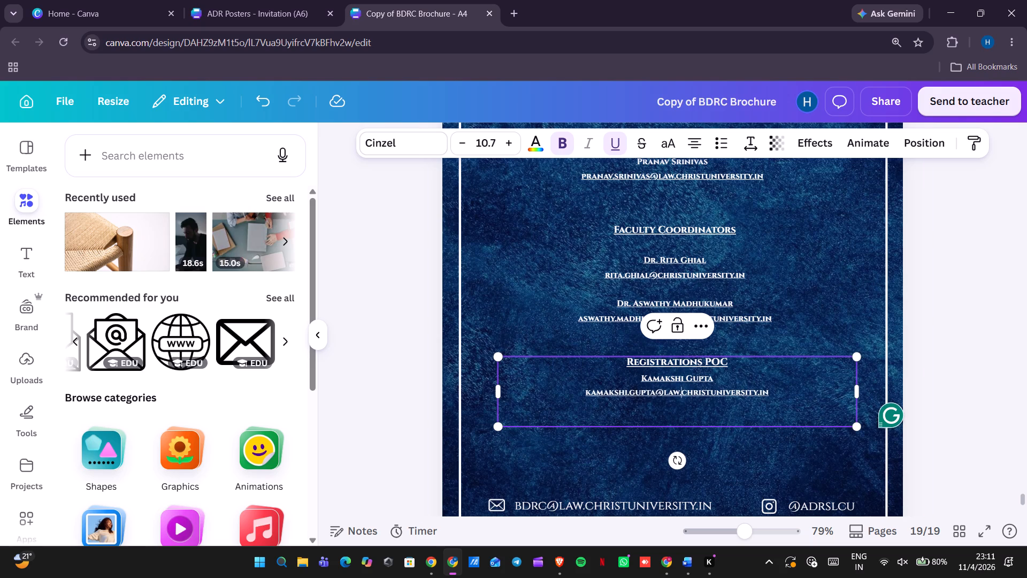
Copy the full email line of the registrations contact.
{"action": "left_click_drag", "start_coordinate": [772, 387], "coordinate": [583, 395]}
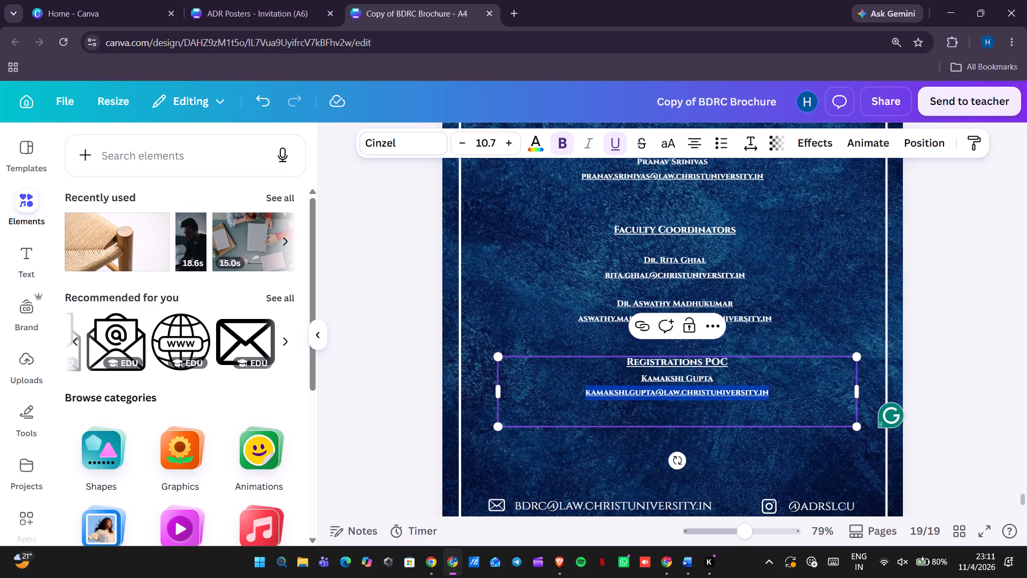
{"action": "key", "text": "ctrl+c"}
Add a phone line below the registrations contact's email, starting with the country code "+91".
{"action": "left_click", "coordinate": [772, 392]}
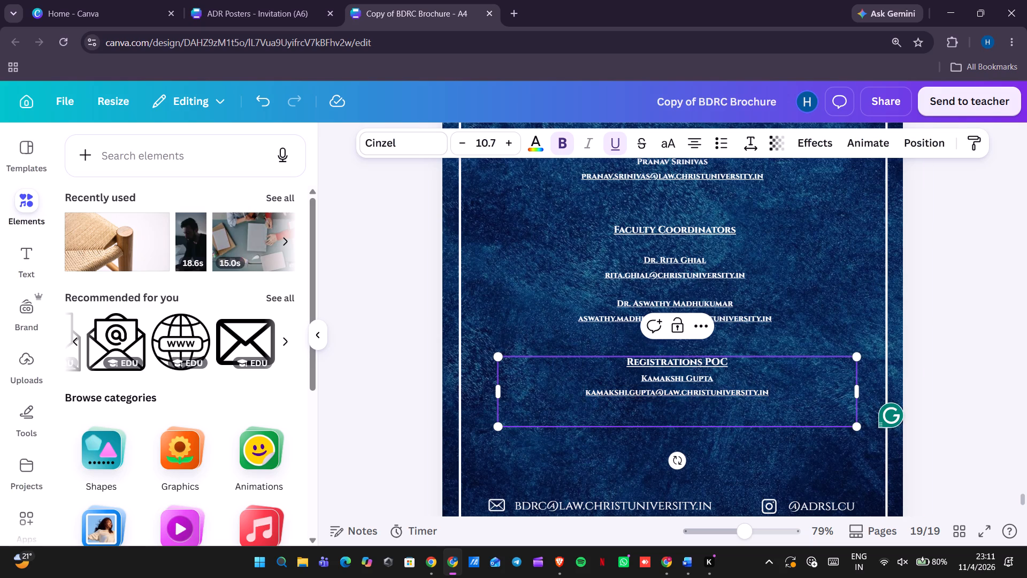
{"action": "key", "text": "Return"}
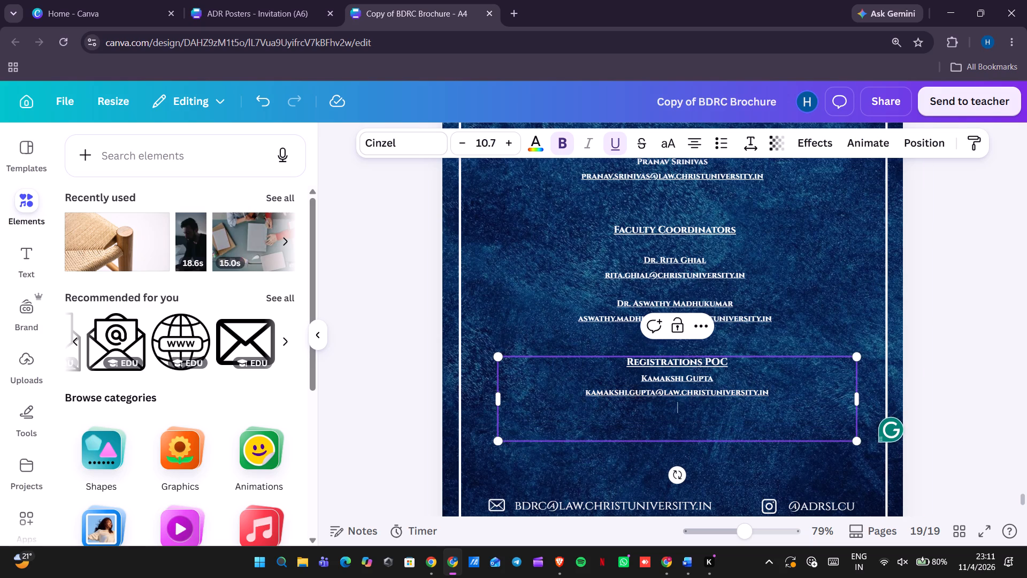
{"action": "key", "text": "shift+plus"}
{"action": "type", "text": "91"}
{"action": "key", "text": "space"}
Remove the underline from the "+91" text in the Registrations POC block, keeping it bold.
{"action": "left_click_drag", "start_coordinate": [692, 409], "coordinate": [658, 414]}
{"action": "key", "text": "ctrl+b"}
{"action": "key", "text": "ctrl+b"}
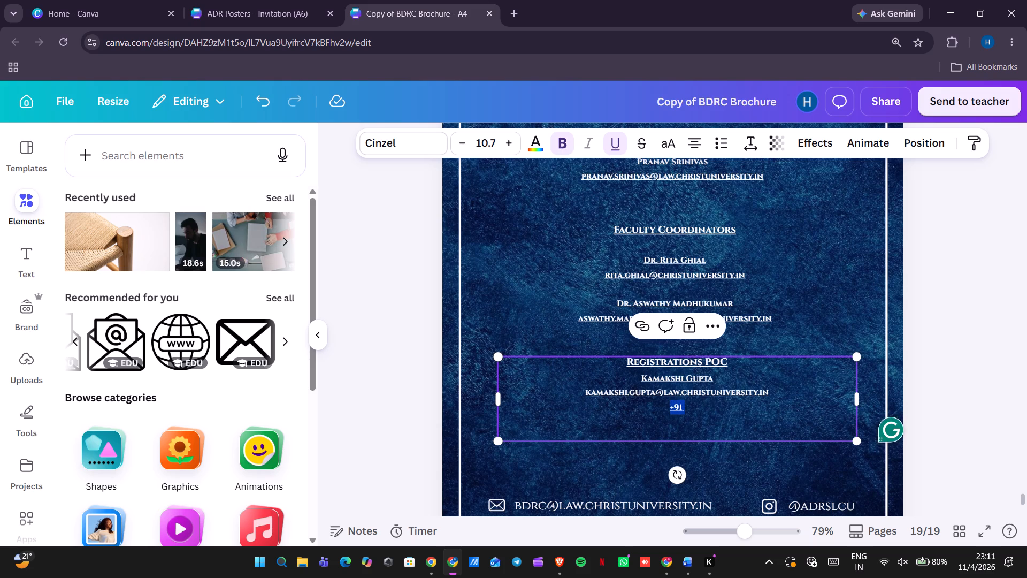
{"action": "key", "text": "ctrl+u"}
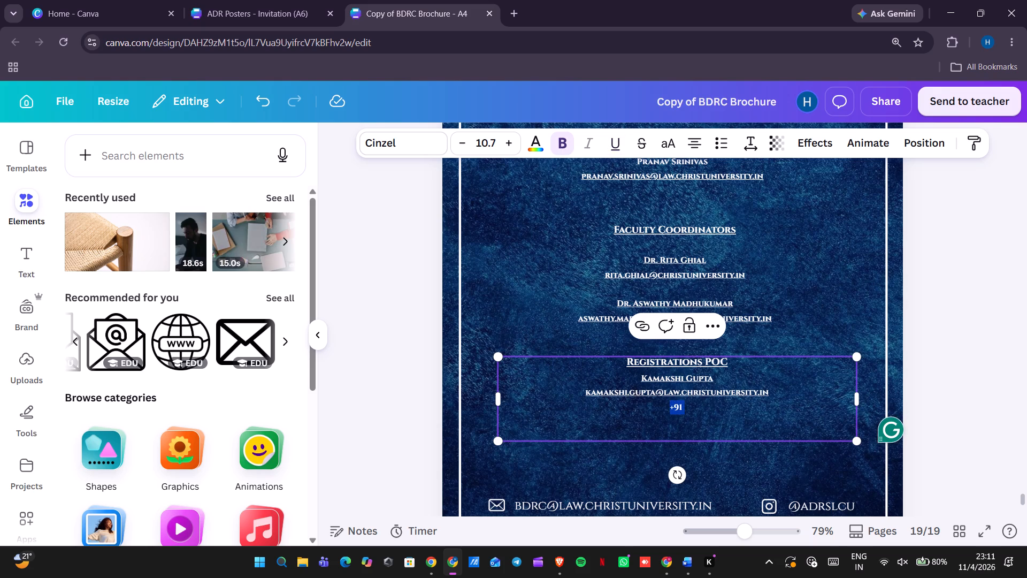
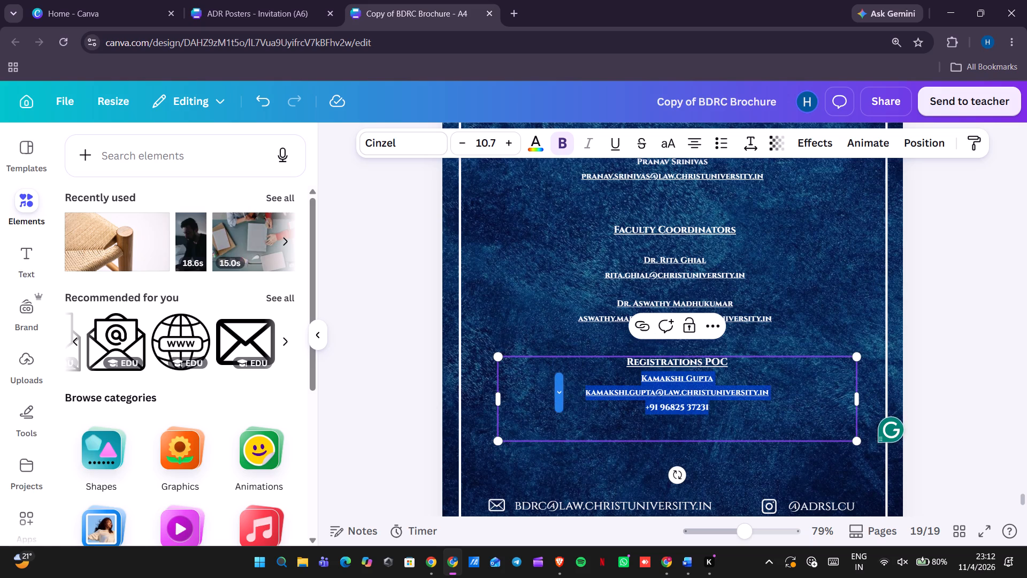
Duplicate the registrations contact's name, email and phone lines as a second entry below the first in the Registrations POC block.
{"action": "key", "text": "ctrl+c"}
{"action": "left_click", "coordinate": [732, 424]}
{"action": "key", "text": "Return"}
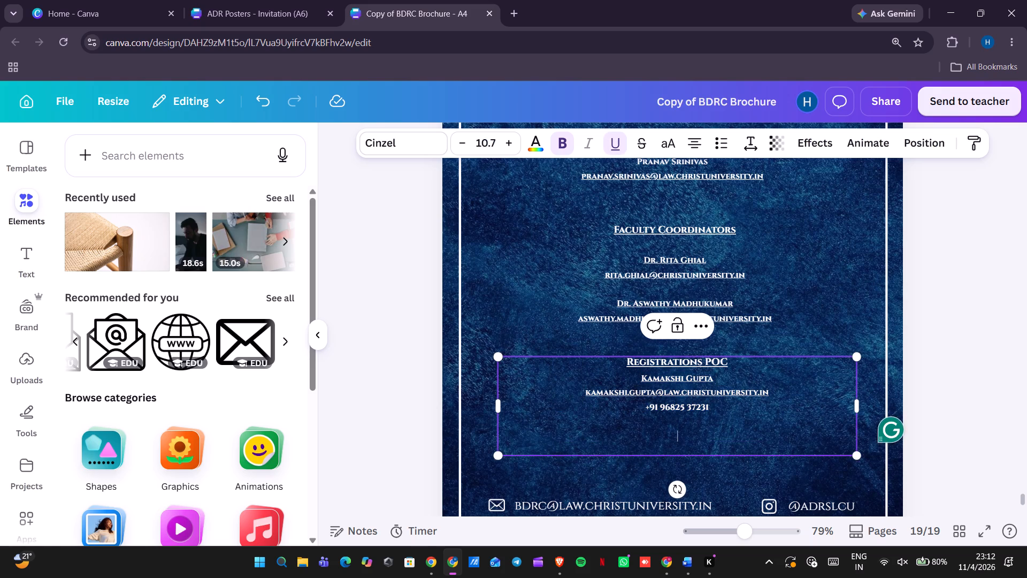
{"action": "key", "text": "ctrl+v"}
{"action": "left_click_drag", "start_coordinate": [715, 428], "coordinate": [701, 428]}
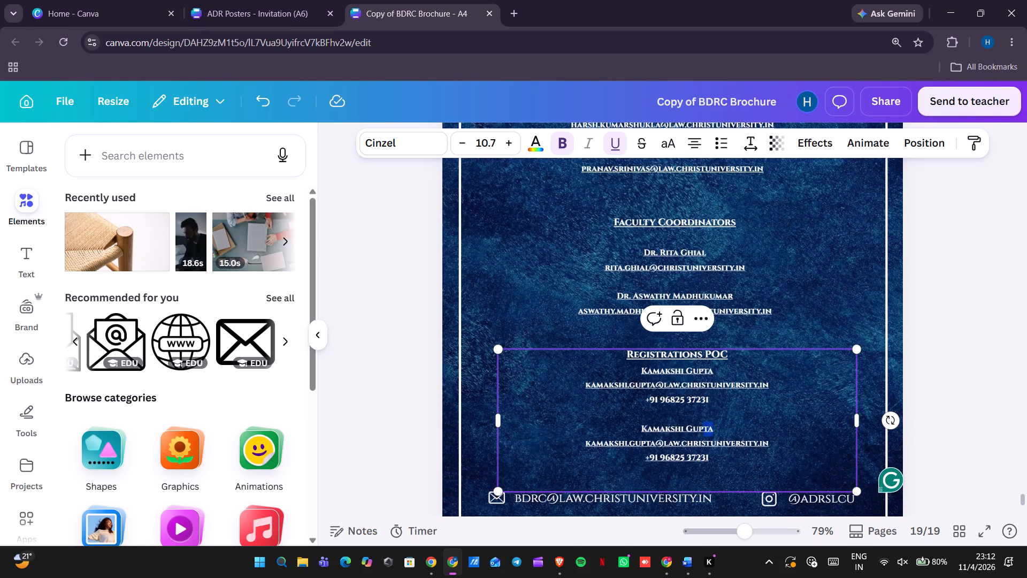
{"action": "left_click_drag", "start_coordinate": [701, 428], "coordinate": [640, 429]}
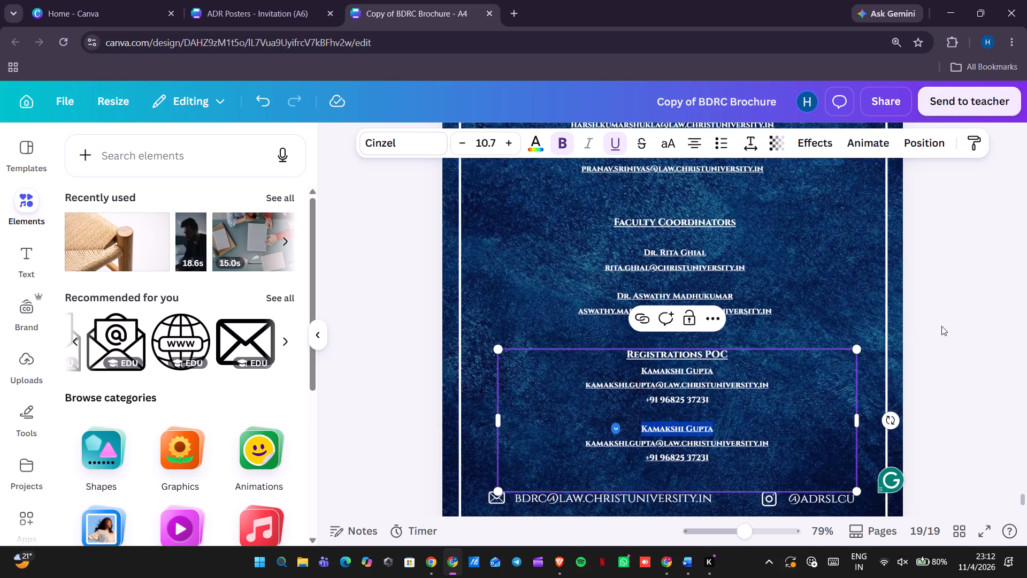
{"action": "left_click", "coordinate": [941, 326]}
Remove the underline from both coordinators' names in the Faculty Coordinators block, leaving their email lines as they are.
{"action": "scroll", "coordinate": [941, 326], "scroll_direction": "up", "scroll_amount": 3}
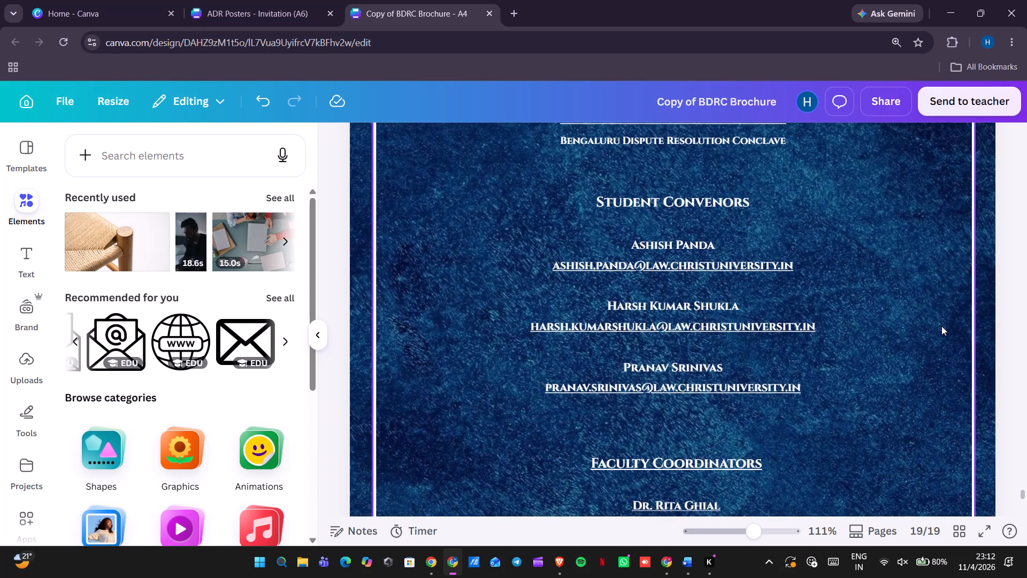
{"action": "scroll", "coordinate": [941, 326], "scroll_direction": "down", "scroll_amount": 1}
{"action": "double_click", "coordinate": [732, 408]}
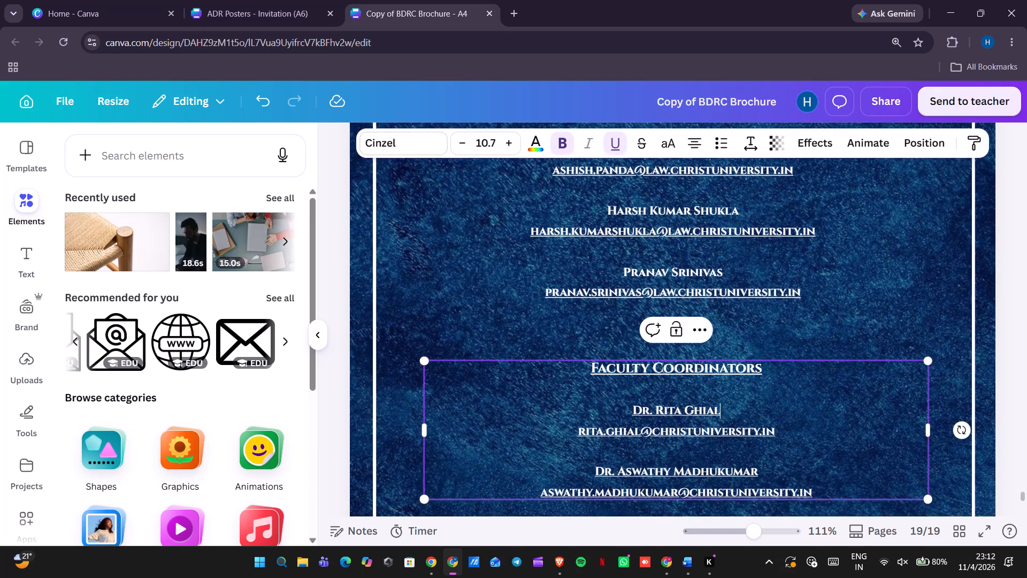
{"action": "left_click_drag", "start_coordinate": [729, 408], "coordinate": [622, 417]}
{"action": "key", "text": "ctrl+u"}
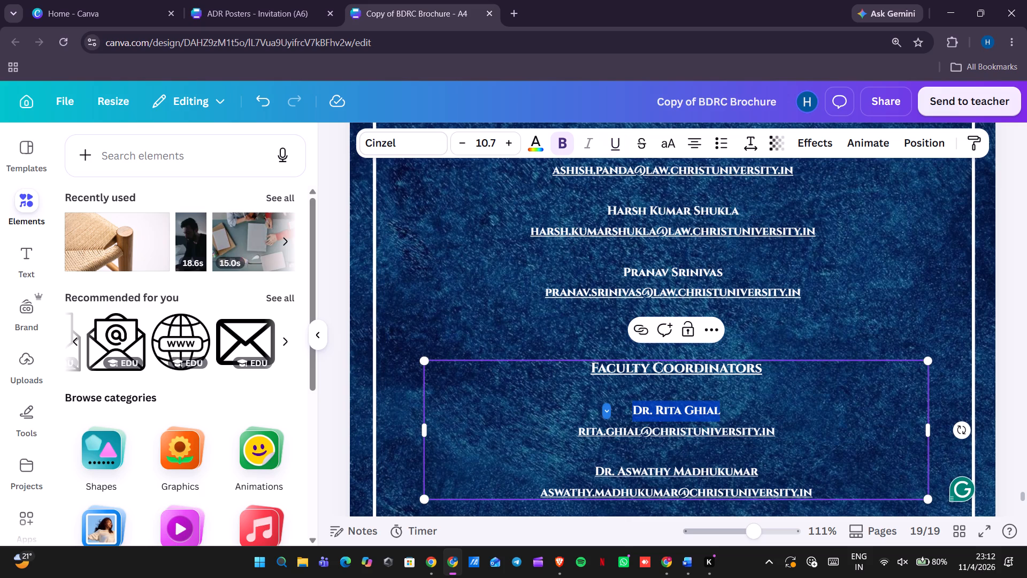
{"action": "scroll", "coordinate": [622, 417], "scroll_direction": "down", "scroll_amount": 1}
{"action": "left_click_drag", "start_coordinate": [765, 448], "coordinate": [584, 441]}
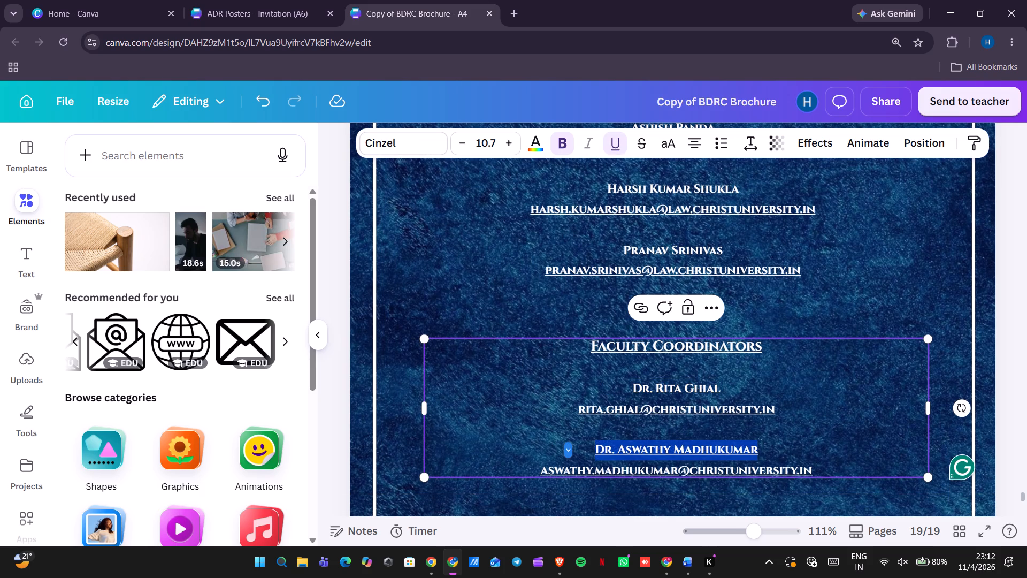
{"action": "key", "text": "ctrl+u"}
Underline the "Registrations POC" heading above the contact entries.
{"action": "scroll", "coordinate": [584, 441], "scroll_direction": "down", "scroll_amount": 3}
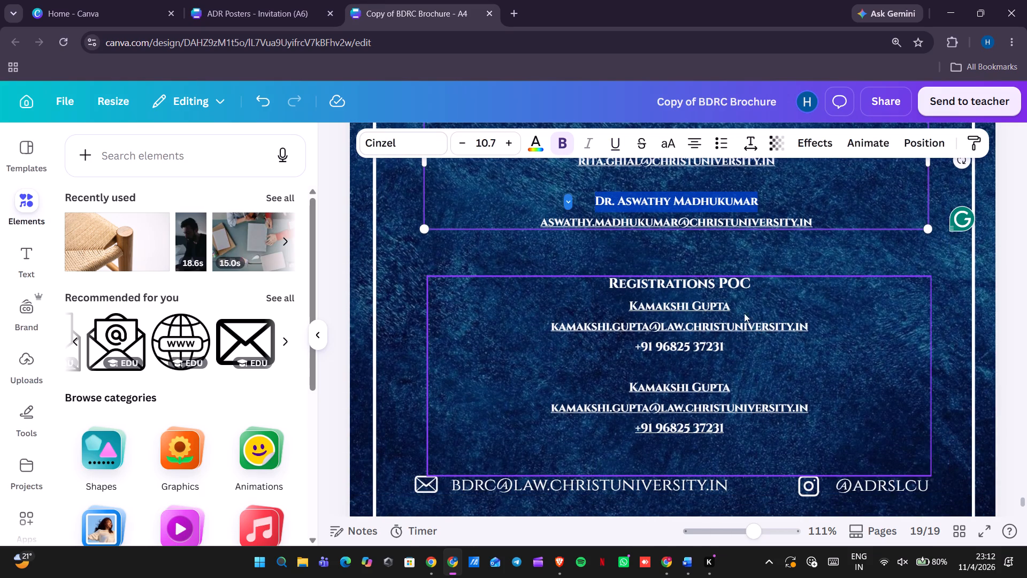
{"action": "left_click", "coordinate": [735, 308]}
{"action": "left_click", "coordinate": [734, 311]}
{"action": "left_click_drag", "start_coordinate": [757, 291], "coordinate": [752, 290]}
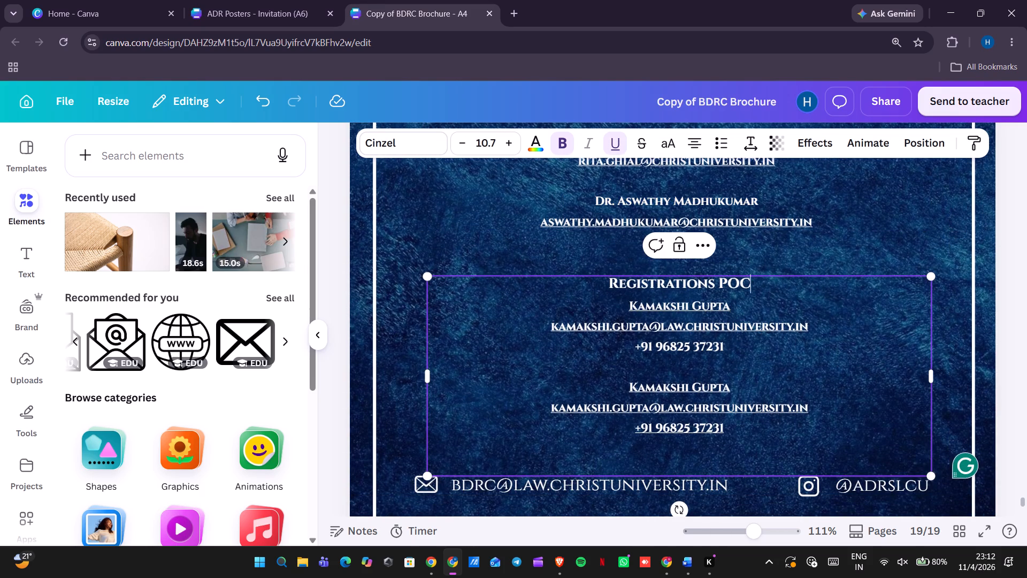
{"action": "left_click_drag", "start_coordinate": [752, 290], "coordinate": [603, 288]}
{"action": "key", "text": "ctrl+u"}
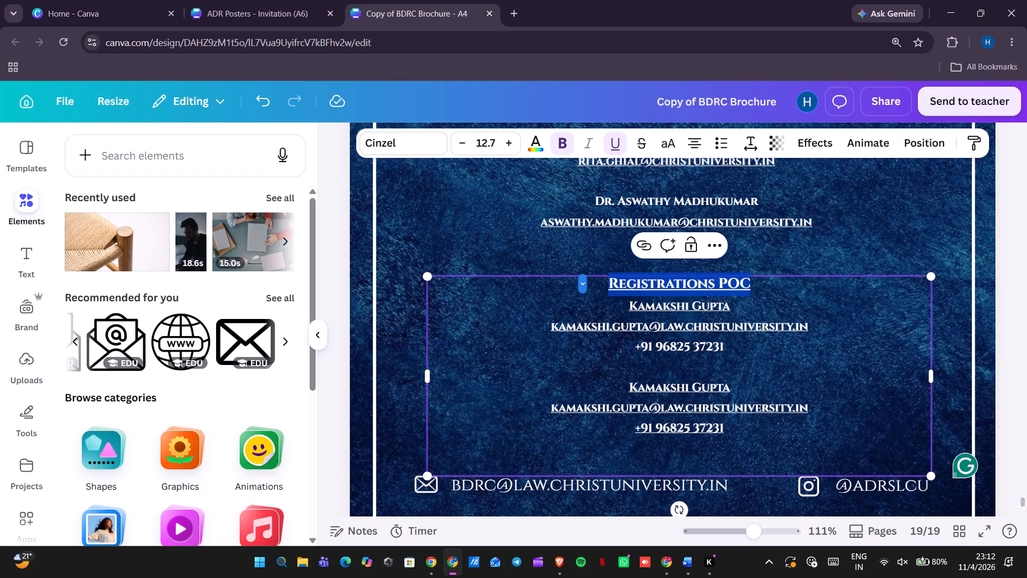
Remove the underline from the first contact's name under Registrations POC, keeping it bold.
{"action": "left_click_drag", "start_coordinate": [732, 311], "coordinate": [630, 311]}
{"action": "key", "text": "ctrl+b"}
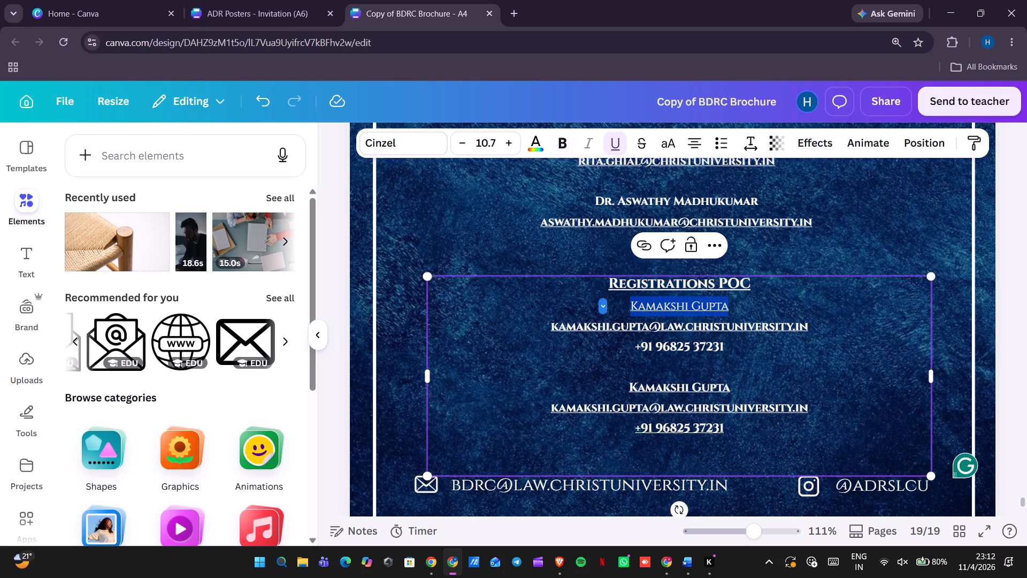
{"action": "key", "text": "ctrl+b"}
{"action": "key", "text": "ctrl+u"}
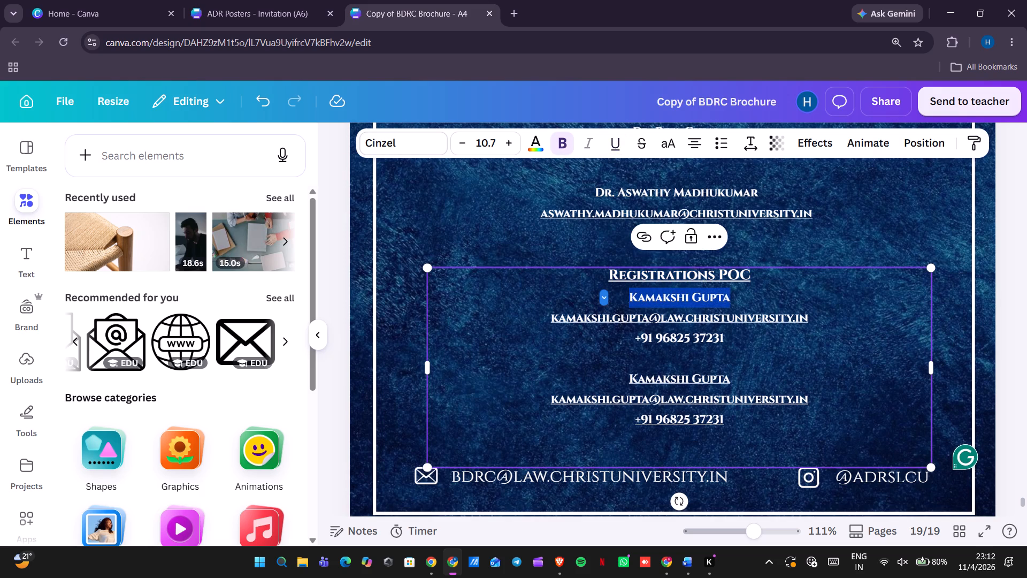
Replace the name in the second Registrations POC entry with the second contact's full name, without an underline.
{"action": "left_click_drag", "start_coordinate": [732, 377], "coordinate": [623, 382]}
{"action": "key", "text": "ctrl+u"}
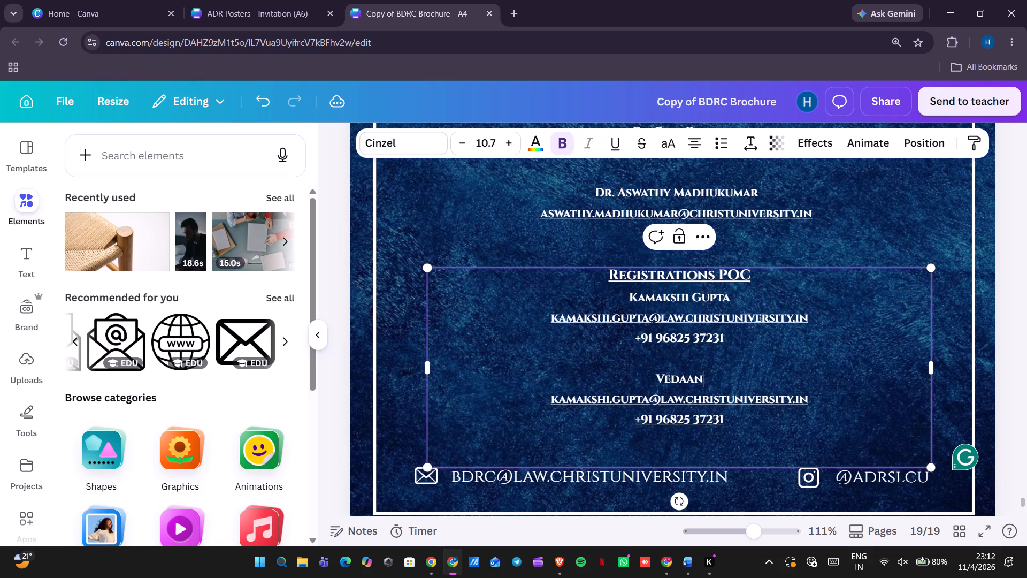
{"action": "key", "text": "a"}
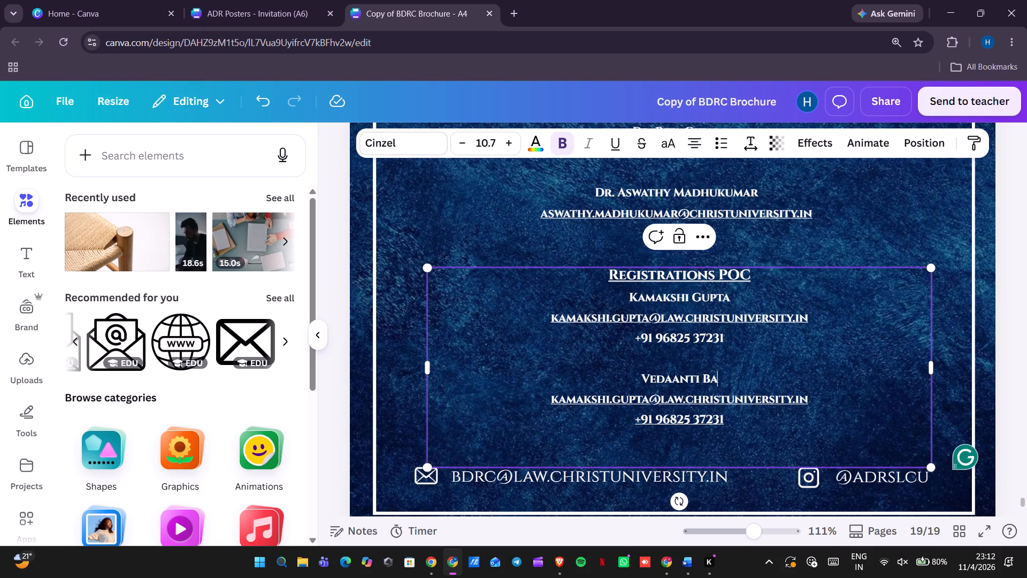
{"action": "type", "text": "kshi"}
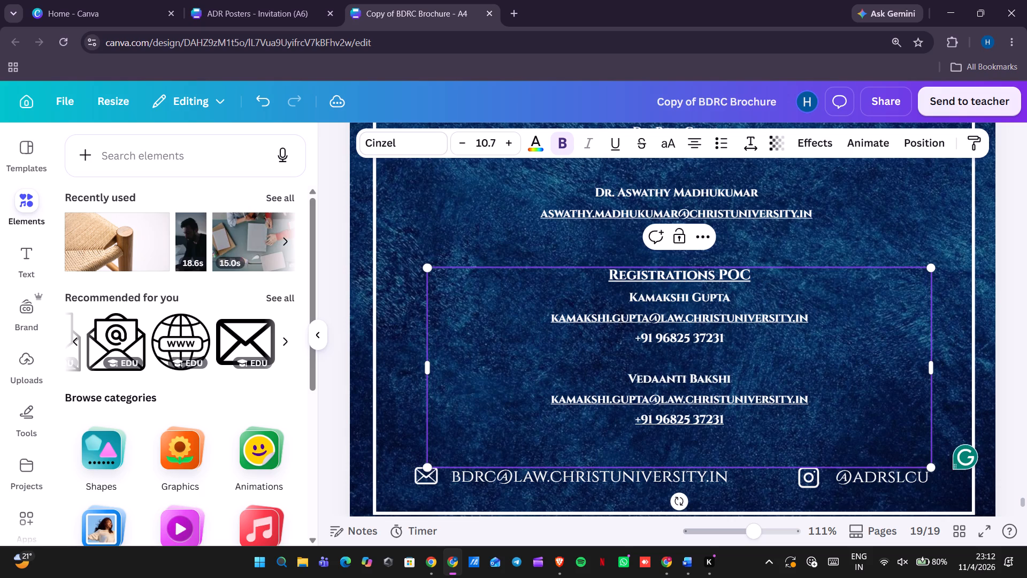
Replace the username part of the second entry's email line with the second contact's, keeping the university domain.
{"action": "left_click_drag", "start_coordinate": [647, 401], "coordinate": [547, 405]}
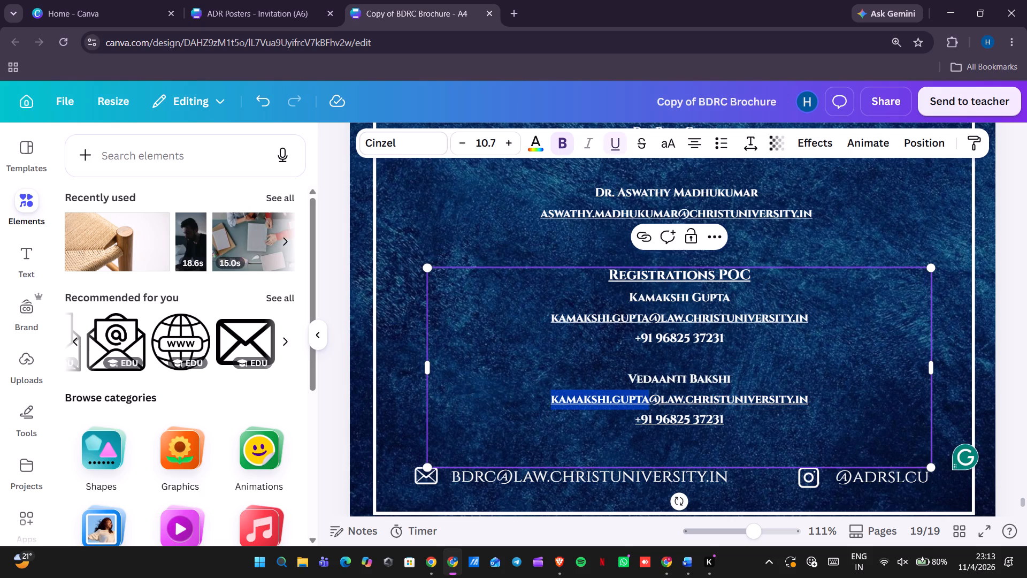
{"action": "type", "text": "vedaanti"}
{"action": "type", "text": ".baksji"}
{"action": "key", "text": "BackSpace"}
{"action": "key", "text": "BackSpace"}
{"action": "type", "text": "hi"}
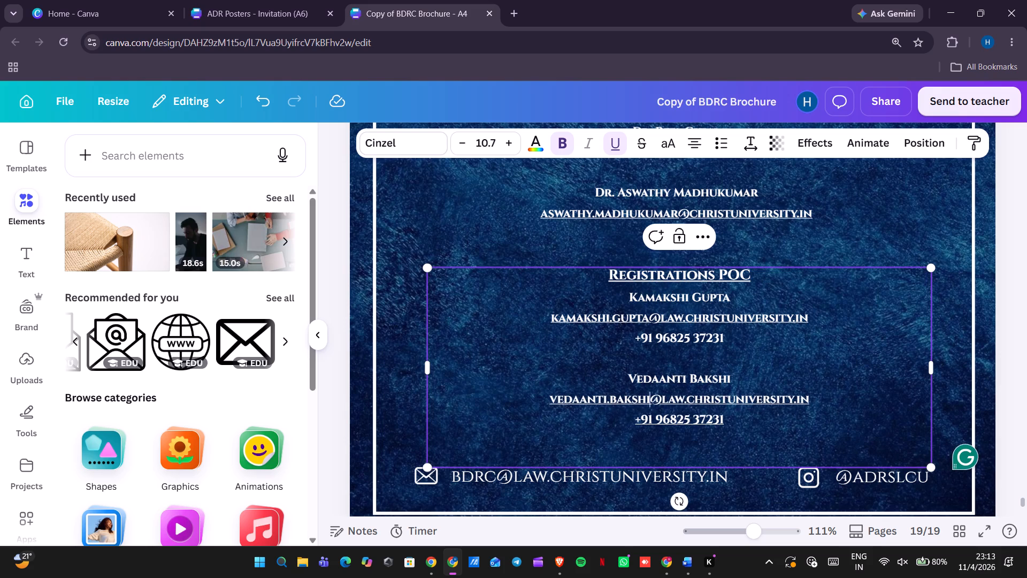
Select the phone number digits in the second Registrations POC entry.
{"action": "left_click_drag", "start_coordinate": [726, 423], "coordinate": [658, 422]}
{"action": "left_click", "coordinate": [658, 422]}
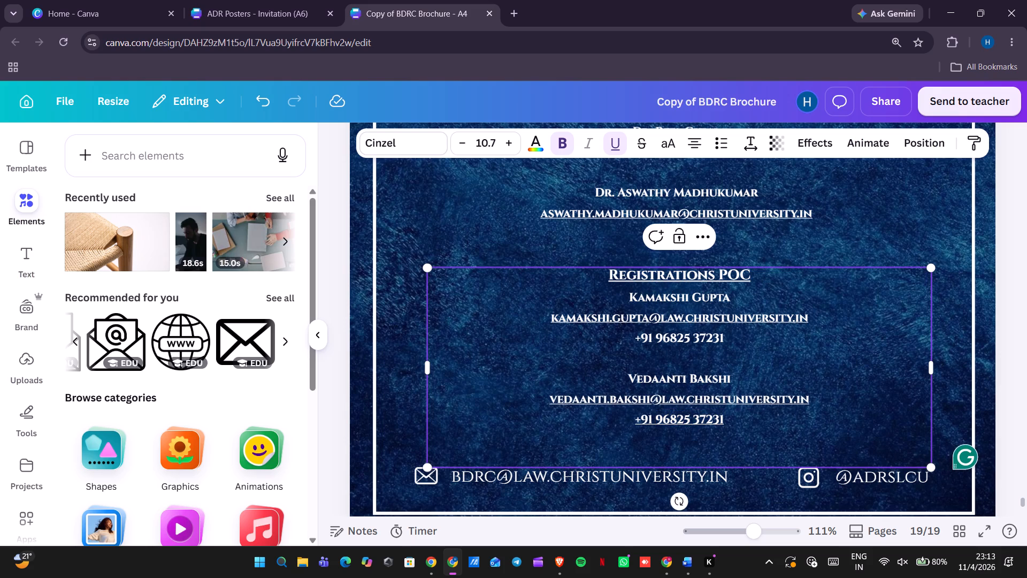
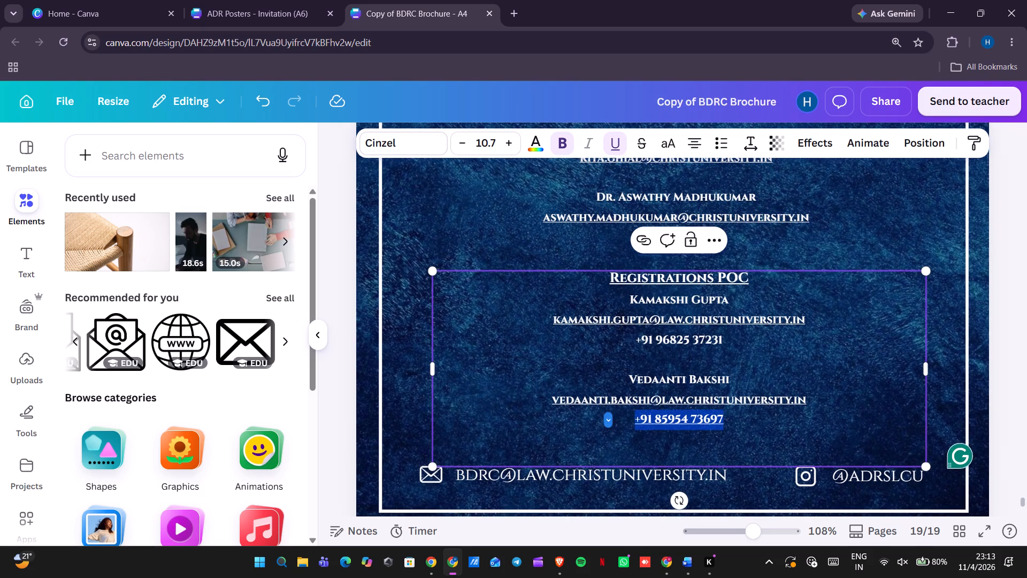
Remove the underline from the second contact's phone number in the Registrations POC block.
{"action": "key", "text": "ctrl+u"}
{"action": "left_click", "coordinate": [924, 370]}
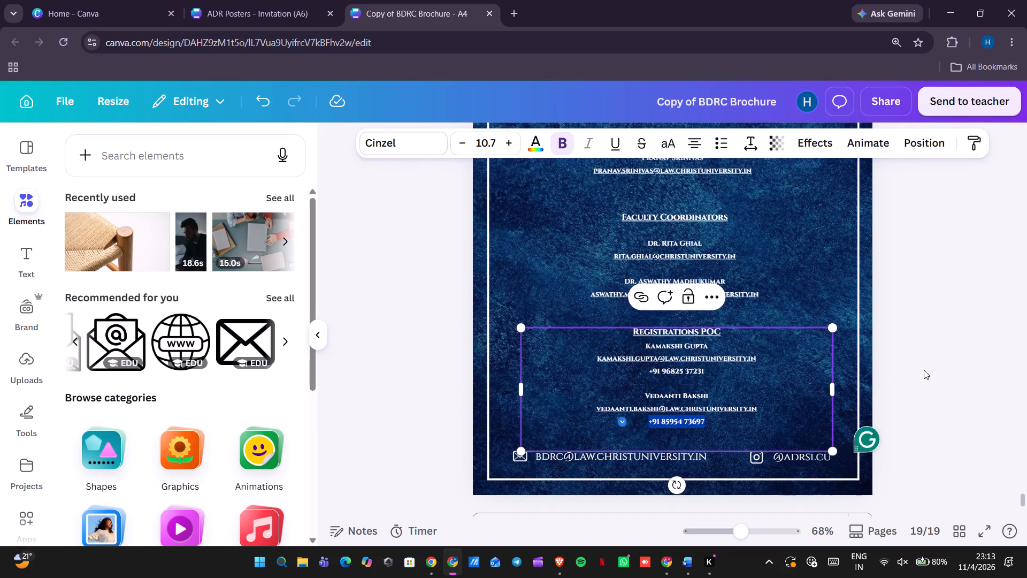
Nudge the Faculty Coordinators text block up slightly on page 19.
{"action": "scroll", "coordinate": [924, 370], "scroll_direction": "up", "scroll_amount": 1}
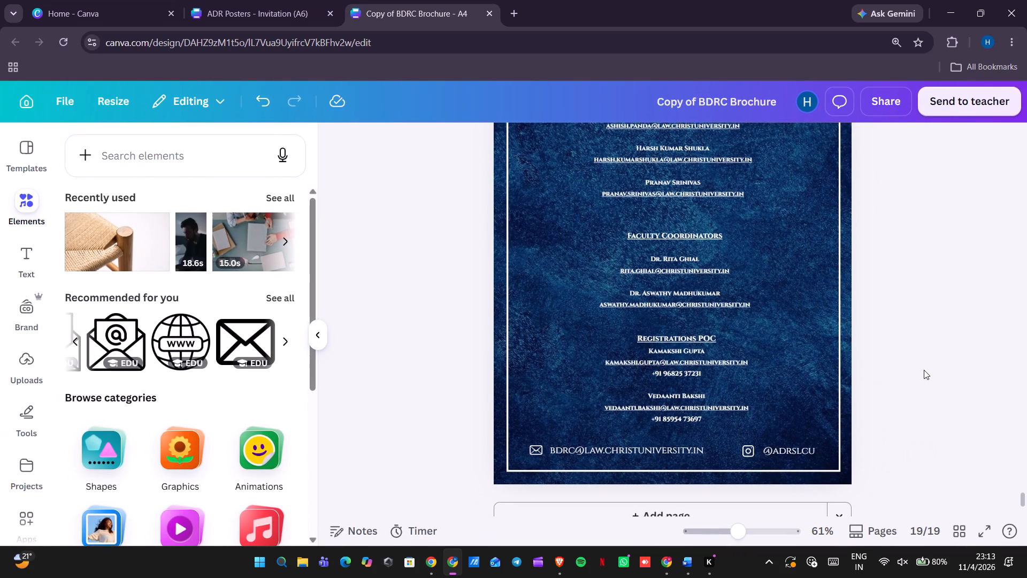
{"action": "scroll", "coordinate": [924, 370], "scroll_direction": "up", "scroll_amount": 1}
{"action": "left_click", "coordinate": [737, 320]}
{"action": "key", "text": "Up"}
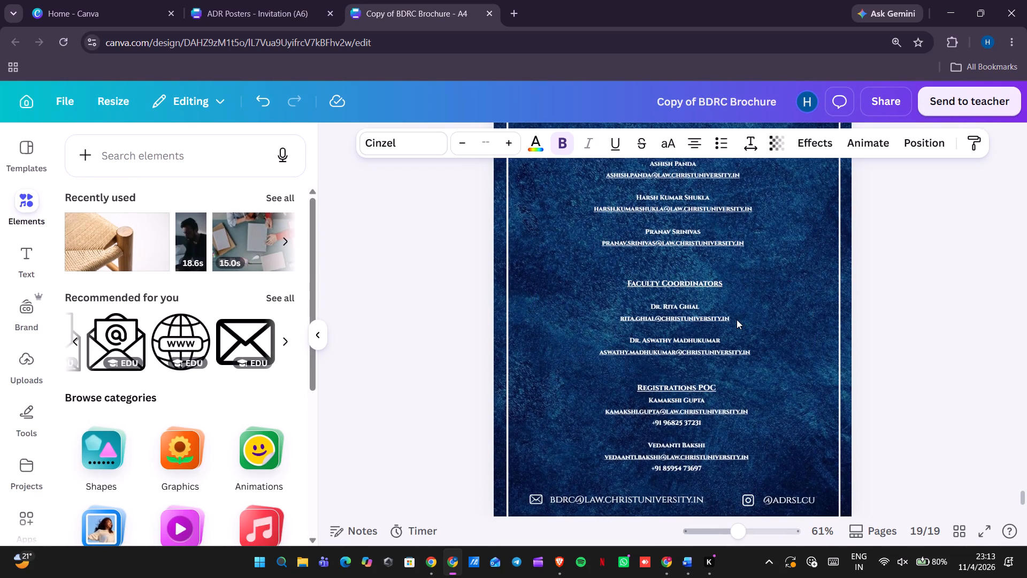
Delete the empty lines at the end of the Registrations POC text block.
{"action": "left_click", "coordinate": [723, 389]}
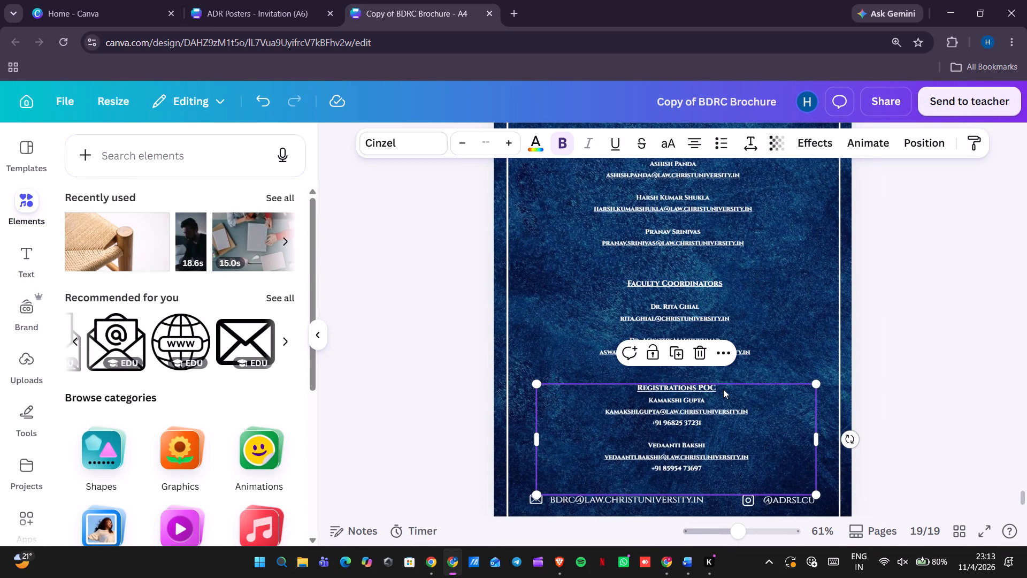
{"action": "left_click", "coordinate": [684, 490]}
{"action": "key", "text": "BackSpace"}
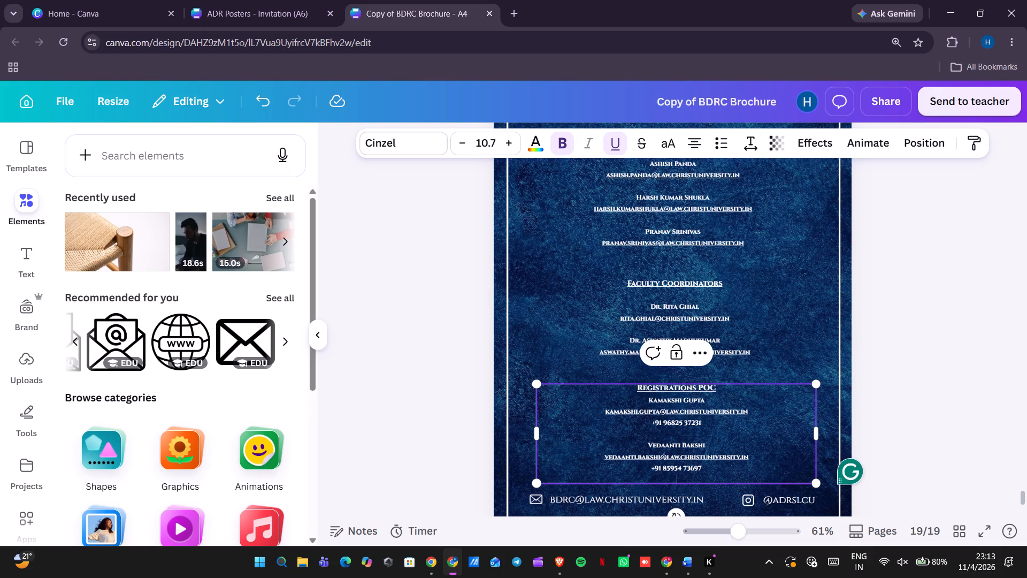
{"action": "key", "text": "BackSpace"}
{"action": "left_click", "coordinate": [904, 416]}
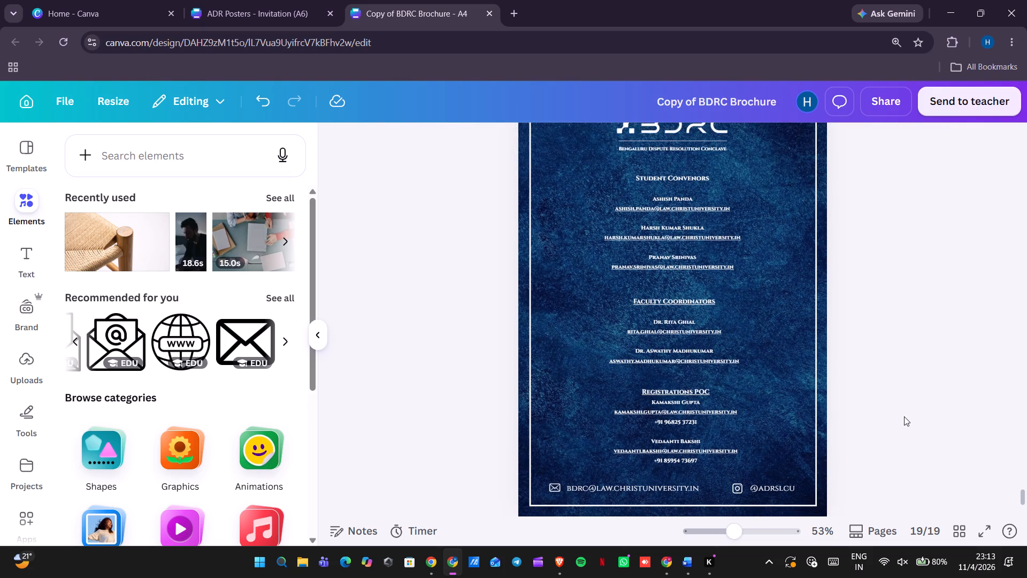
Review the contact page's overall layout and compare it with the brochure's other pages in grid view.
{"action": "scroll", "coordinate": [904, 416], "scroll_direction": "down", "scroll_amount": 1}
{"action": "scroll", "coordinate": [904, 416], "scroll_direction": "up", "scroll_amount": 1}
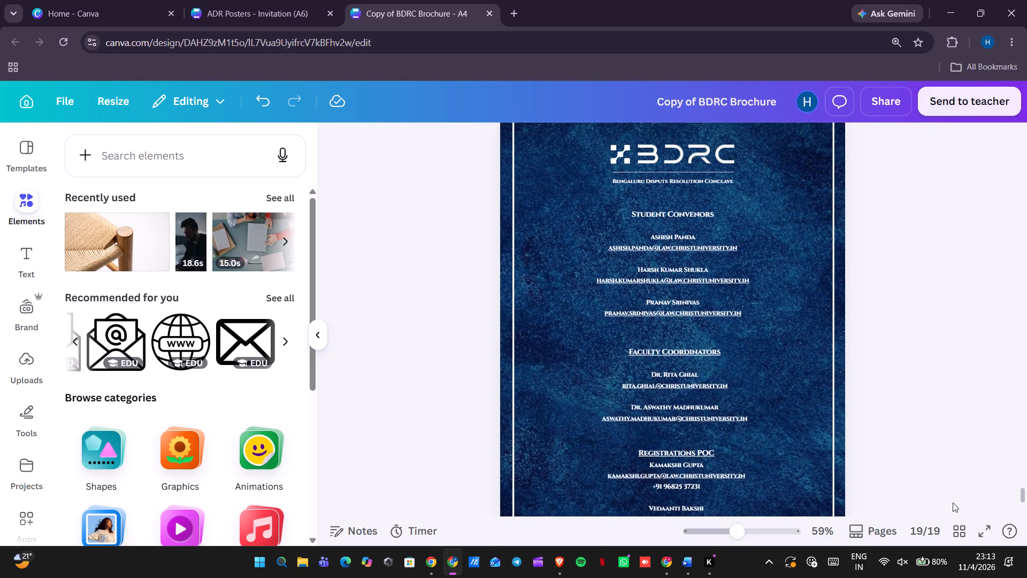
{"action": "scroll", "coordinate": [953, 503], "scroll_direction": "down", "scroll_amount": 1}
{"action": "scroll", "coordinate": [953, 503], "scroll_direction": "up", "scroll_amount": 1}
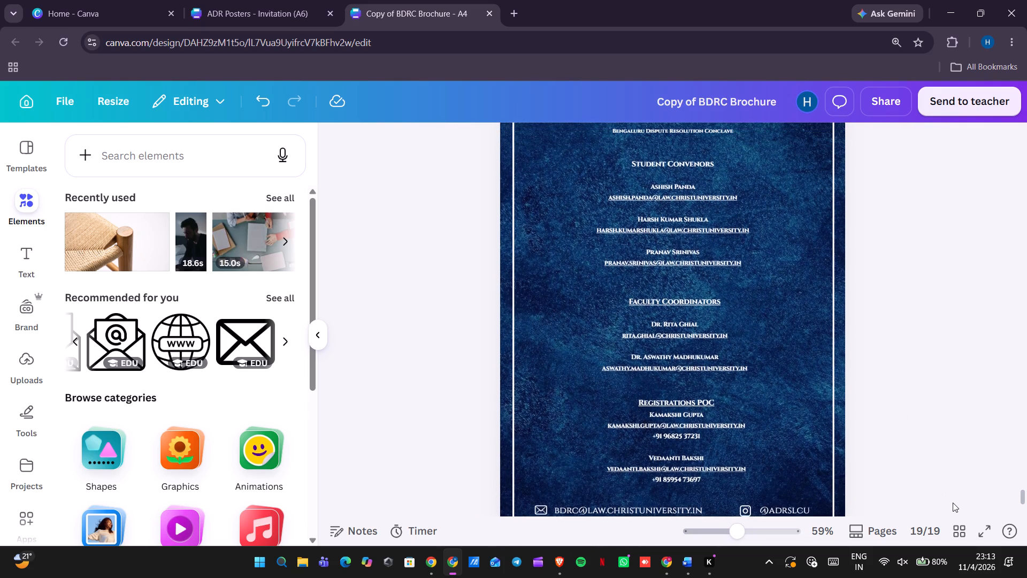
{"action": "scroll", "coordinate": [953, 503], "scroll_direction": "up", "scroll_amount": 2}
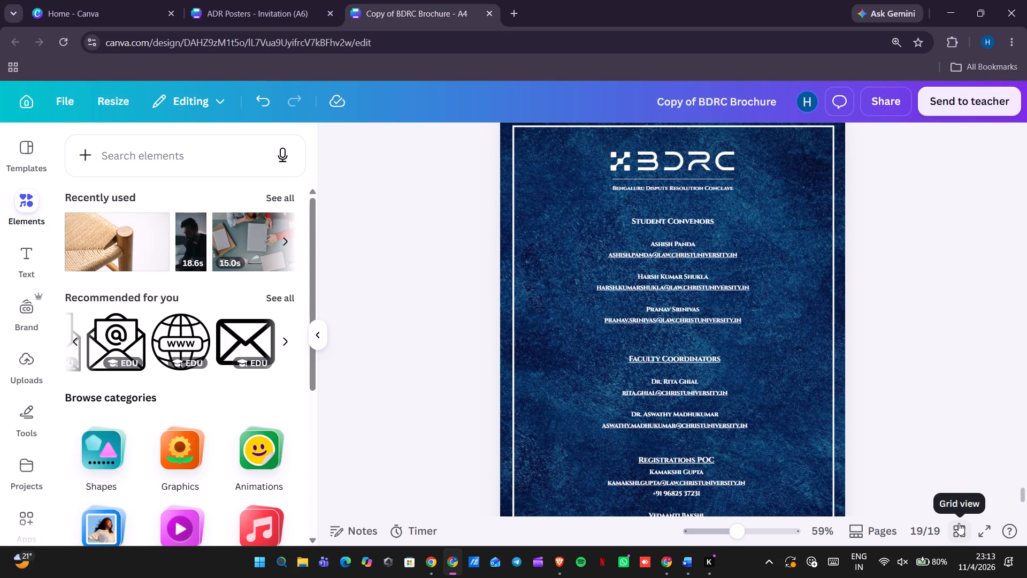
{"action": "left_click", "coordinate": [958, 530]}
{"action": "left_click", "coordinate": [958, 530]}
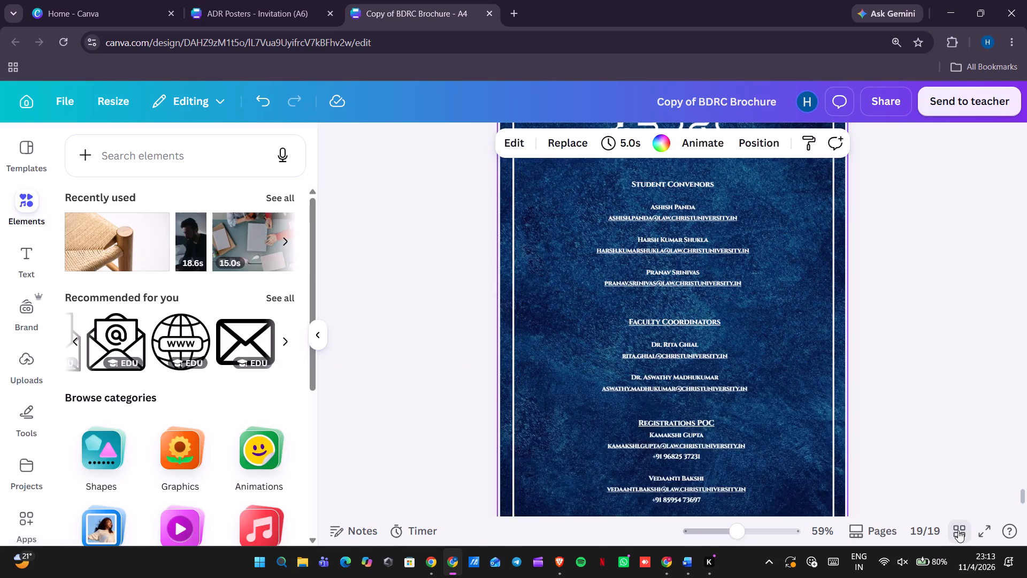
{"action": "left_click", "coordinate": [904, 442]}
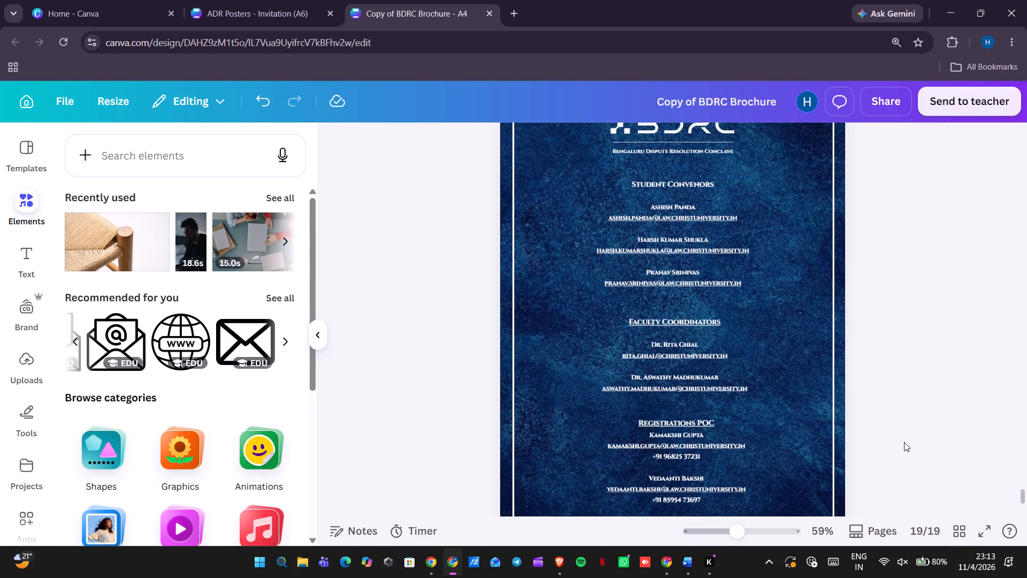
{"action": "scroll", "coordinate": [904, 442], "scroll_direction": "down", "scroll_amount": 1}
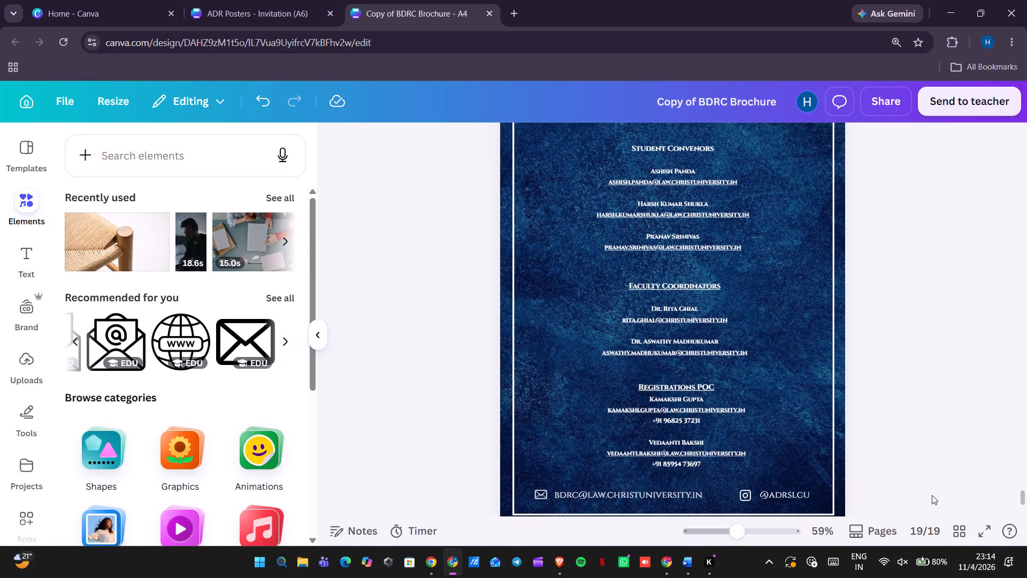
{"action": "left_click", "coordinate": [955, 528]}
{"action": "scroll", "coordinate": [731, 415], "scroll_direction": "up", "scroll_amount": 1}
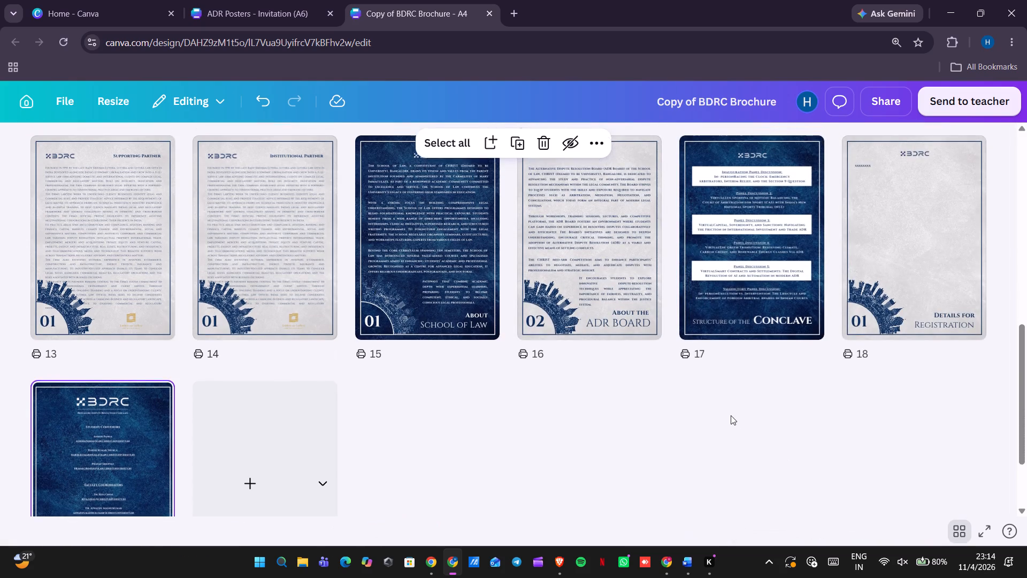
{"action": "scroll", "coordinate": [731, 415], "scroll_direction": "up", "scroll_amount": 1}
{"action": "scroll", "coordinate": [731, 415], "scroll_direction": "down", "scroll_amount": 2}
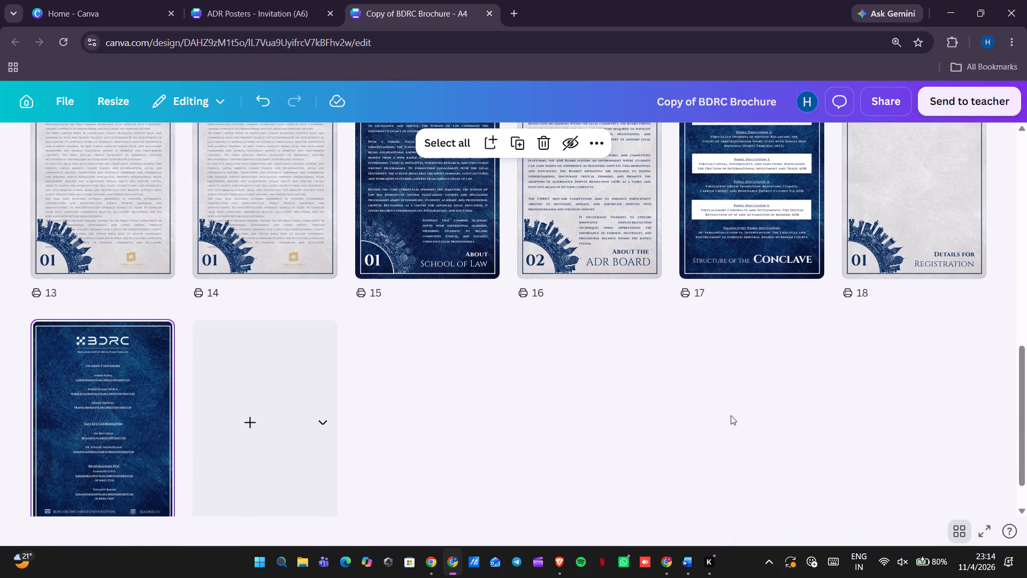
{"action": "scroll", "coordinate": [731, 415], "scroll_direction": "down", "scroll_amount": 1}
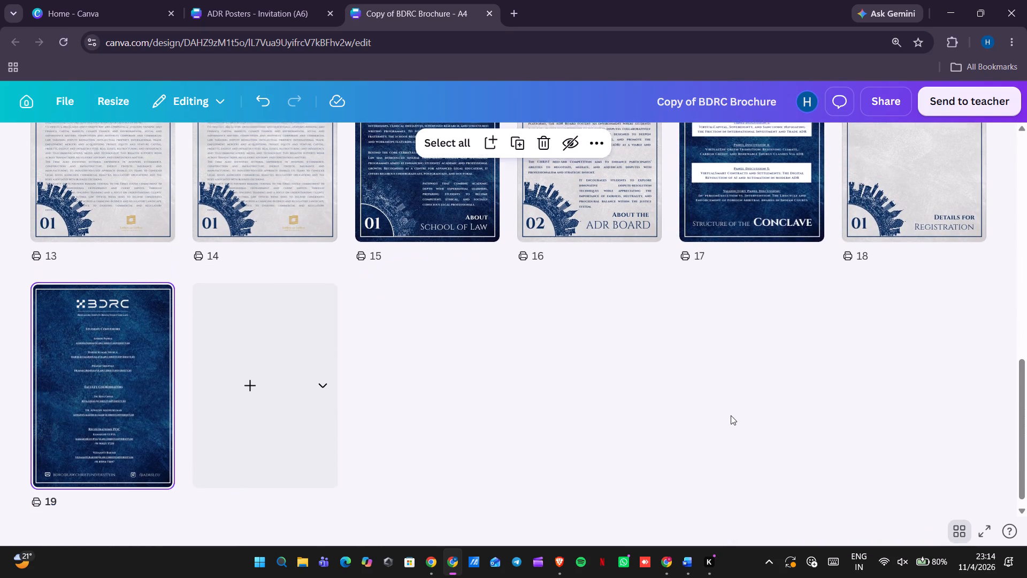
{"action": "scroll", "coordinate": [731, 415], "scroll_direction": "down", "scroll_amount": 1}
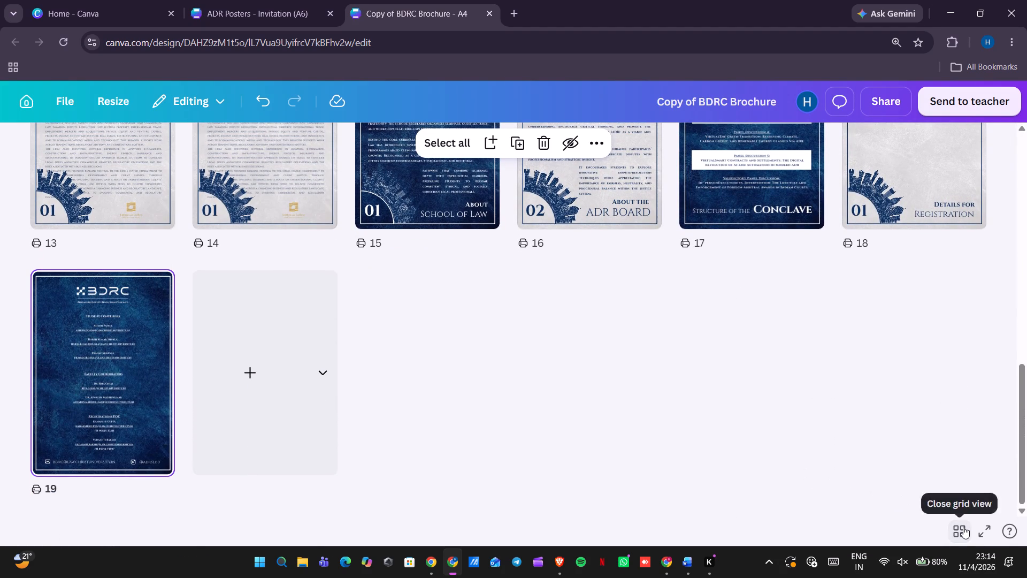
{"action": "left_click", "coordinate": [963, 527]}
Move the Student Convenors, Faculty Coordinators and Registrations POC blocks together slightly up the page.
{"action": "scroll", "coordinate": [916, 470], "scroll_direction": "down", "scroll_amount": 1}
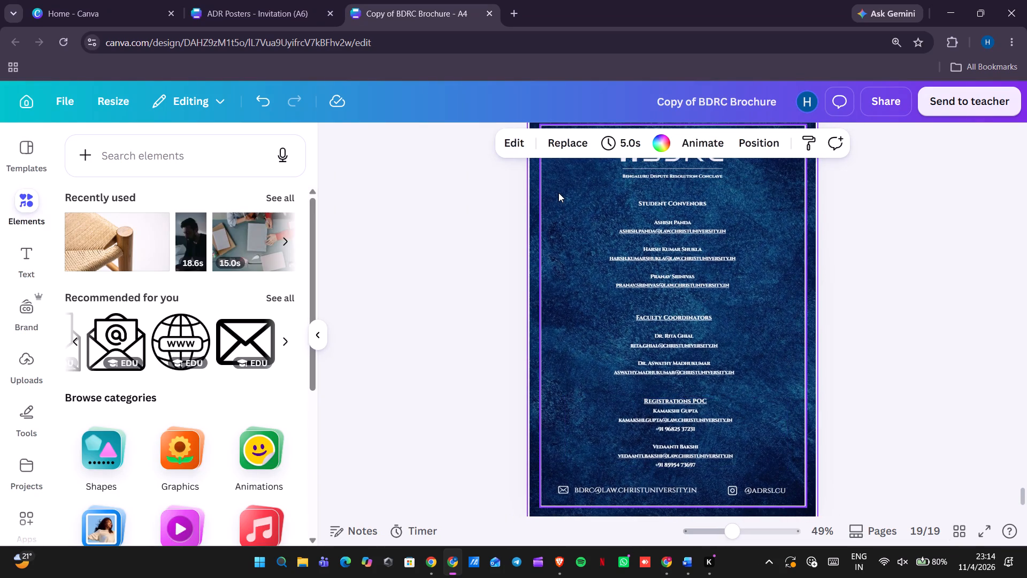
{"action": "left_click_drag", "start_coordinate": [564, 199], "coordinate": [658, 341]}
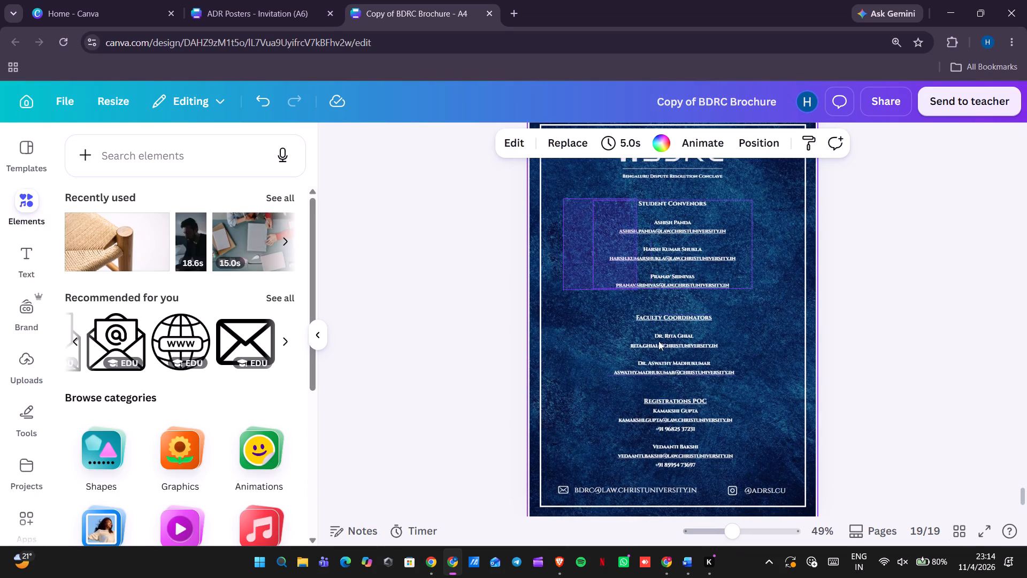
{"action": "left_click_drag", "start_coordinate": [658, 341], "coordinate": [723, 452]}
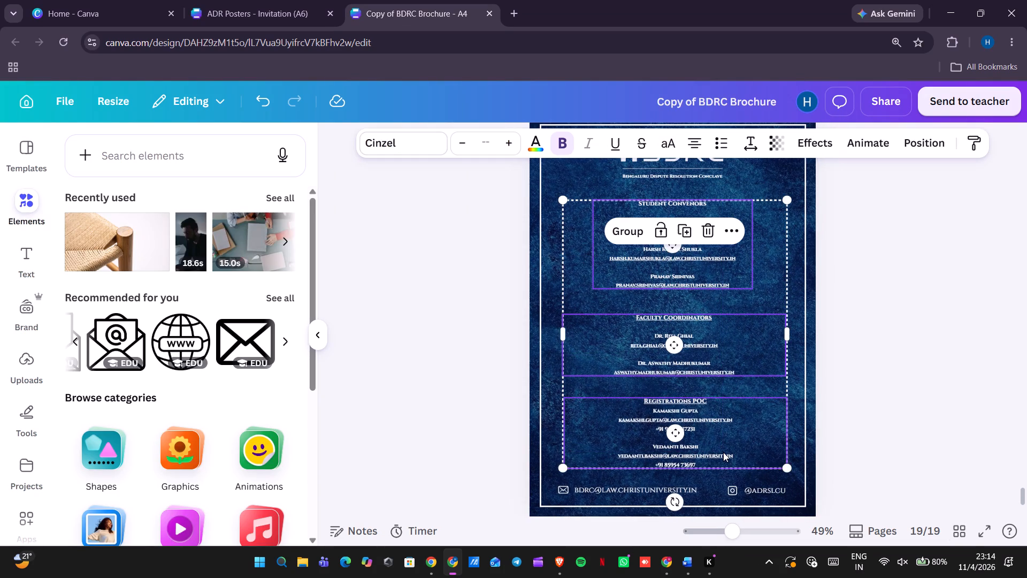
{"action": "key", "text": "Up"}
{"action": "key", "text": "Up"}
{"action": "key", "text": "Up"}
{"action": "key", "text": "Up"}
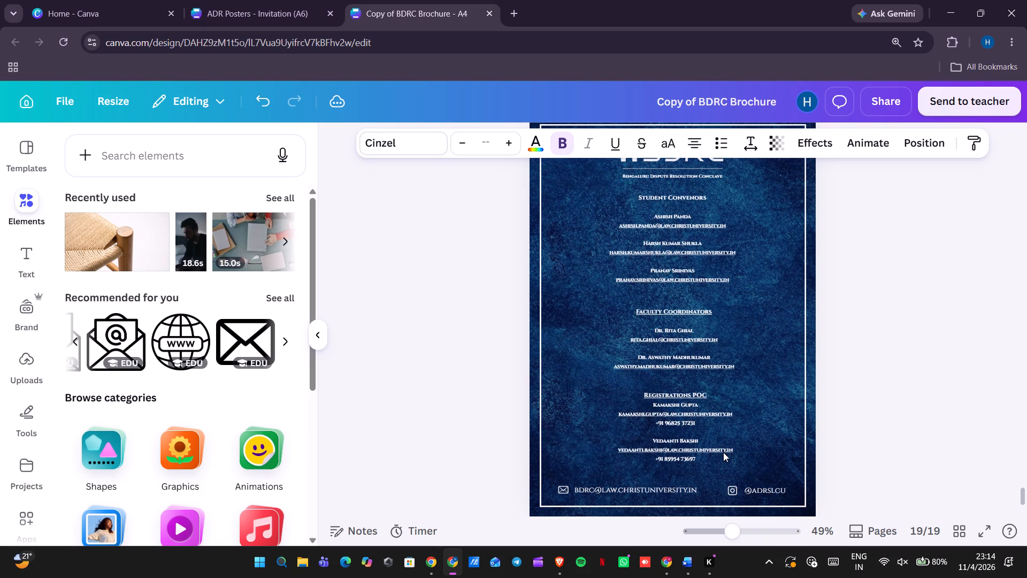
{"action": "key", "text": "Down"}
{"action": "key", "text": "Down"}
{"action": "key", "text": "Up"}
{"action": "key", "text": "Down"}
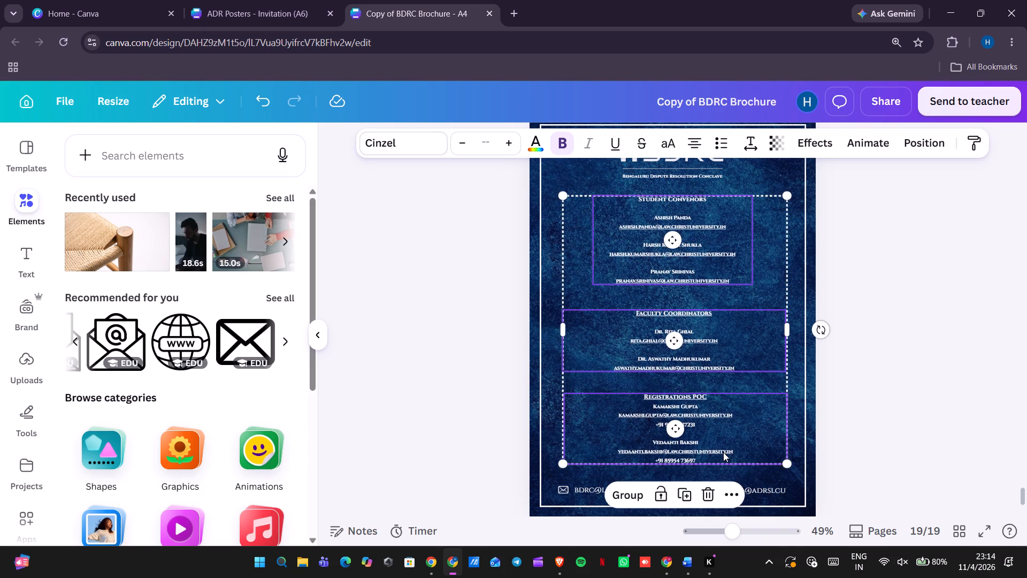
{"action": "key", "text": "Up"}
{"action": "key", "text": "Down"}
{"action": "left_click", "coordinate": [834, 415]}
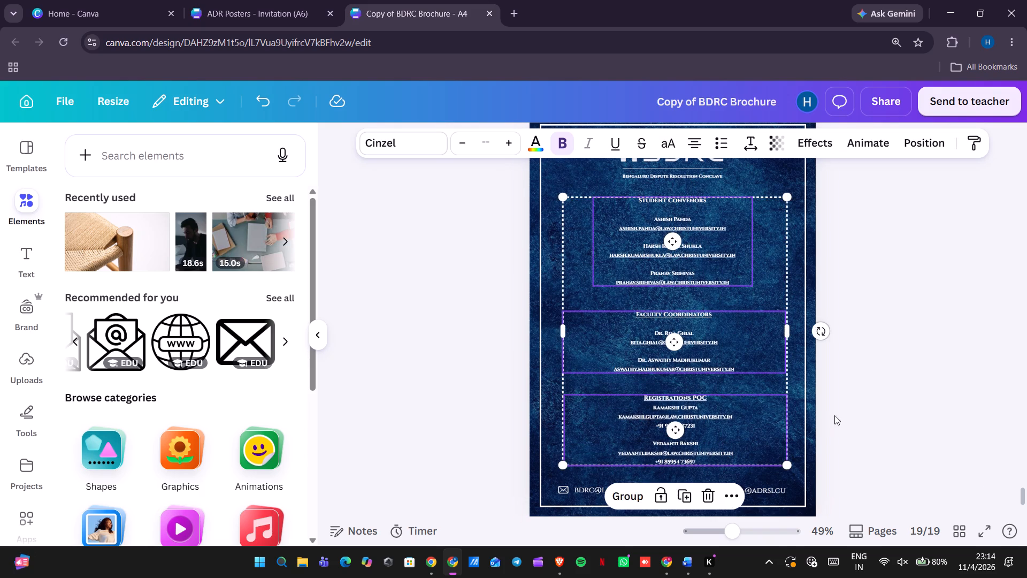
Delete the email lines under all three names in the Student Convenors block, keeping blank lines between the names.
{"action": "scroll", "coordinate": [834, 415], "scroll_direction": "up", "scroll_amount": 2}
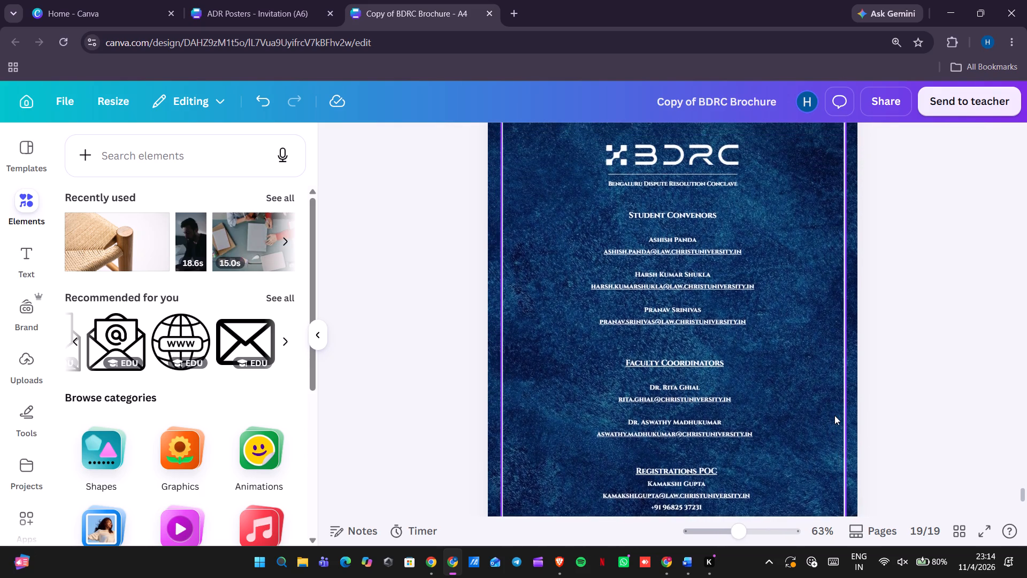
{"action": "scroll", "coordinate": [834, 415], "scroll_direction": "up", "scroll_amount": 1}
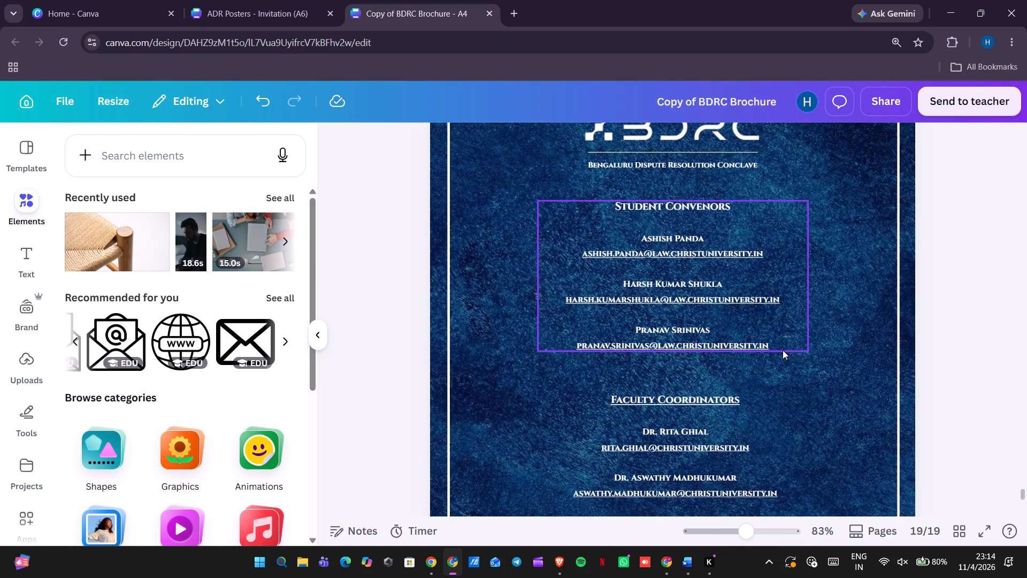
{"action": "double_click", "coordinate": [778, 345]}
{"action": "left_click_drag", "start_coordinate": [778, 345], "coordinate": [594, 352]}
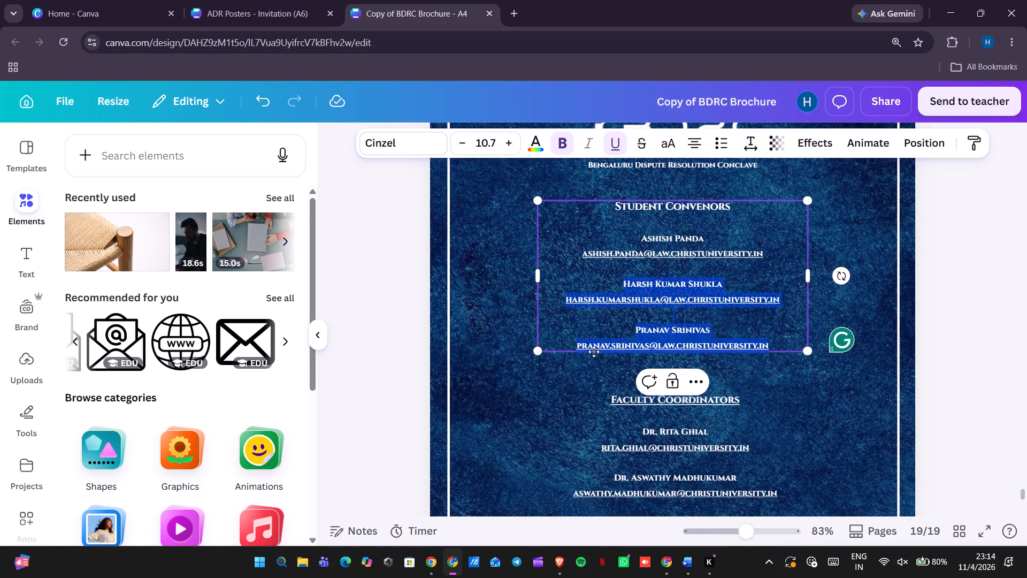
{"action": "left_click_drag", "start_coordinate": [594, 352], "coordinate": [578, 347]}
{"action": "key", "text": "BackSpace"}
{"action": "key", "text": "BackSpace"}
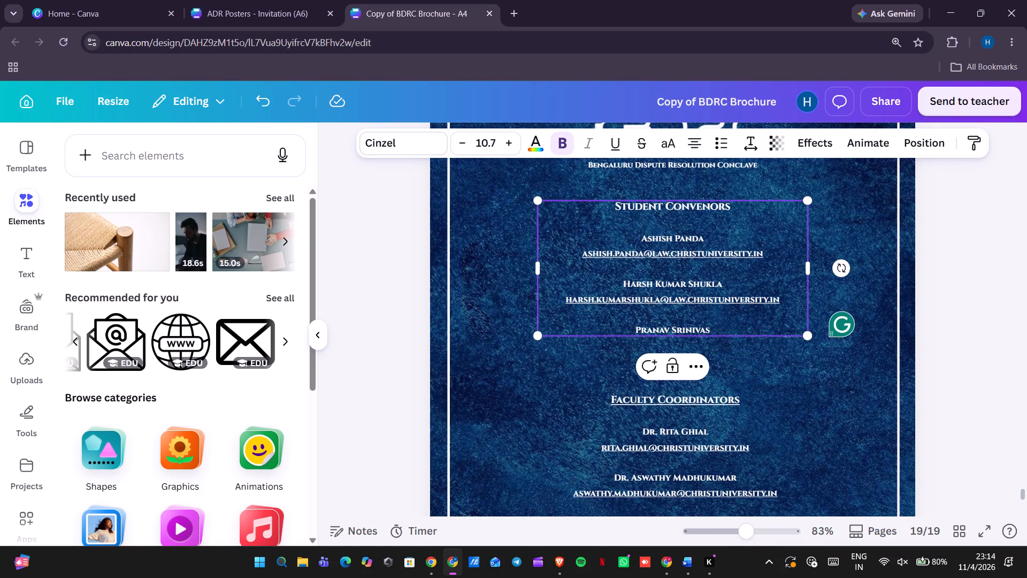
{"action": "left_click_drag", "start_coordinate": [783, 298], "coordinate": [564, 299]}
{"action": "key", "text": "BackSpace"}
{"action": "key", "text": "BackSpace"}
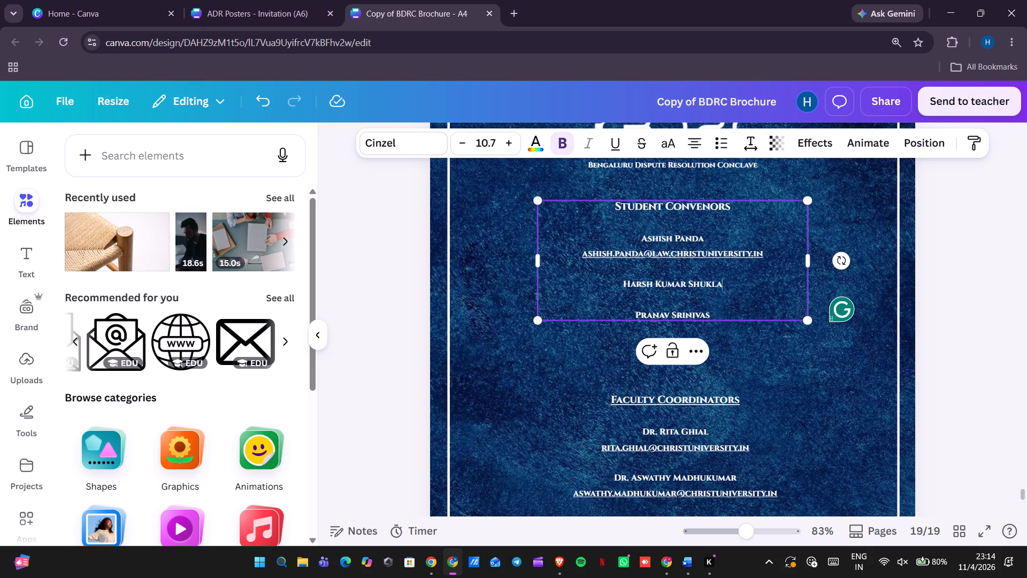
{"action": "left_click_drag", "start_coordinate": [772, 255], "coordinate": [707, 241]}
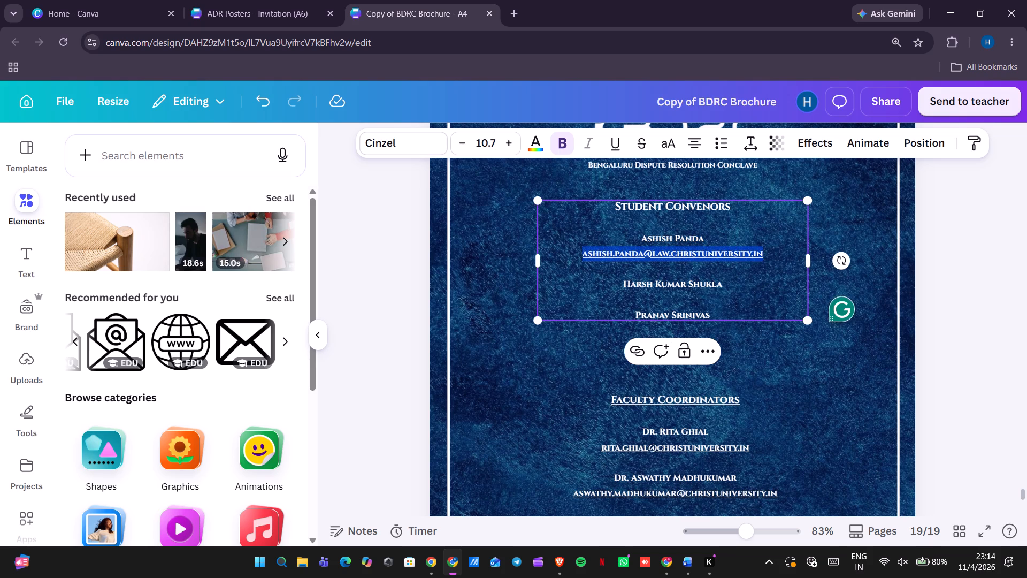
{"action": "key", "text": "BackSpace"}
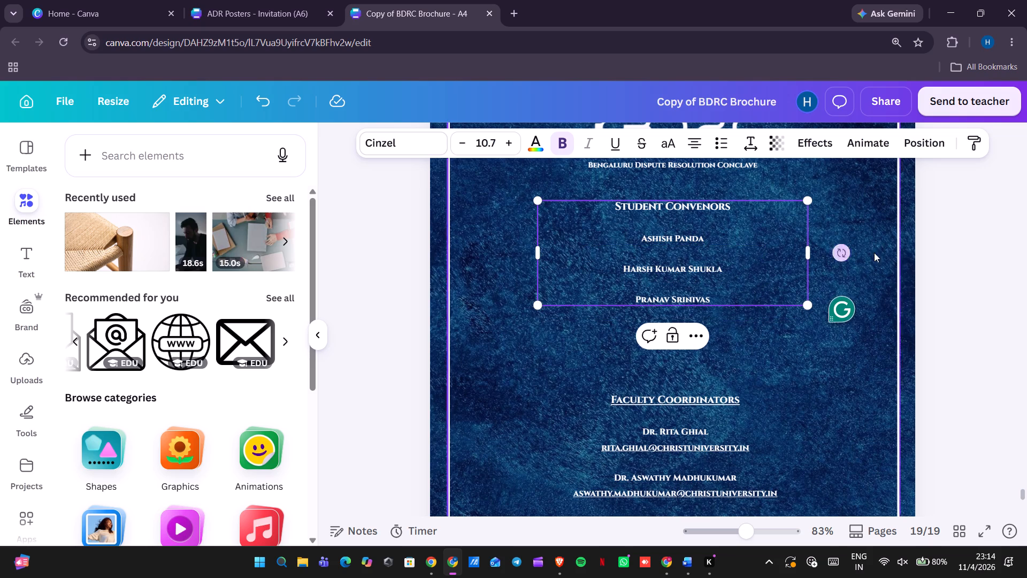
{"action": "left_click", "coordinate": [967, 264]}
Enlarge all text in the Student Convenors block by two font-size steps.
{"action": "scroll", "coordinate": [967, 264], "scroll_direction": "down", "scroll_amount": 1}
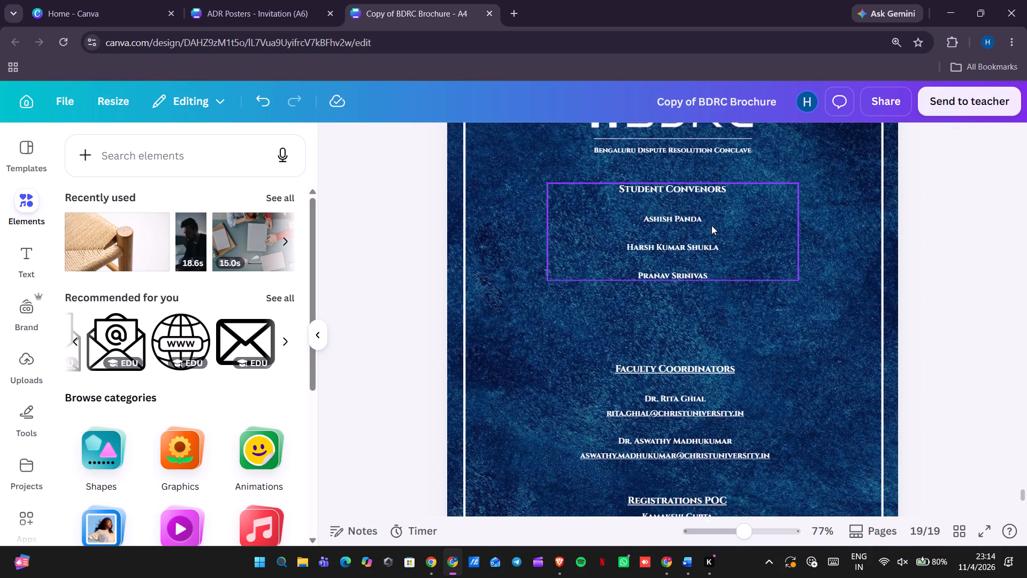
{"action": "left_click", "coordinate": [711, 225]}
{"action": "triple_click", "coordinate": [511, 138]}
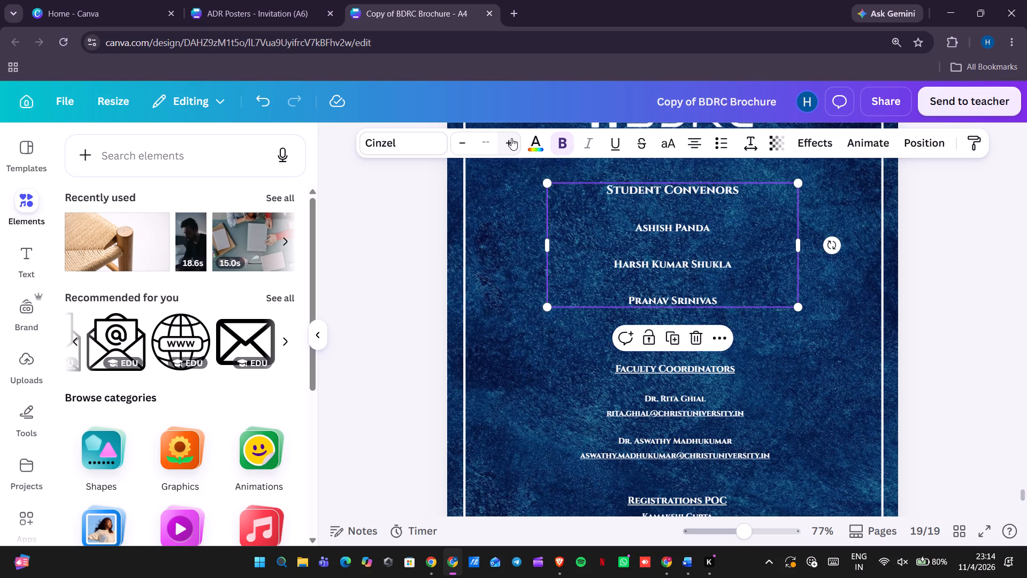
{"action": "left_click", "coordinate": [466, 145]}
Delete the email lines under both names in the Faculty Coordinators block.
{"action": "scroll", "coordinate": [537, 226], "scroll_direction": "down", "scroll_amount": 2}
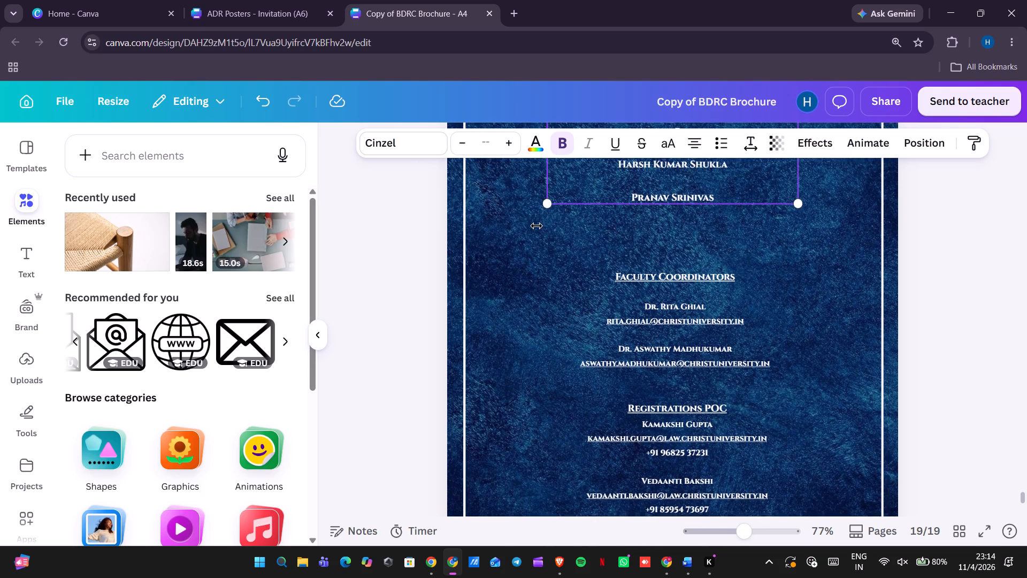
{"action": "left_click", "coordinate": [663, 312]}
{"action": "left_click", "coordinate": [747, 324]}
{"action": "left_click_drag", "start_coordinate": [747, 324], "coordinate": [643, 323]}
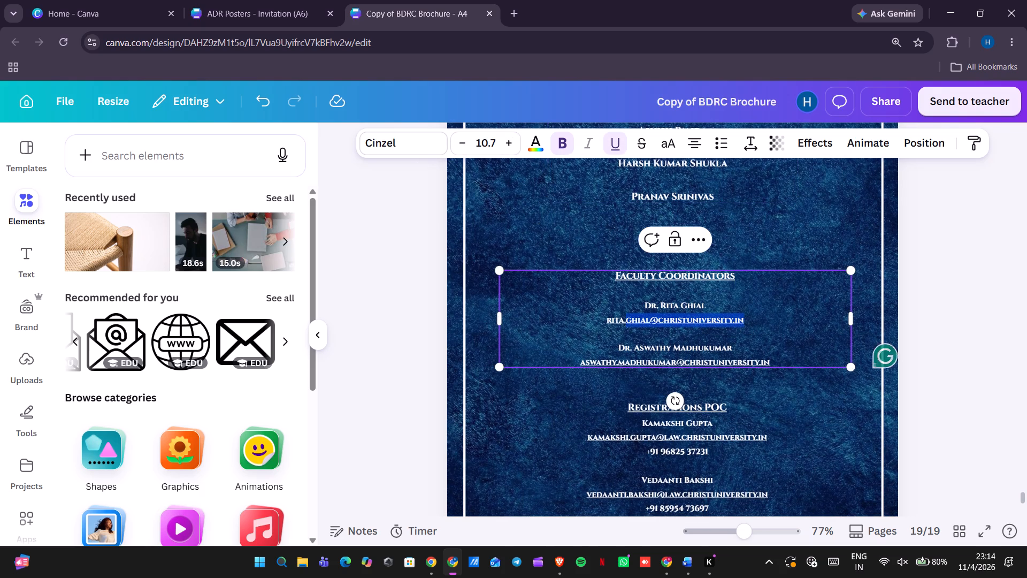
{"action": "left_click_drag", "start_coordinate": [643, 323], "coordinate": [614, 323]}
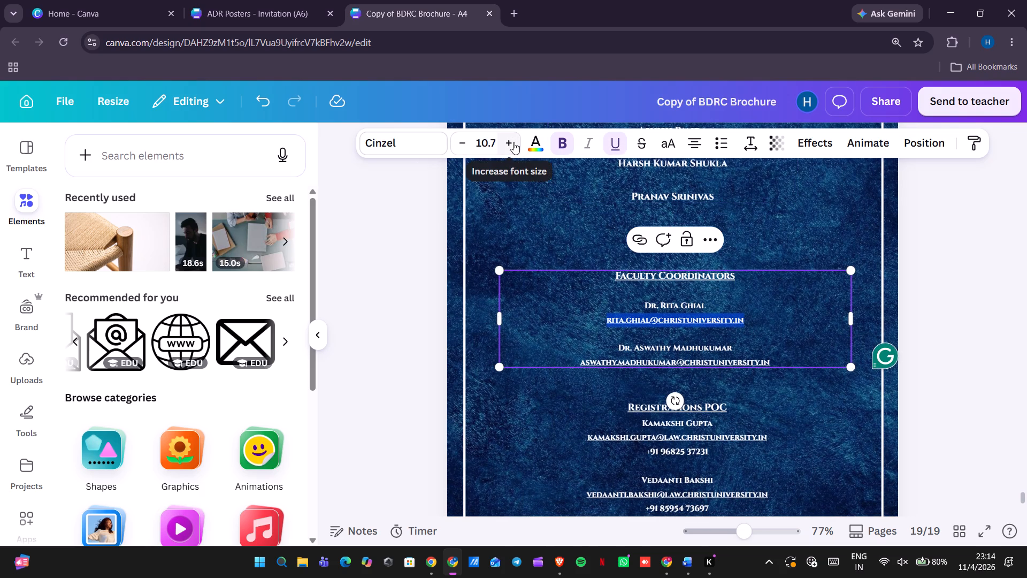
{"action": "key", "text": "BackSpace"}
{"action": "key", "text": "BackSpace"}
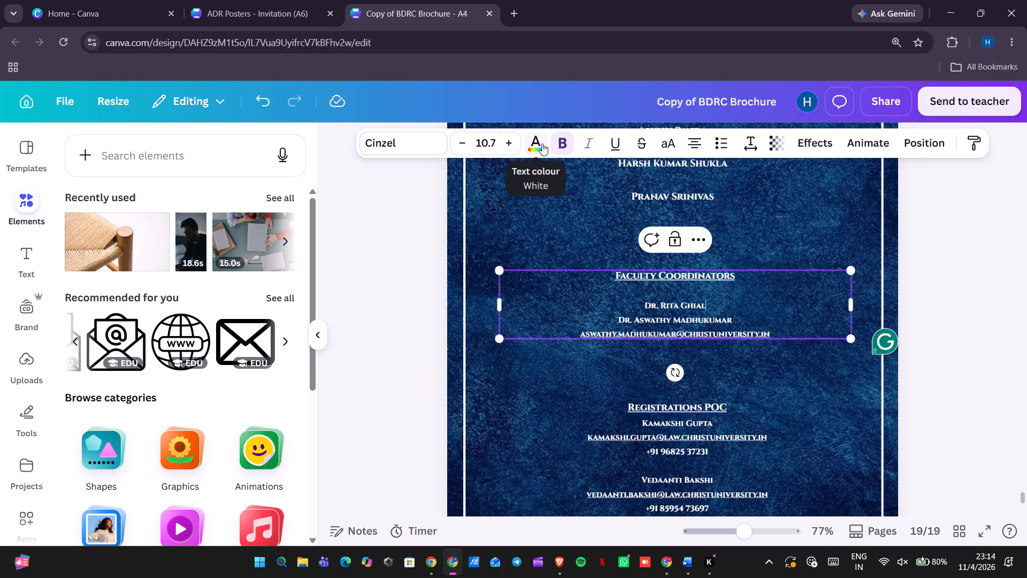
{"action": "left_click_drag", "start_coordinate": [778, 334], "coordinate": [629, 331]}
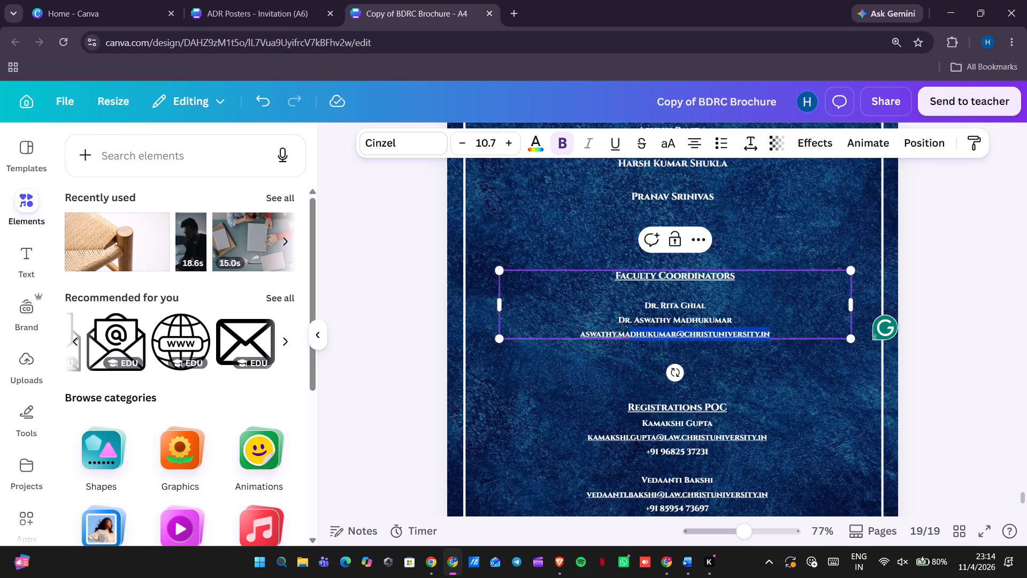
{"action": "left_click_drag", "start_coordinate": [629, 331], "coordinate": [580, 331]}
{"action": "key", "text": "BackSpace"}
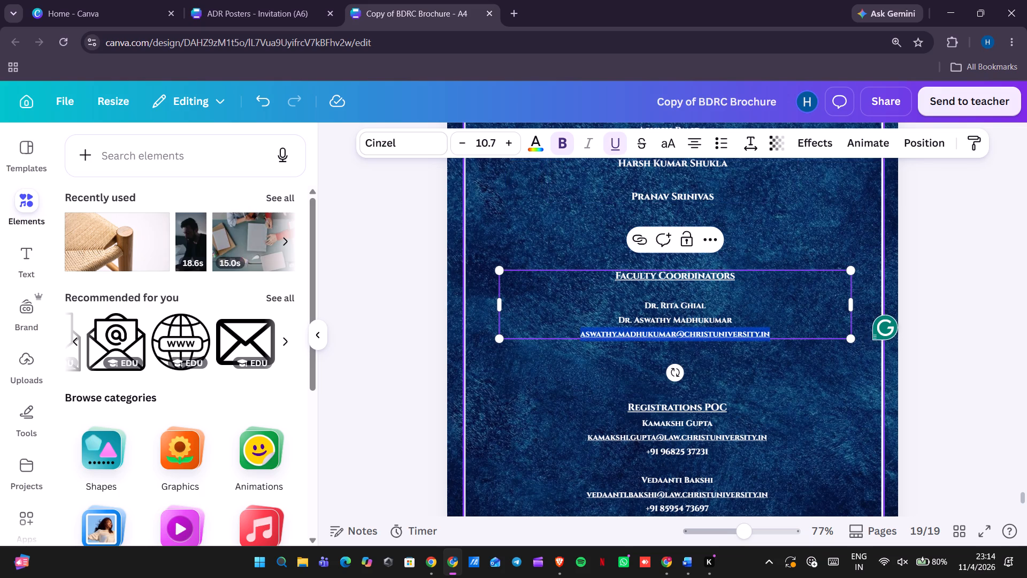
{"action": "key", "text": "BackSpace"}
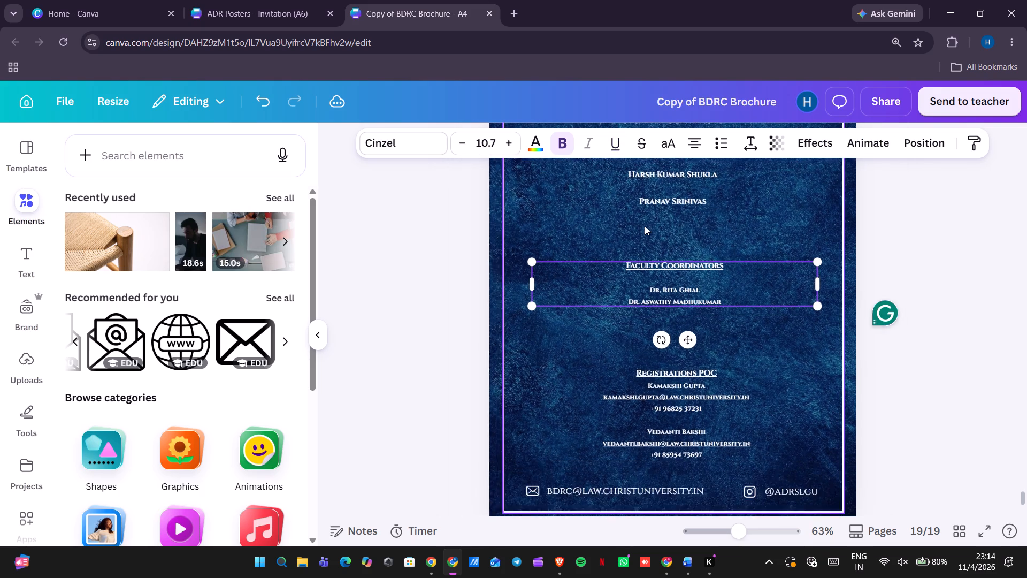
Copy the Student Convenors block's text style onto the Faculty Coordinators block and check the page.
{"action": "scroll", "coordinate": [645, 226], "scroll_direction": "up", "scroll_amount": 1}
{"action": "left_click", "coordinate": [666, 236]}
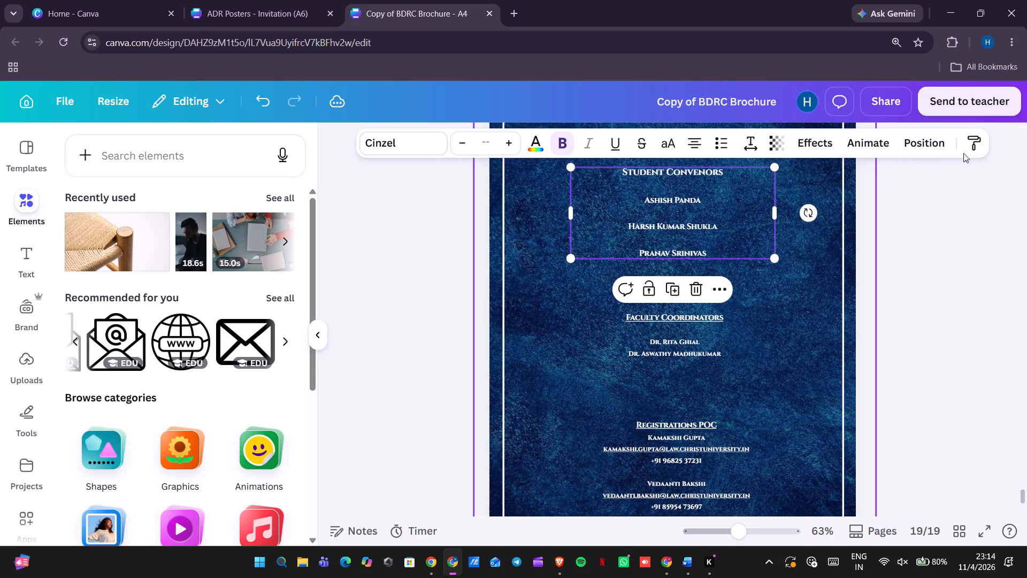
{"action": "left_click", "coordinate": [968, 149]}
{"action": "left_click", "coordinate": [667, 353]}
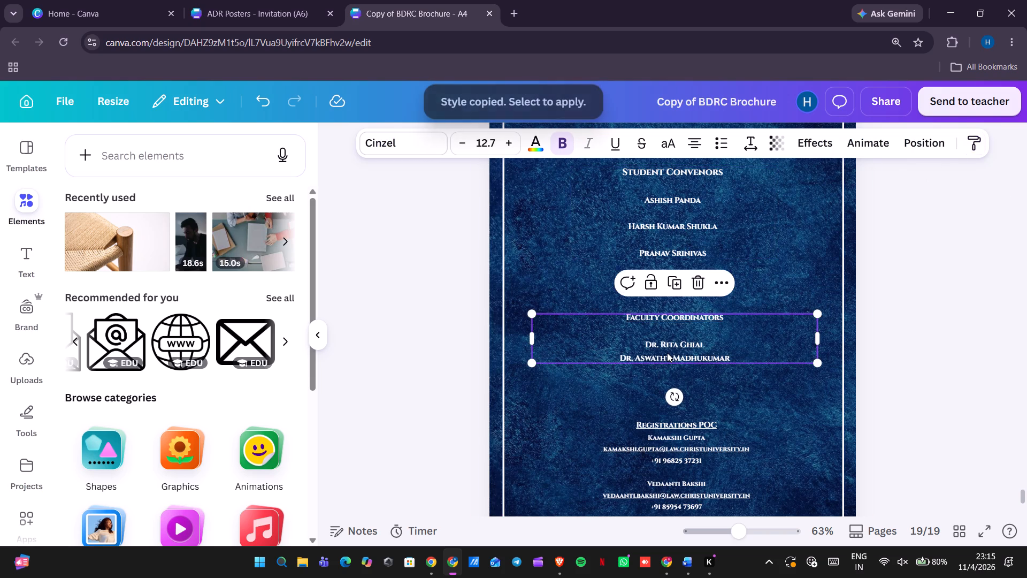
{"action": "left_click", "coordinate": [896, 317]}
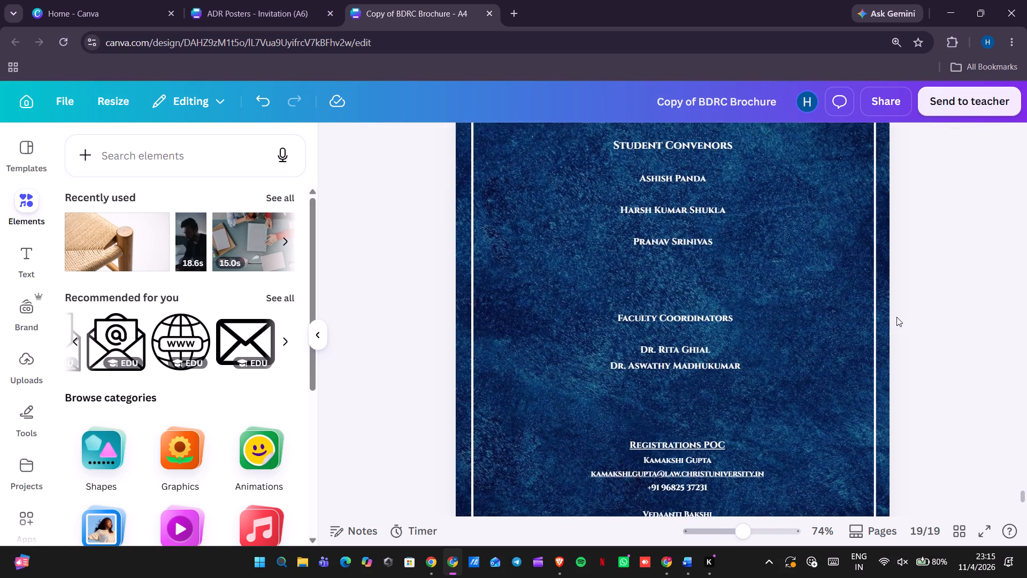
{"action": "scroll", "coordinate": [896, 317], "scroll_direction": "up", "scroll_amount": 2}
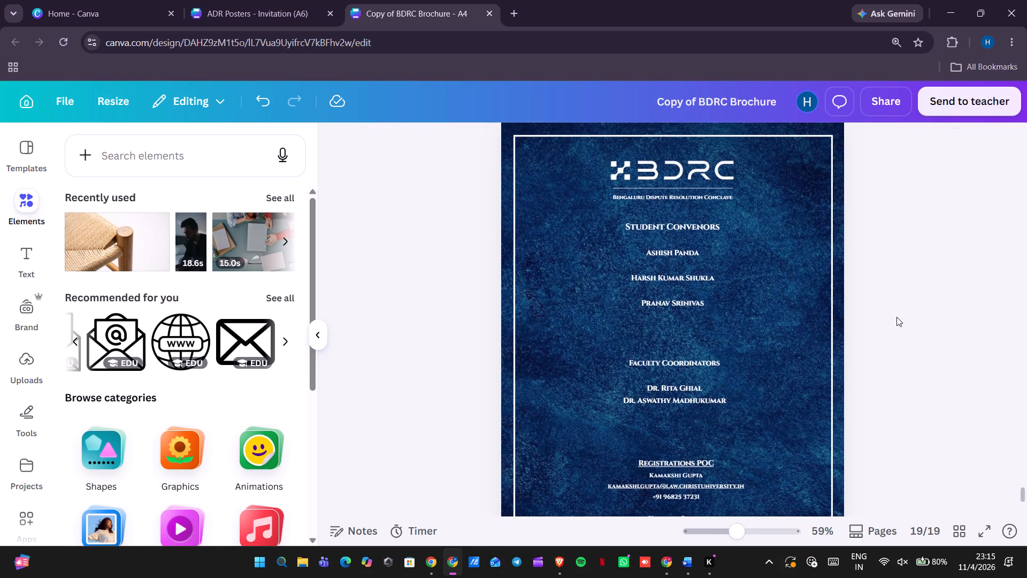
Undo the style copy, enlargement and email deletions in the convenor and coordinator blocks, keeping the three blocks' earlier upward move.
{"action": "key", "text": "ctrl+z"}
{"action": "key", "text": "ctrl+z"}
{"action": "key", "text": "ctrl+z"}
{"action": "key", "text": "ctrl+z"}
{"action": "key", "text": "ctrl+z"}
{"action": "key", "text": "ctrl+z"}
{"action": "key", "text": "ctrl+z"}
{"action": "key", "text": "ctrl+z"}
{"action": "key", "text": "ctrl+z"}
{"action": "key", "text": "ctrl+z"}
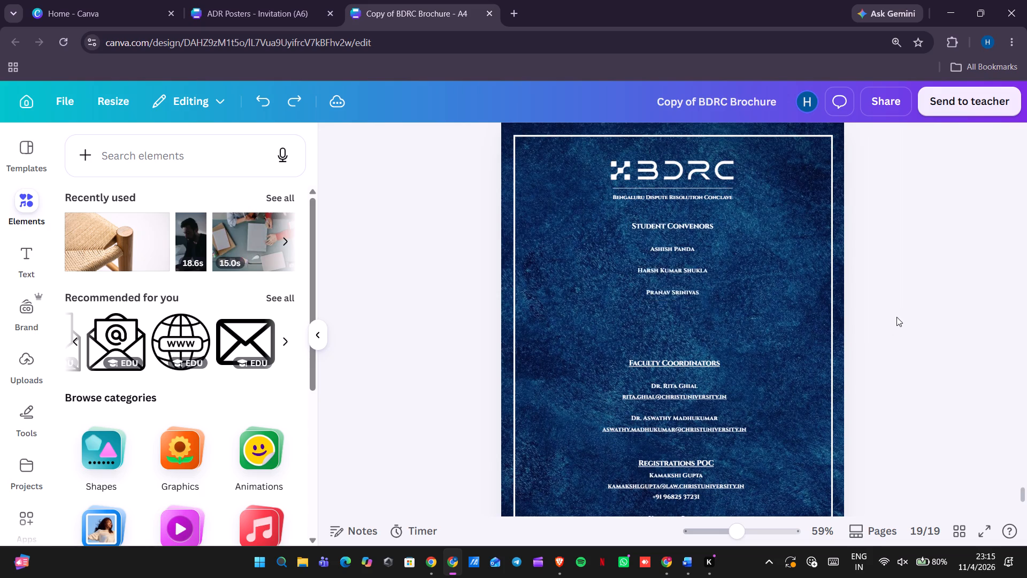
{"action": "key", "text": "ctrl+z"}
{"action": "key", "text": "ctrl+z"}
{"action": "key", "text": "ctrl+z"}
{"action": "key", "text": "ctrl+z"}
{"action": "key", "text": "ctrl+z"}
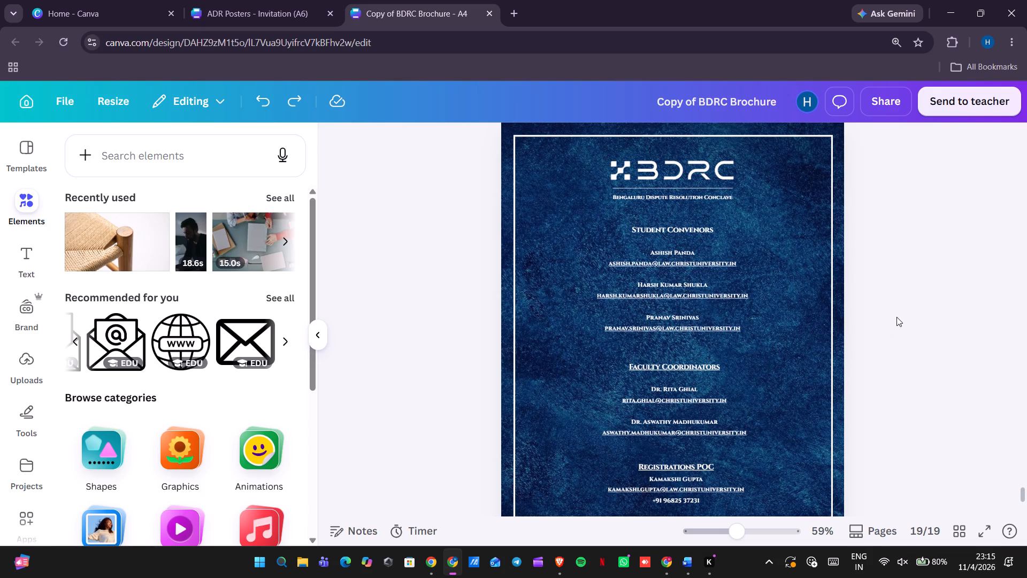
{"action": "key", "text": "ctrl+y"}
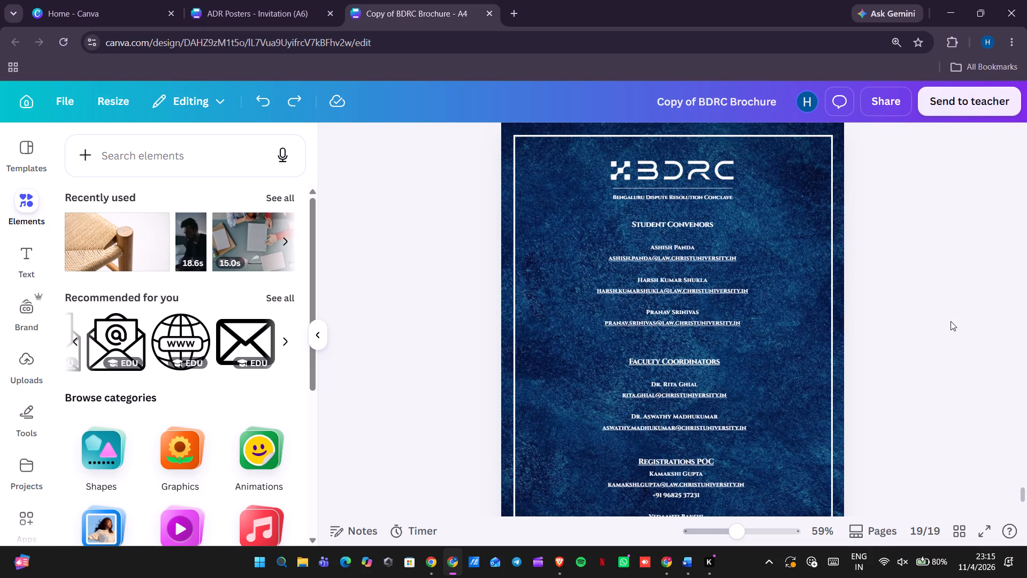
Shrink the BDRC logo group on page 19 to about 4.1 by 1.5 and place it in the page's top-left corner.
{"action": "scroll", "coordinate": [951, 321], "scroll_direction": "down", "scroll_amount": 2}
{"action": "scroll", "coordinate": [951, 321], "scroll_direction": "up", "scroll_amount": 2}
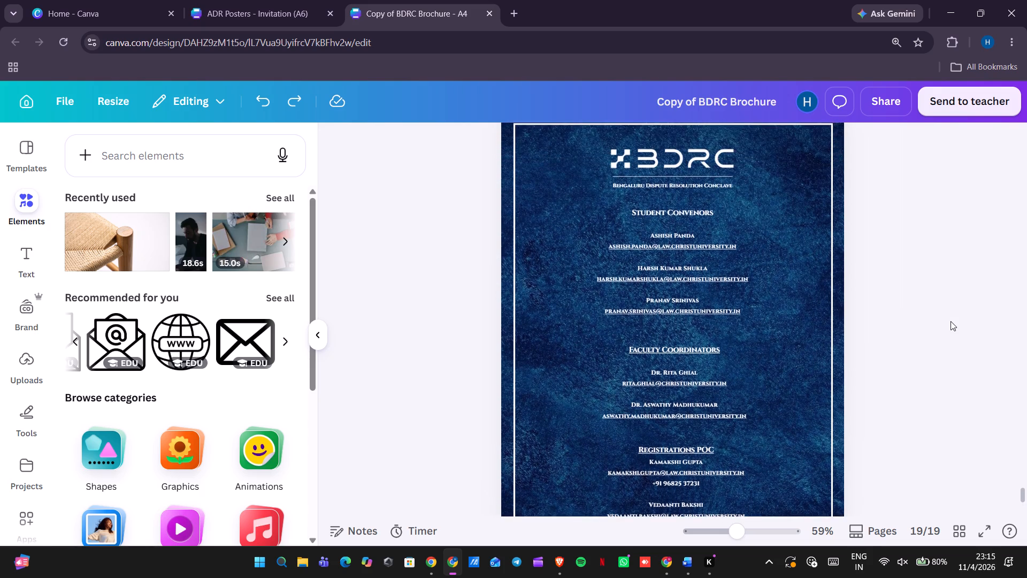
{"action": "scroll", "coordinate": [951, 321], "scroll_direction": "down", "scroll_amount": 2}
{"action": "scroll", "coordinate": [951, 321], "scroll_direction": "up", "scroll_amount": 3}
{"action": "left_click", "coordinate": [682, 261]}
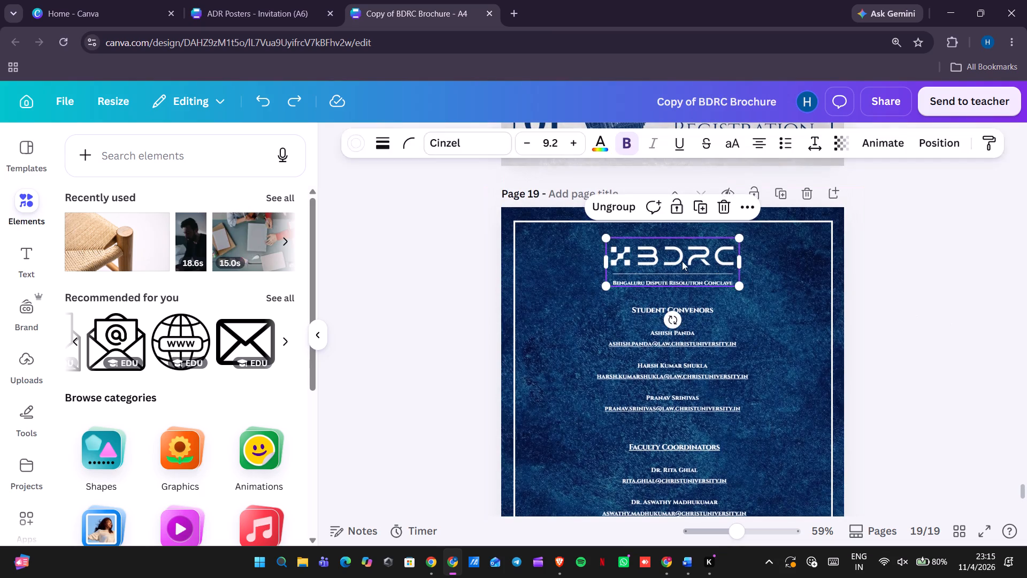
{"action": "left_click_drag", "start_coordinate": [739, 288], "coordinate": [671, 272]}
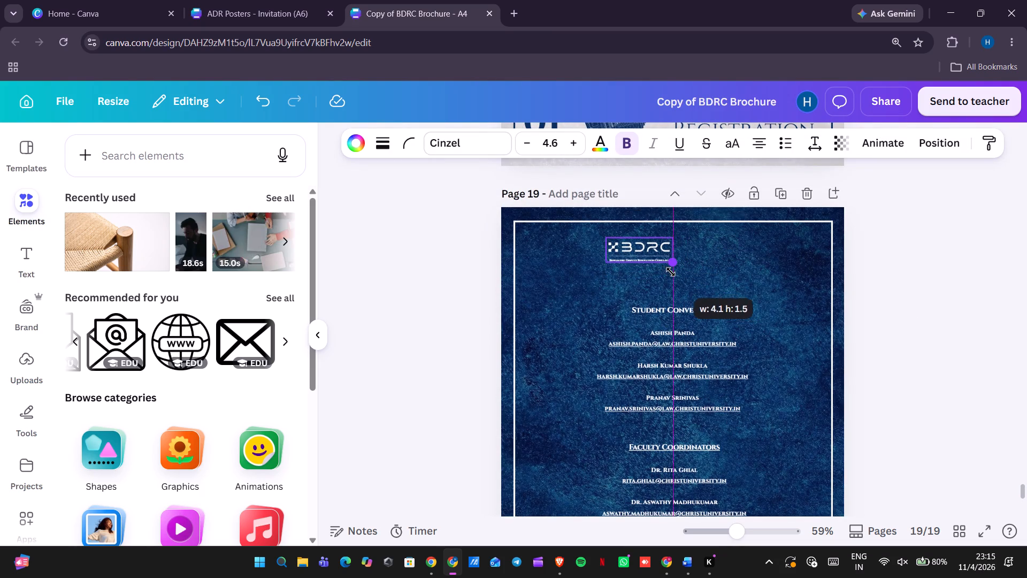
{"action": "left_click_drag", "start_coordinate": [671, 272], "coordinate": [671, 272]}
{"action": "left_click_drag", "start_coordinate": [657, 293], "coordinate": [581, 299]}
{"action": "left_click", "coordinate": [928, 265]}
Move the Student Convenors, Faculty Coordinators and Registrations POC blocks together slightly up toward the logo.
{"action": "scroll", "coordinate": [928, 265], "scroll_direction": "down", "scroll_amount": 1}
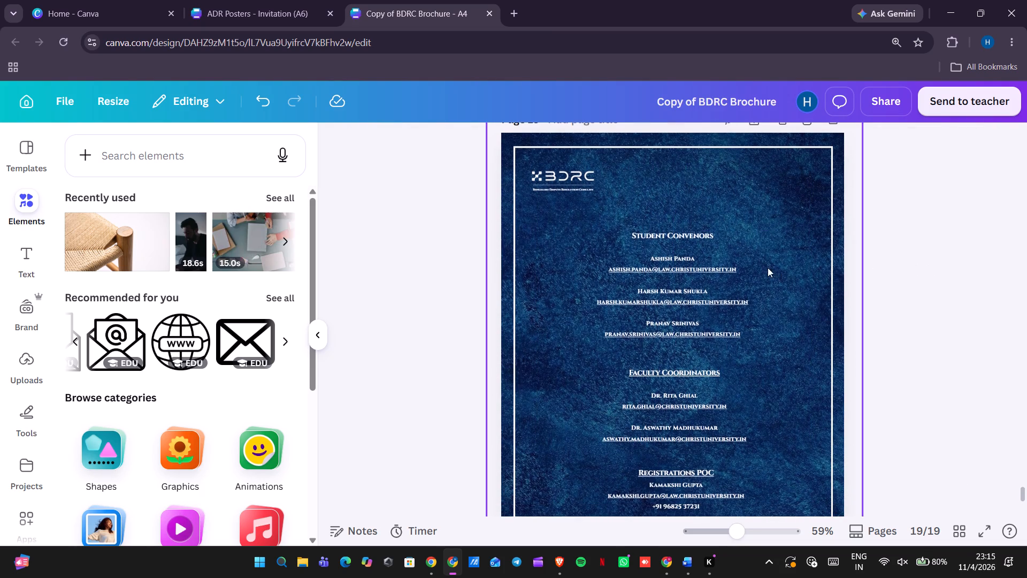
{"action": "scroll", "coordinate": [726, 222], "scroll_direction": "down", "scroll_amount": 1}
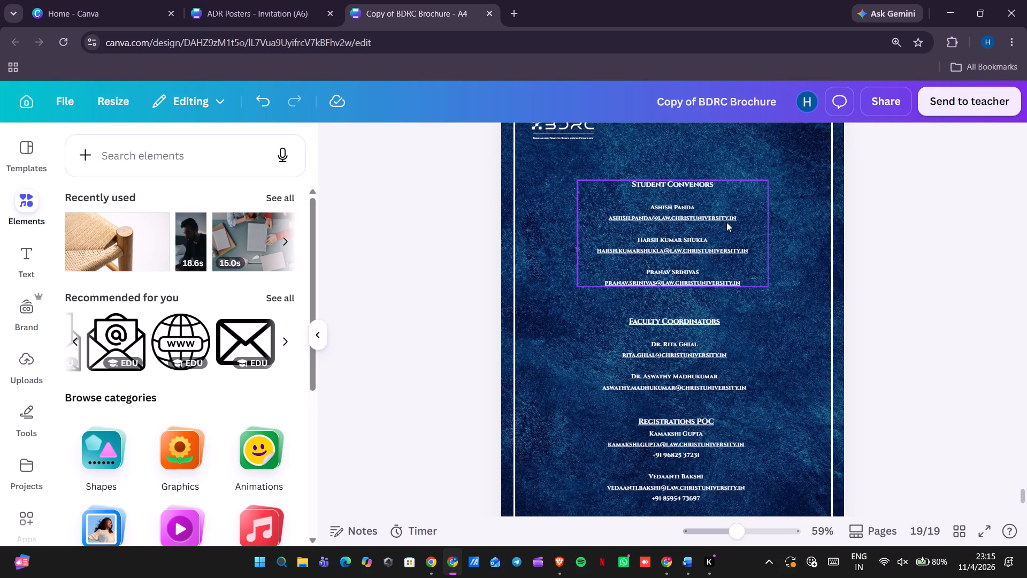
{"action": "scroll", "coordinate": [726, 222], "scroll_direction": "down", "scroll_amount": 1}
{"action": "scroll", "coordinate": [726, 222], "scroll_direction": "up", "scroll_amount": 1}
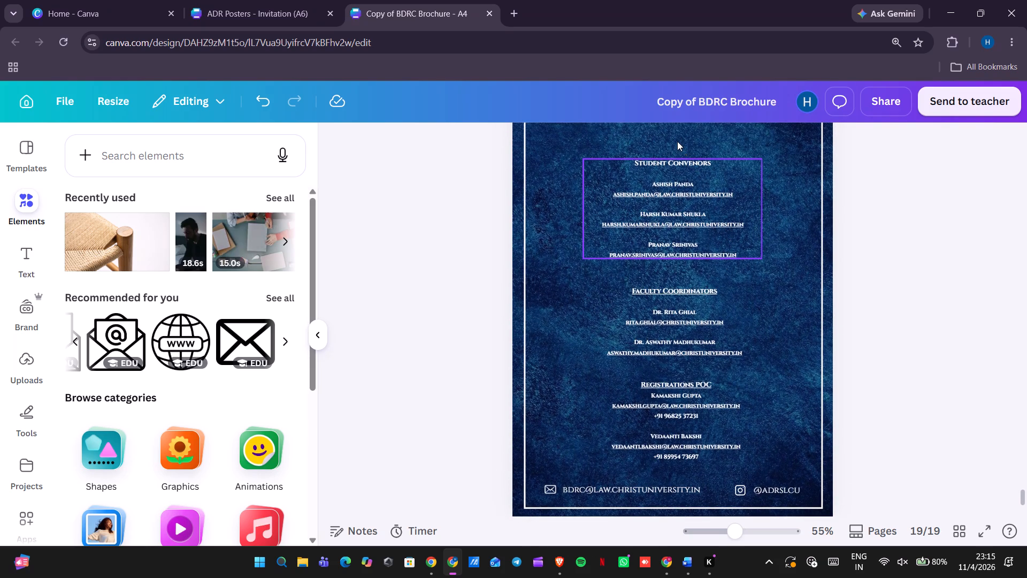
{"action": "left_click_drag", "start_coordinate": [677, 141], "coordinate": [691, 438]}
{"action": "scroll", "coordinate": [691, 438], "scroll_direction": "up", "scroll_amount": 1}
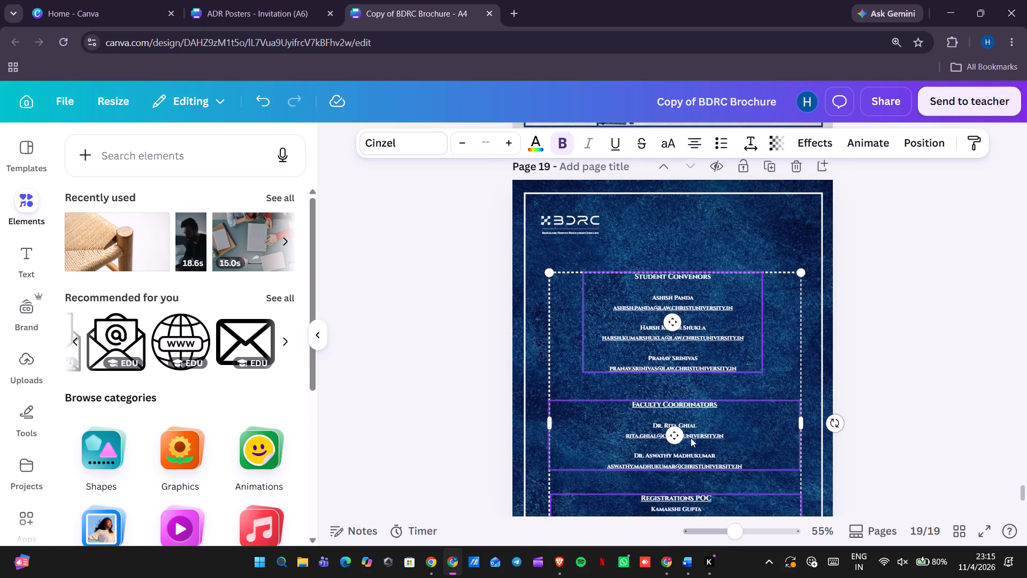
{"action": "left_click_drag", "start_coordinate": [741, 424], "coordinate": [741, 405]}
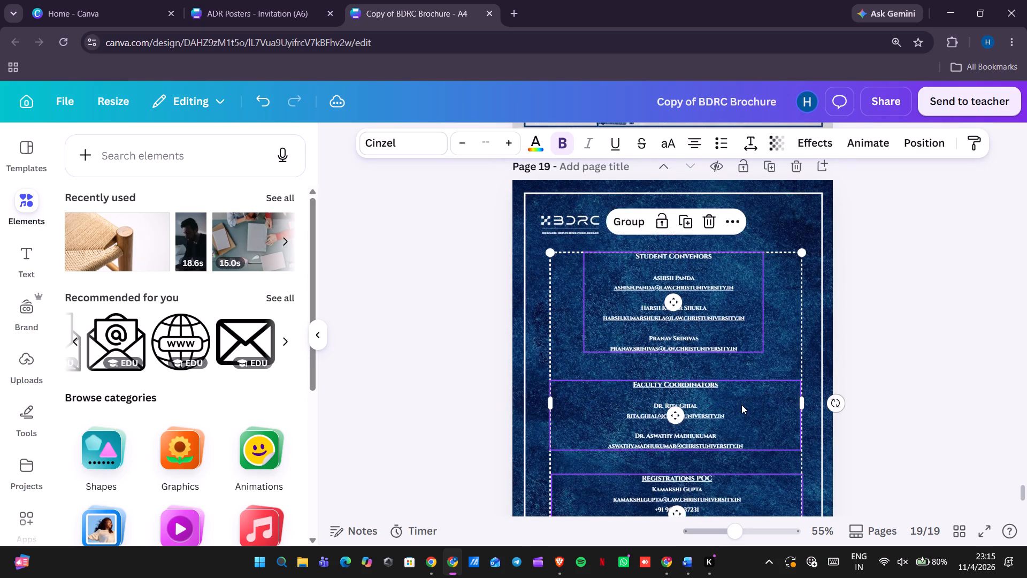
Enlarge the three contact text blocks together slightly, keeping their proportions.
{"action": "scroll", "coordinate": [741, 405], "scroll_direction": "down", "scroll_amount": 3}
{"action": "left_click_drag", "start_coordinate": [553, 380], "coordinate": [539, 395]}
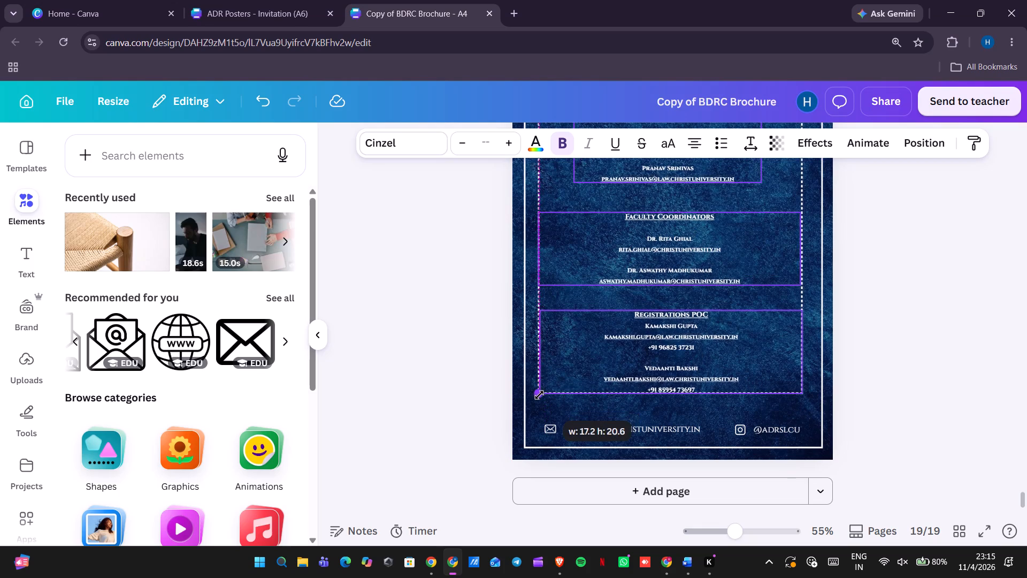
{"action": "left_click_drag", "start_coordinate": [539, 395], "coordinate": [532, 402]}
Re-centre the three enlarged contact blocks horizontally on the page, adjust their height below the logo, and check the layout.
{"action": "scroll", "coordinate": [532, 402], "scroll_direction": "up", "scroll_amount": 2}
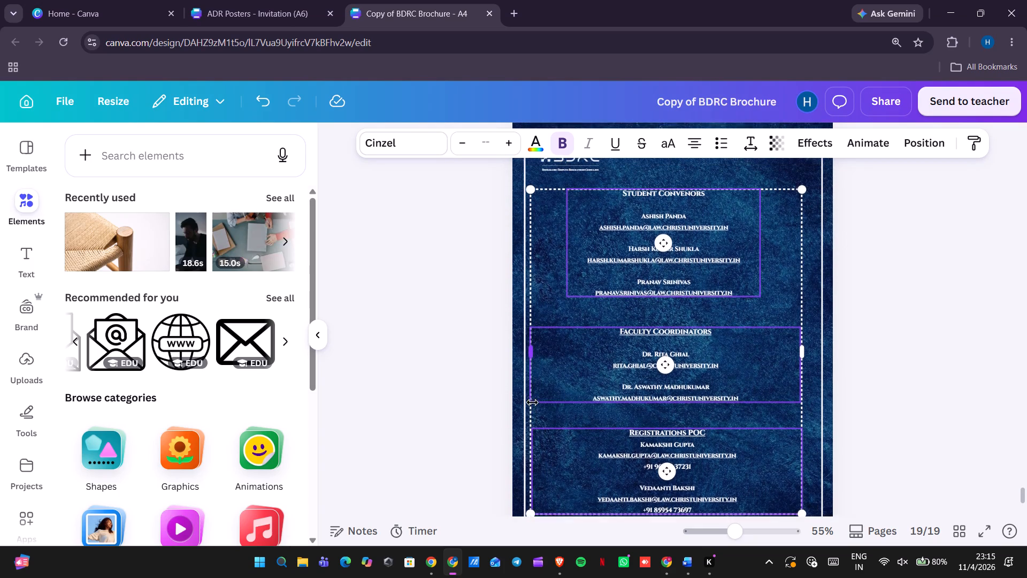
{"action": "left_click_drag", "start_coordinate": [690, 342], "coordinate": [696, 340]}
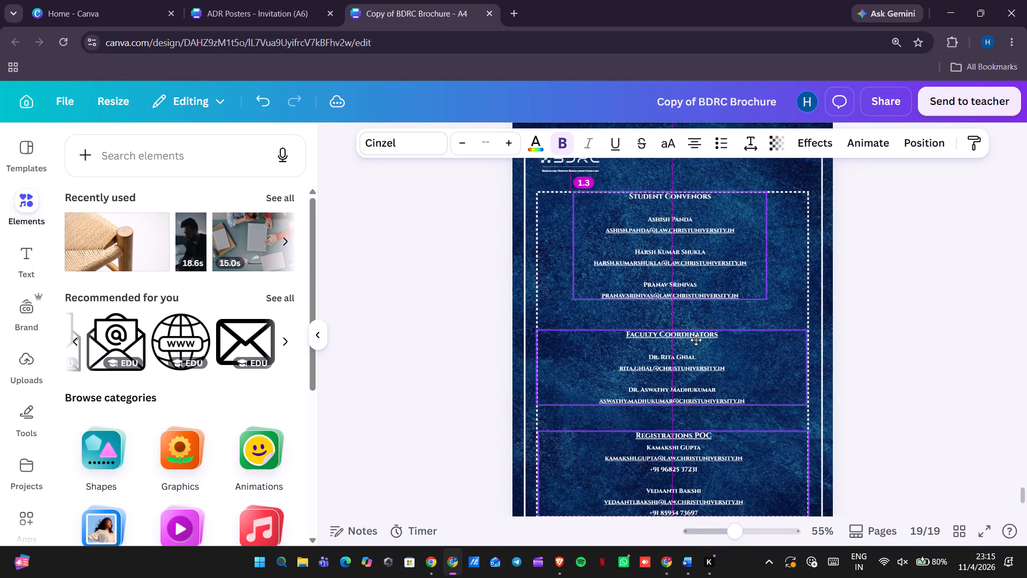
{"action": "left_click_drag", "start_coordinate": [696, 340], "coordinate": [698, 338]}
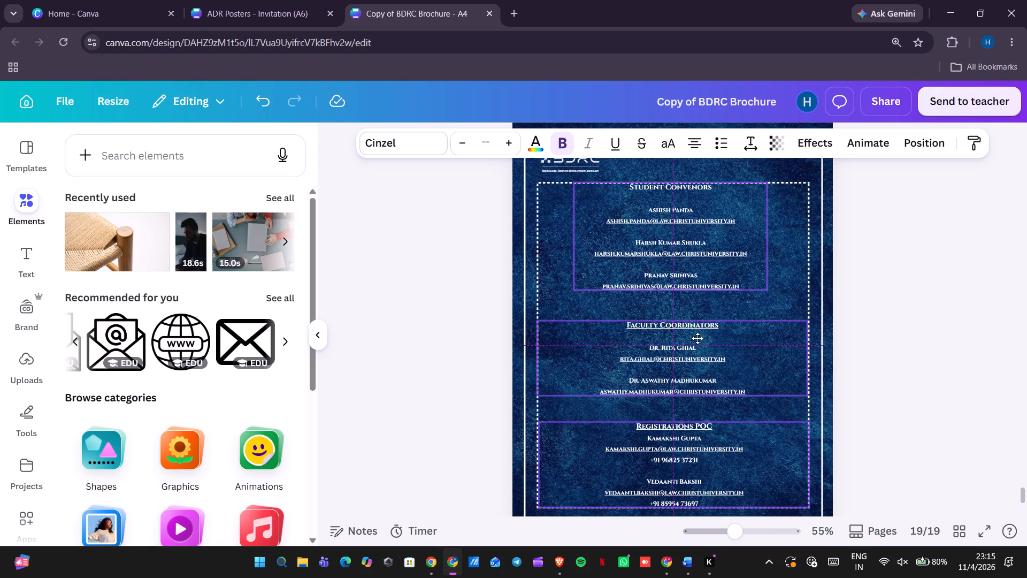
{"action": "left_click_drag", "start_coordinate": [698, 338], "coordinate": [698, 339]}
{"action": "key", "text": "Up"}
{"action": "key", "text": "Up"}
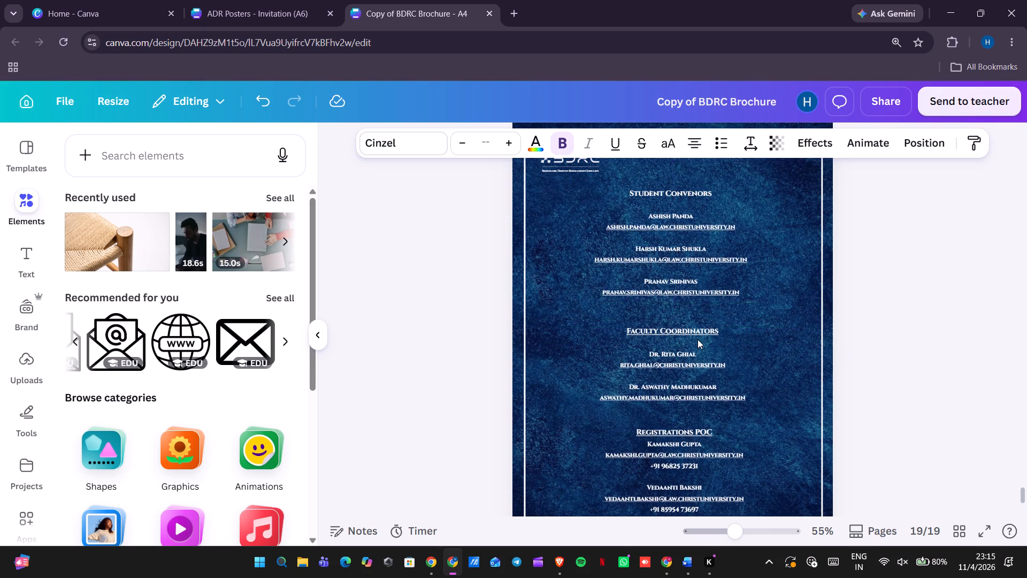
{"action": "left_click", "coordinate": [871, 331]}
{"action": "scroll", "coordinate": [871, 331], "scroll_direction": "down", "scroll_amount": 2}
{"action": "scroll", "coordinate": [871, 331], "scroll_direction": "up", "scroll_amount": 1}
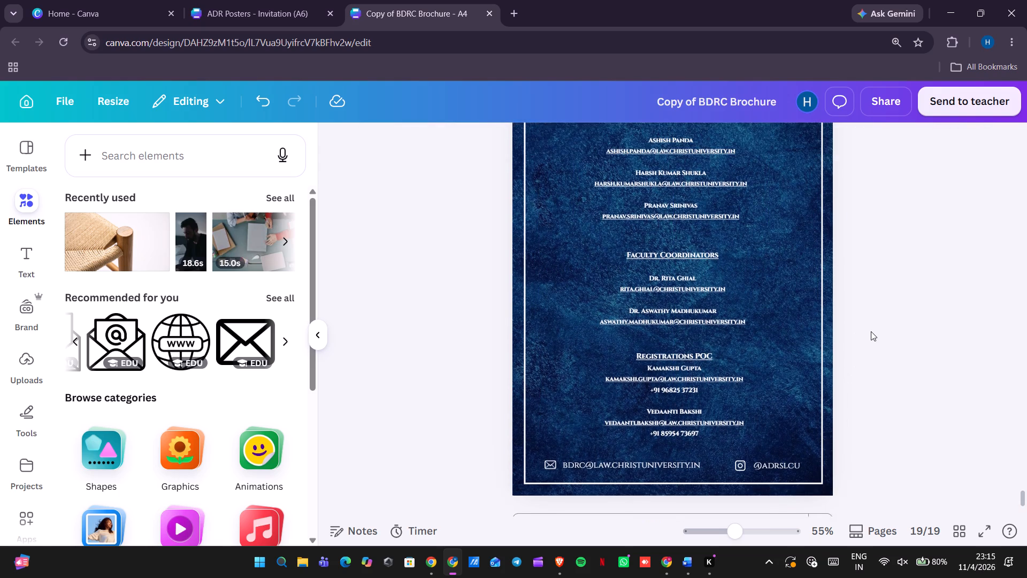
{"action": "scroll", "coordinate": [871, 331], "scroll_direction": "up", "scroll_amount": 2}
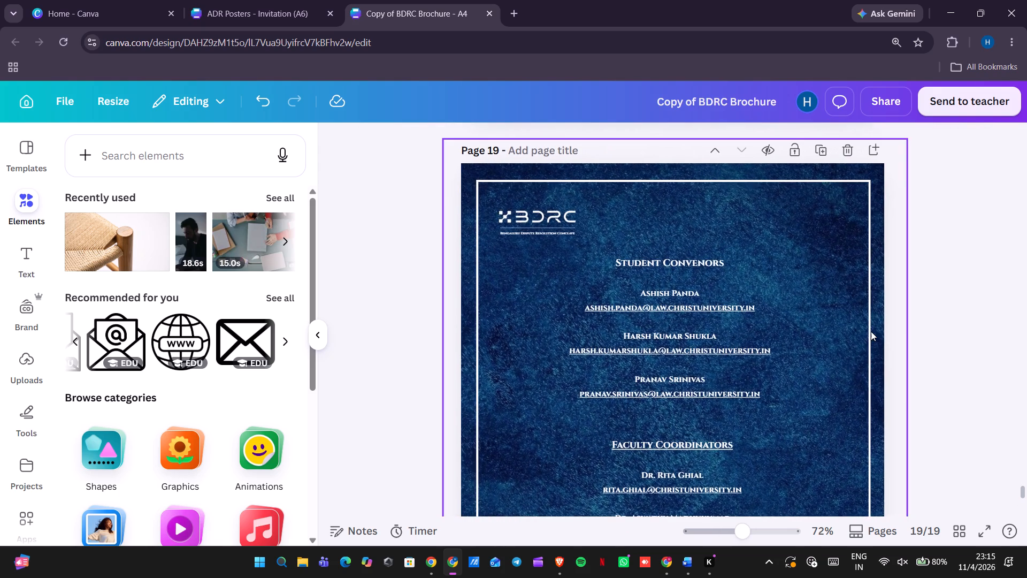
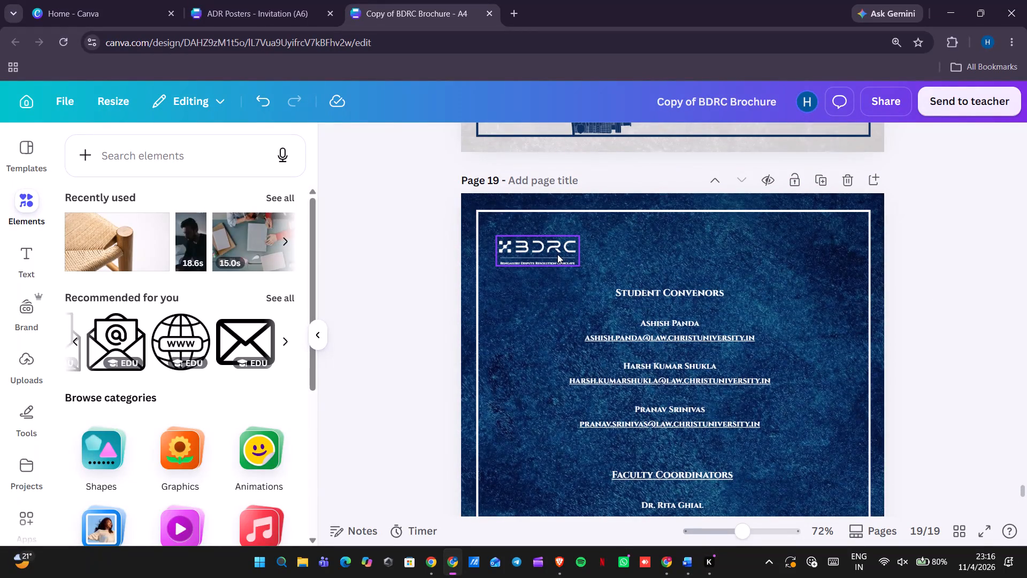
Nudge the BDRC logo group on page 19 slightly to the right within the page's top-left corner.
{"action": "left_click", "coordinate": [557, 254]}
{"action": "key", "text": "Right"}
{"action": "key", "text": "Right"}
{"action": "key", "text": "Left"}
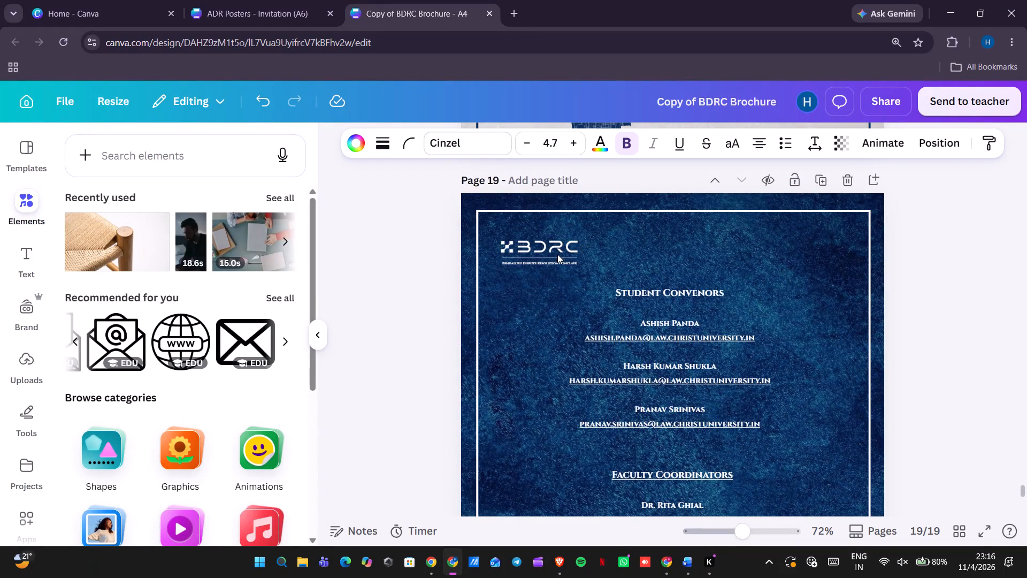
Go back through the pages before page 19 to check their logo placement and layout.
{"action": "scroll", "coordinate": [557, 254], "scroll_direction": "up", "scroll_amount": 9}
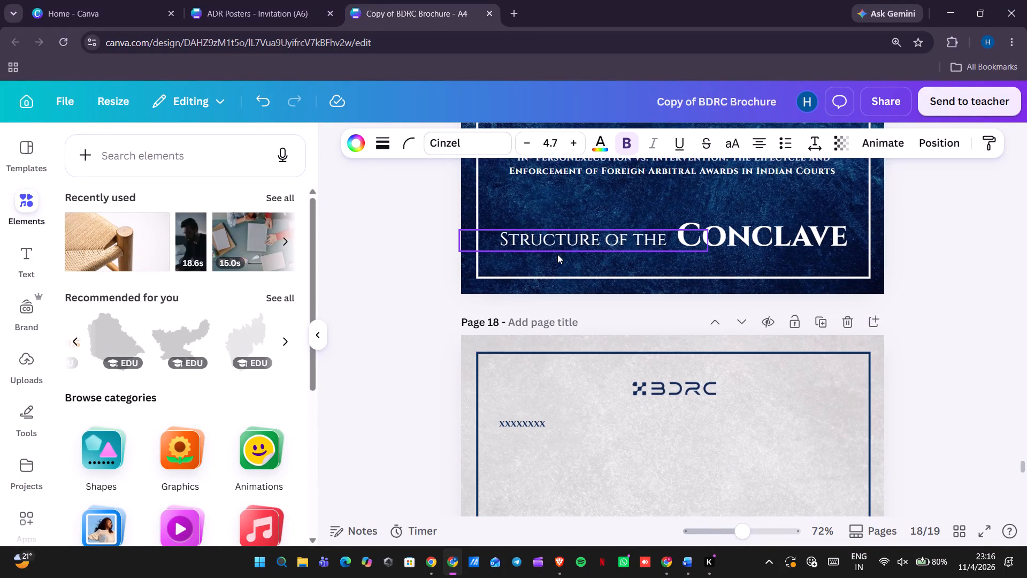
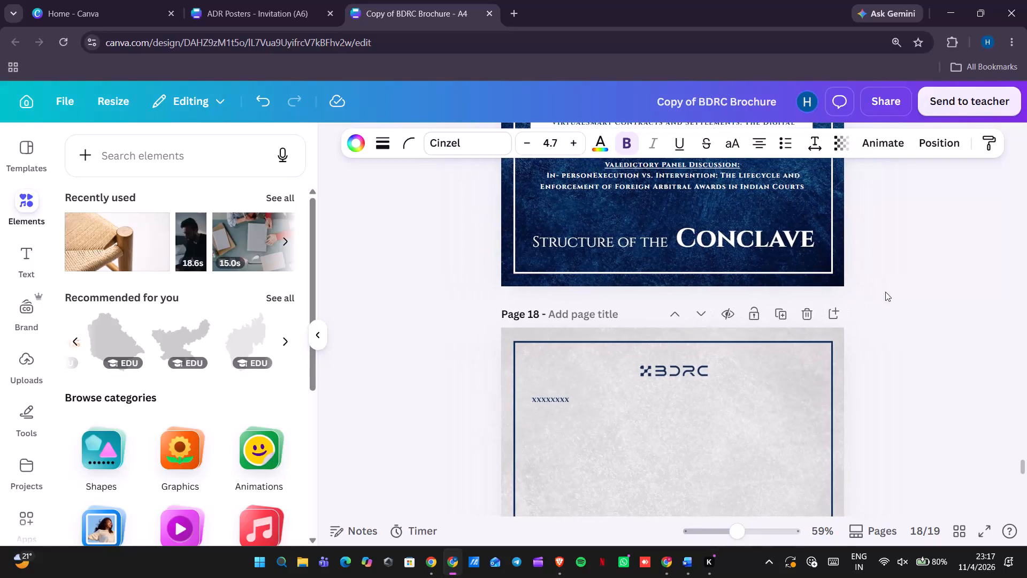
Copy the white CHRIST university logo from the top-right corner of the page 1 cover.
{"action": "left_click", "coordinate": [902, 291]}
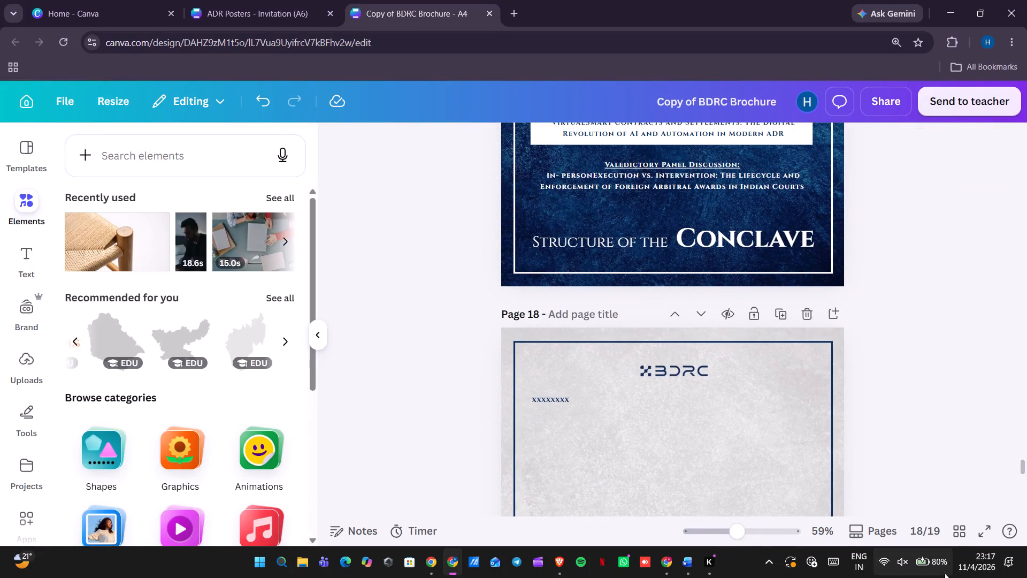
{"action": "left_click", "coordinate": [960, 534]}
{"action": "scroll", "coordinate": [725, 438], "scroll_direction": "down", "scroll_amount": 2}
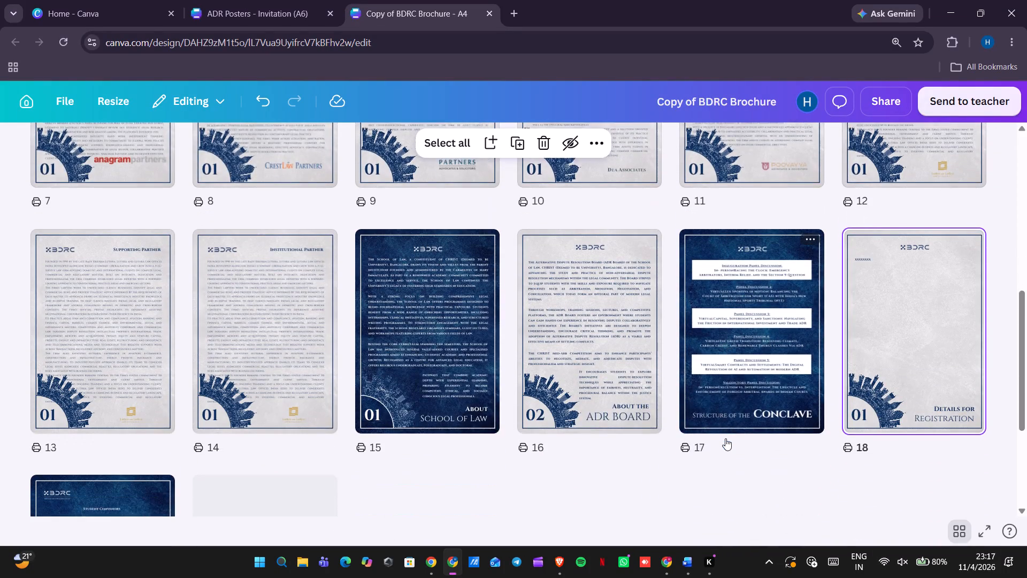
{"action": "scroll", "coordinate": [725, 438], "scroll_direction": "down", "scroll_amount": 3}
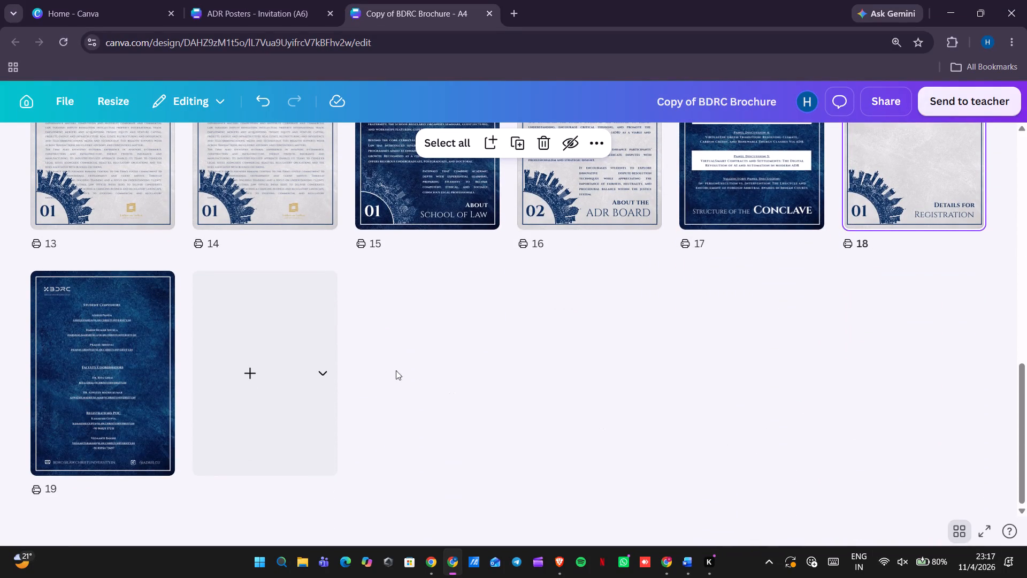
{"action": "scroll", "coordinate": [544, 349], "scroll_direction": "up", "scroll_amount": 8}
{"action": "left_click", "coordinate": [111, 246]}
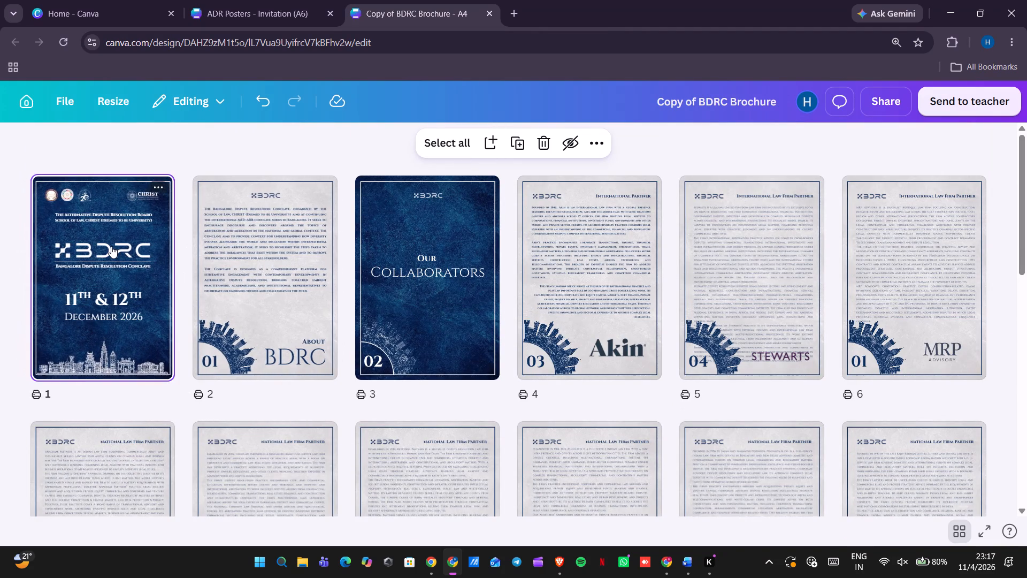
{"action": "double_click", "coordinate": [111, 246]}
{"action": "scroll", "coordinate": [569, 207], "scroll_direction": "up", "scroll_amount": 1}
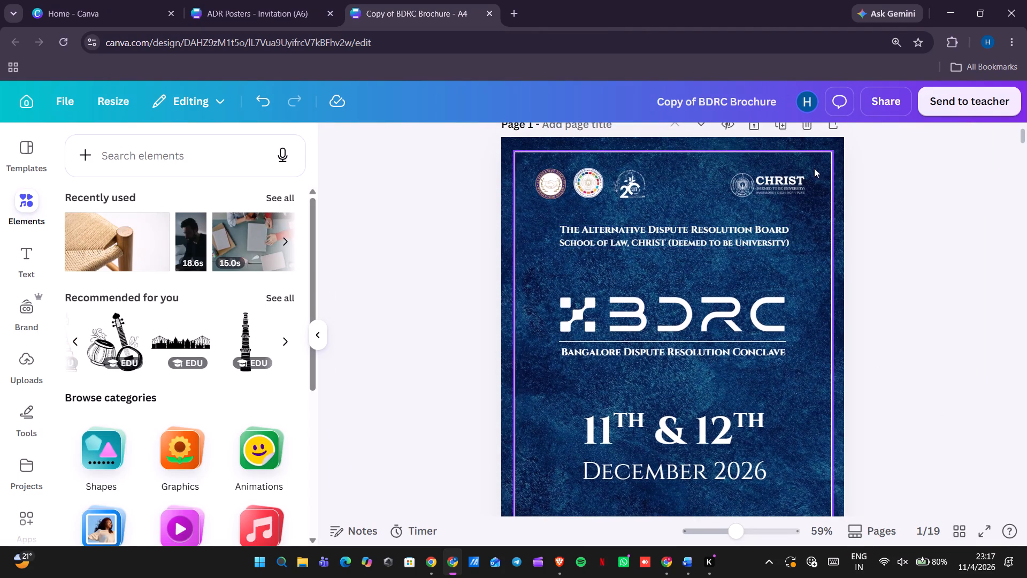
{"action": "left_click", "coordinate": [795, 188]}
{"action": "key", "text": "ctrl+c"}
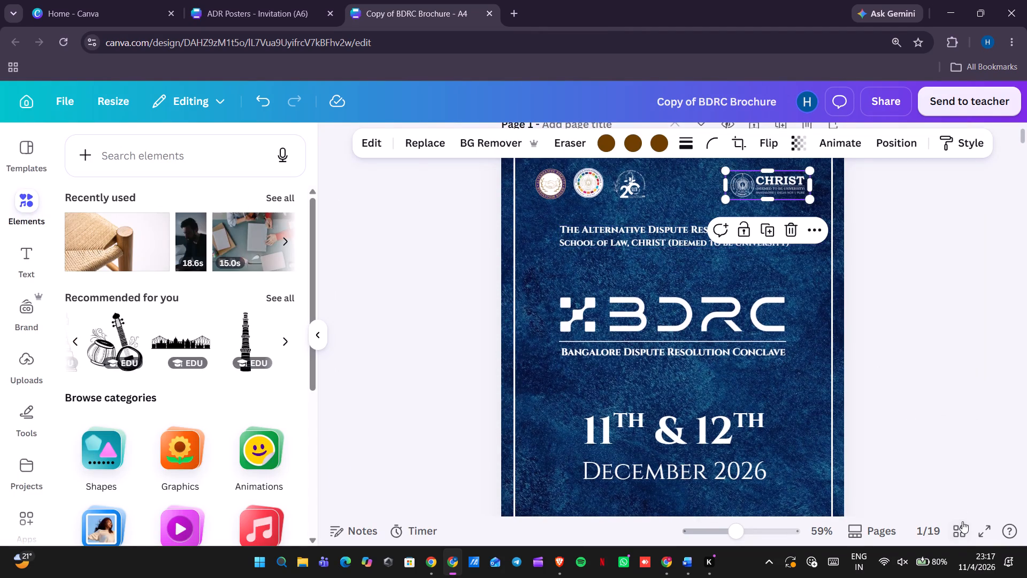
Paste the copied CHRIST logo onto page 19, opposite the BDRC logo.
{"action": "left_click", "coordinate": [962, 521]}
{"action": "scroll", "coordinate": [686, 490], "scroll_direction": "down", "scroll_amount": 4}
{"action": "scroll", "coordinate": [623, 404], "scroll_direction": "down", "scroll_amount": 3}
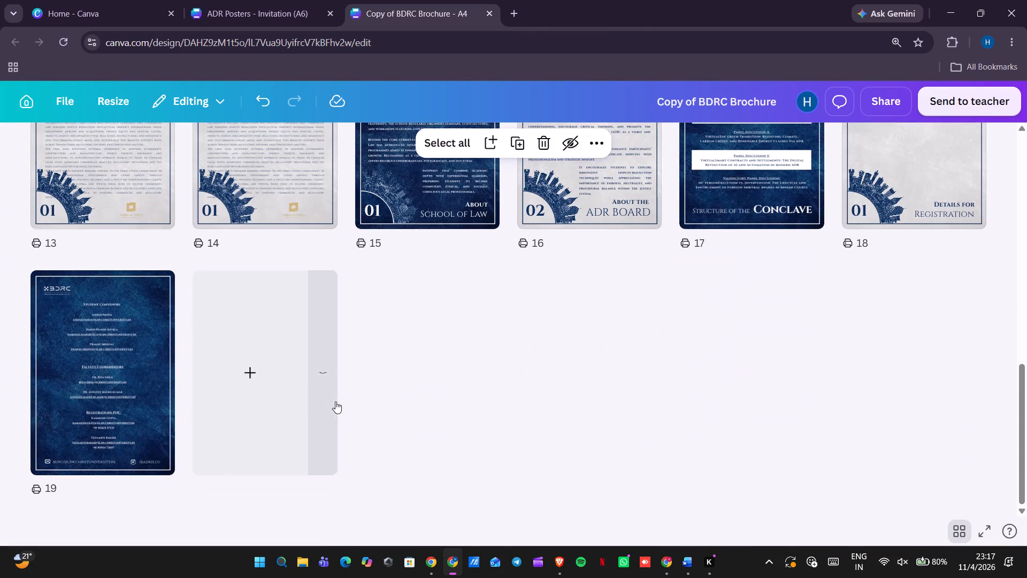
{"action": "double_click", "coordinate": [146, 405]}
{"action": "scroll", "coordinate": [517, 281], "scroll_direction": "up", "scroll_amount": 2}
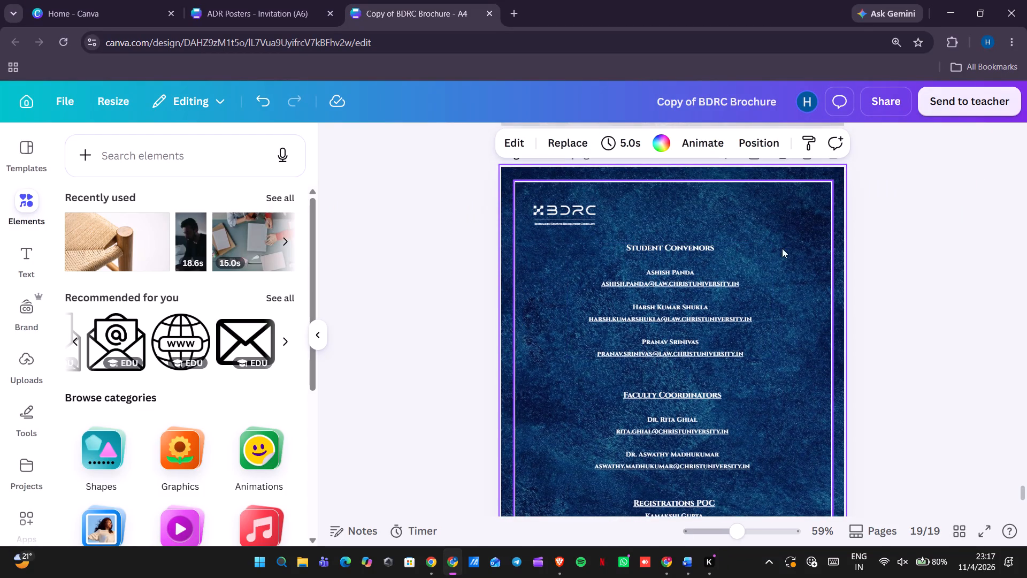
{"action": "left_click", "coordinate": [800, 240]}
{"action": "key", "text": "ctrl+v"}
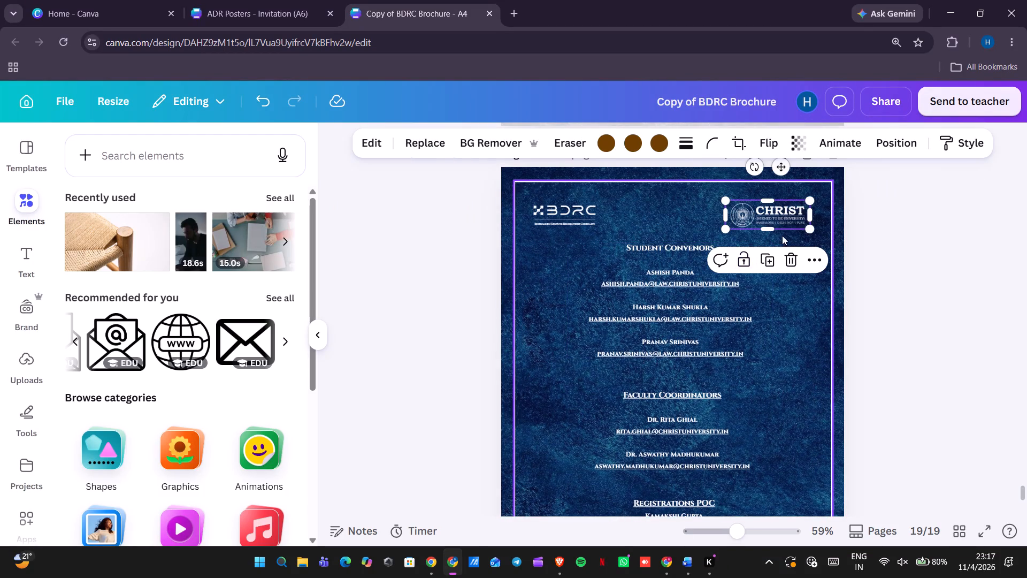
Shrink the pasted CHRIST logo slightly and move it closer to the top-right corner of page 19's border.
{"action": "left_click_drag", "start_coordinate": [726, 230], "coordinate": [736, 219]}
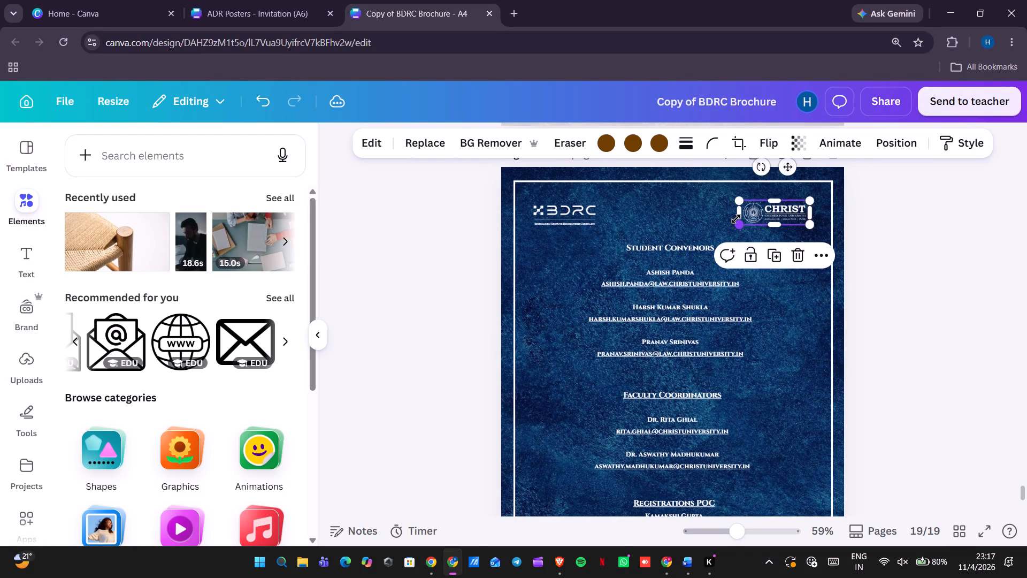
{"action": "left_click", "coordinate": [866, 224]}
{"action": "left_click_drag", "start_coordinate": [785, 217], "coordinate": [791, 215]}
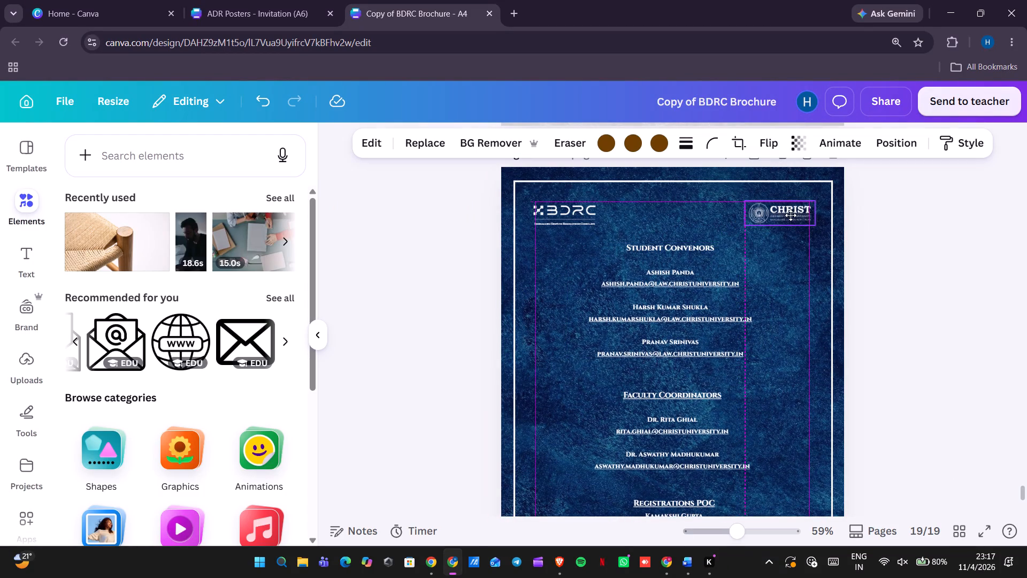
{"action": "left_click_drag", "start_coordinate": [791, 215], "coordinate": [794, 214]}
Move the BDRC logo group on page 19 slightly upward to line up with the CHRIST logo.
{"action": "left_click", "coordinate": [570, 224]}
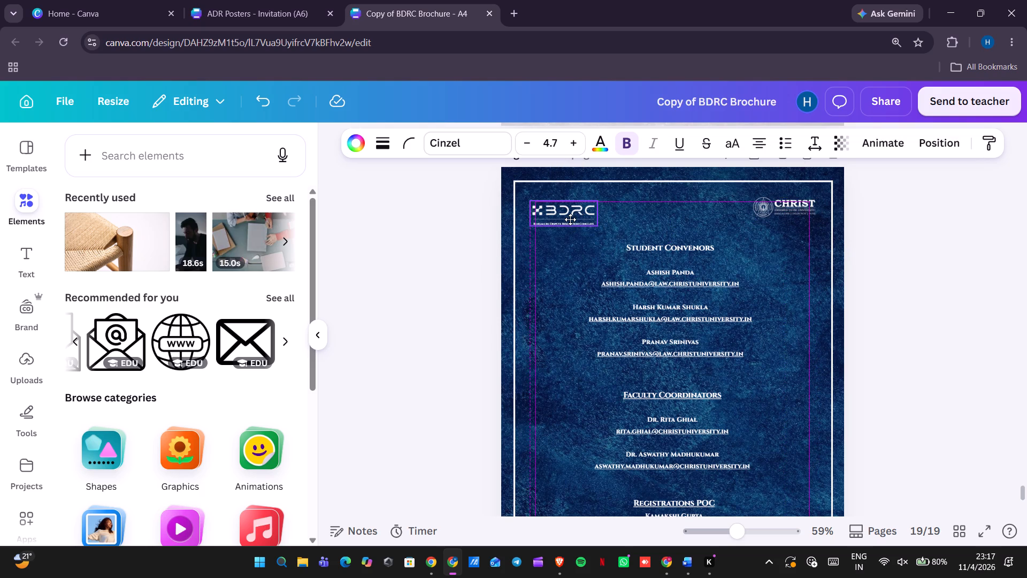
{"action": "left_click", "coordinate": [895, 229]}
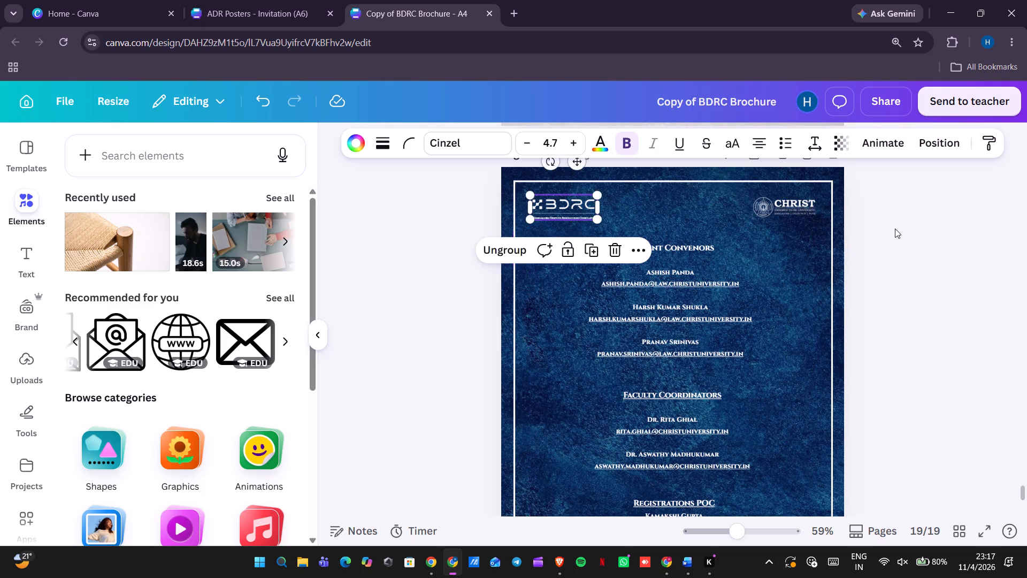
Enlarge the CHRIST logo on page 19 slightly and nudge it up level with the BDRC logo.
{"action": "left_click", "coordinate": [788, 203]}
{"action": "left_click_drag", "start_coordinate": [750, 216], "coordinate": [744, 226]}
{"action": "left_click", "coordinate": [918, 216]}
{"action": "left_click", "coordinate": [805, 217]}
{"action": "key", "text": "Up"}
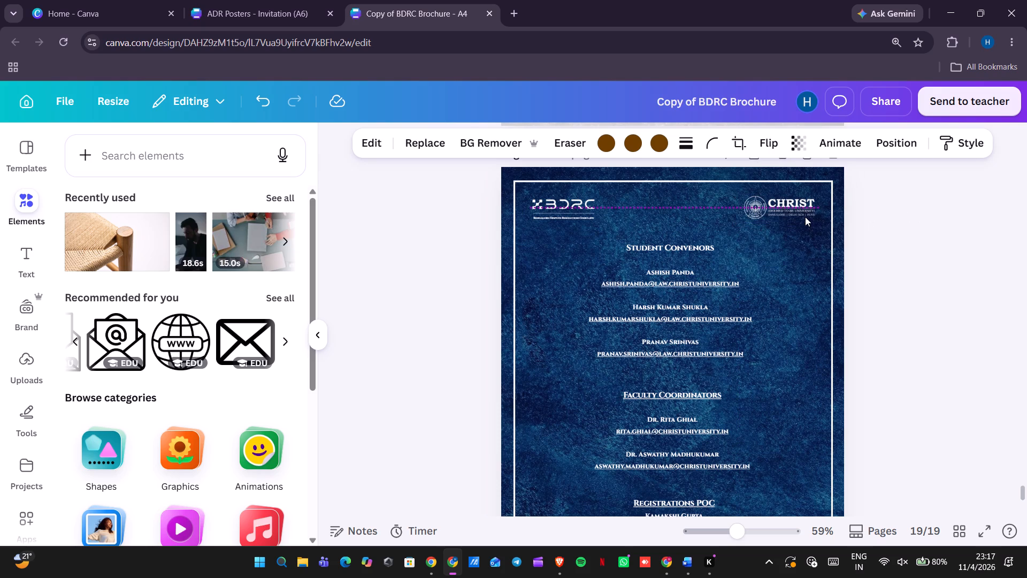
{"action": "left_click", "coordinate": [862, 218]}
Select the Student Convenors, Faculty Coordinators and Registrations POC text blocks together and scale them up slightly.
{"action": "scroll", "coordinate": [862, 218], "scroll_direction": "down", "scroll_amount": 1}
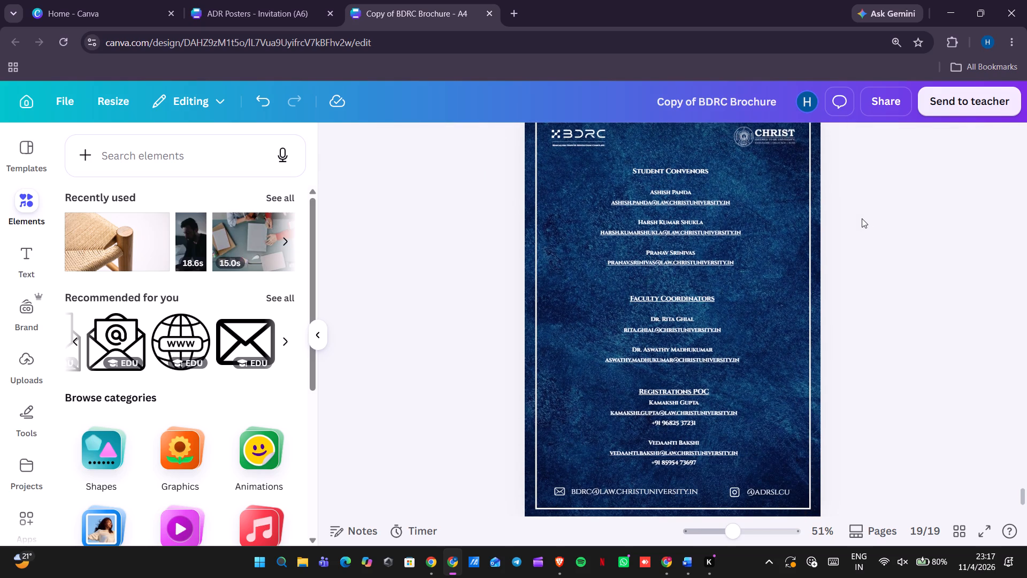
{"action": "left_click", "coordinate": [666, 277]}
{"action": "left_click", "coordinate": [867, 243]}
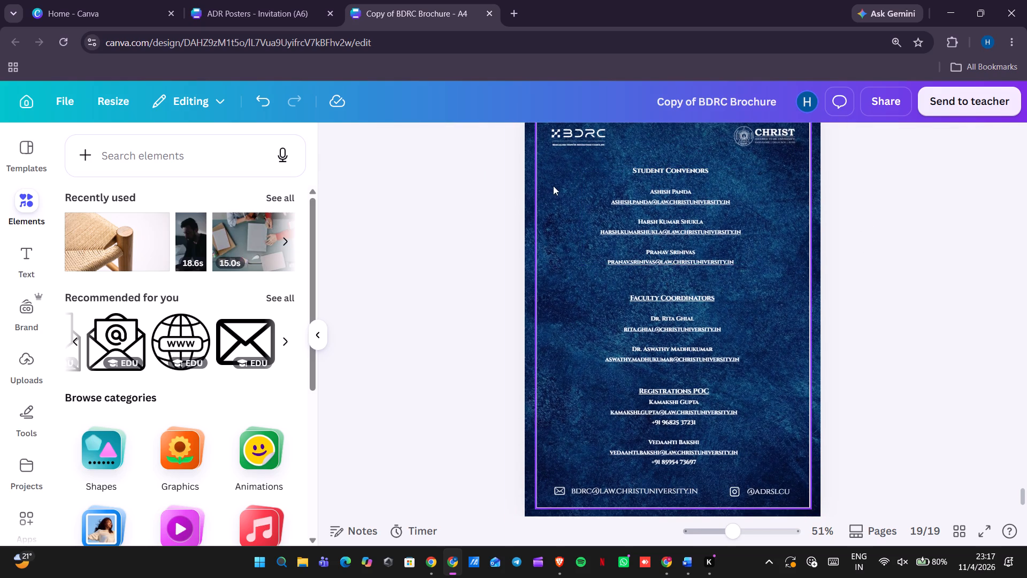
{"action": "left_click_drag", "start_coordinate": [551, 184], "coordinate": [712, 435]}
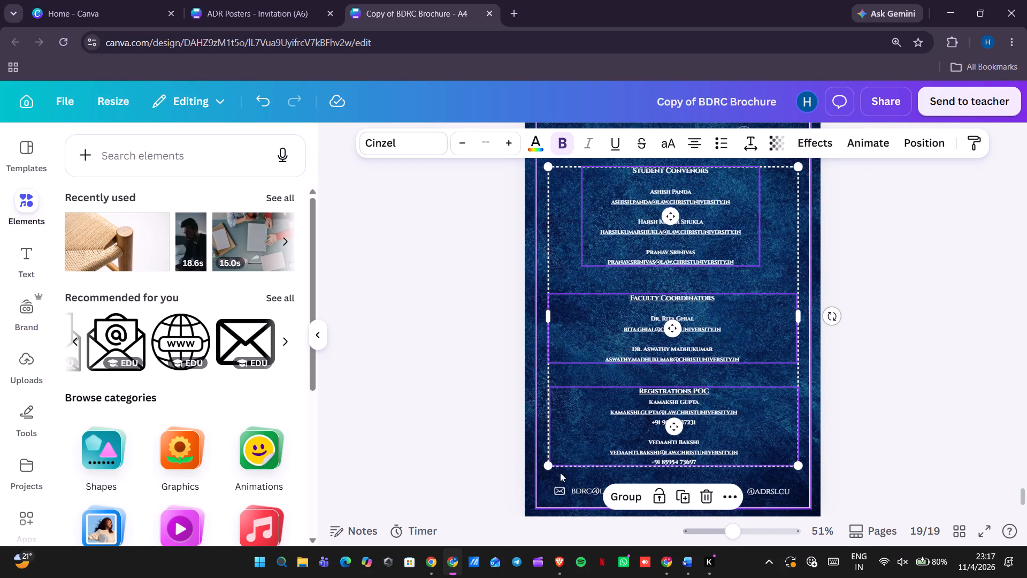
{"action": "left_click_drag", "start_coordinate": [553, 465], "coordinate": [548, 473]}
Nudge the three enlarged contact text blocks up and slightly right to centre them on page 19.
{"action": "scroll", "coordinate": [548, 473], "scroll_direction": "up", "scroll_amount": 1}
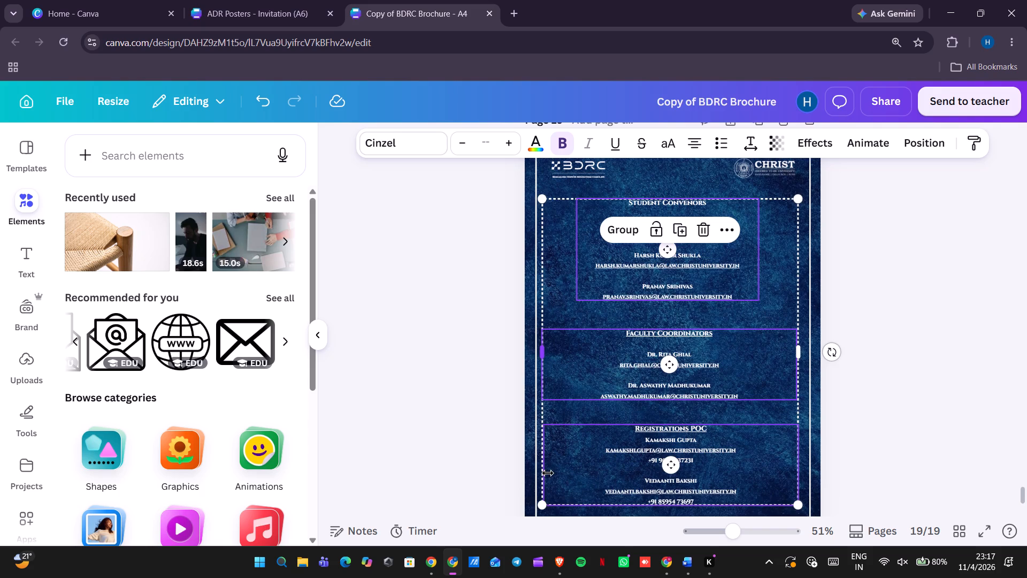
{"action": "key", "text": "Up"}
{"action": "key", "text": "Up"}
{"action": "key", "text": "Up"}
{"action": "key", "text": "Up"}
{"action": "key", "text": "Right"}
{"action": "key", "text": "Right"}
{"action": "key", "text": "Right"}
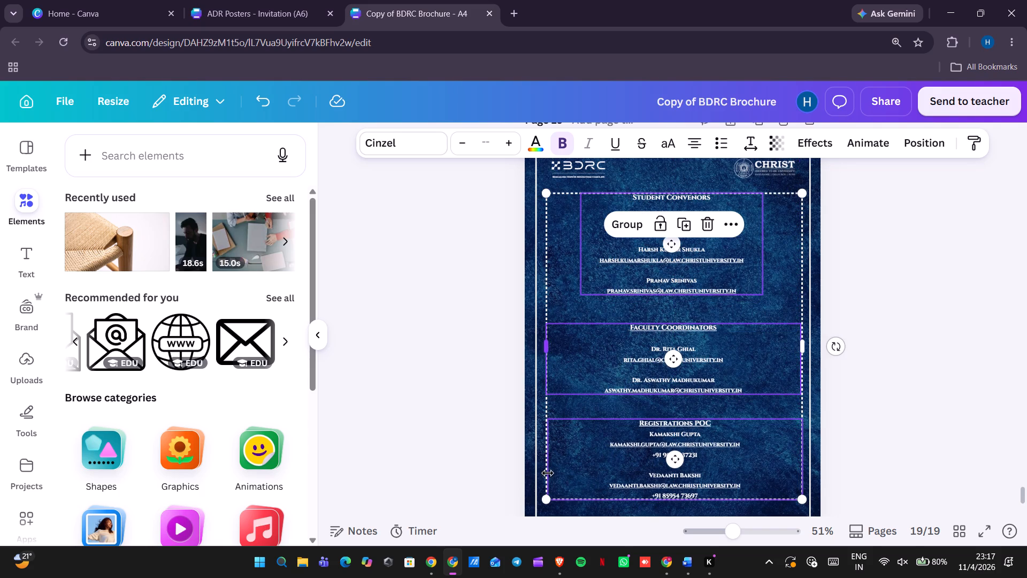
{"action": "left_click", "coordinate": [896, 416]}
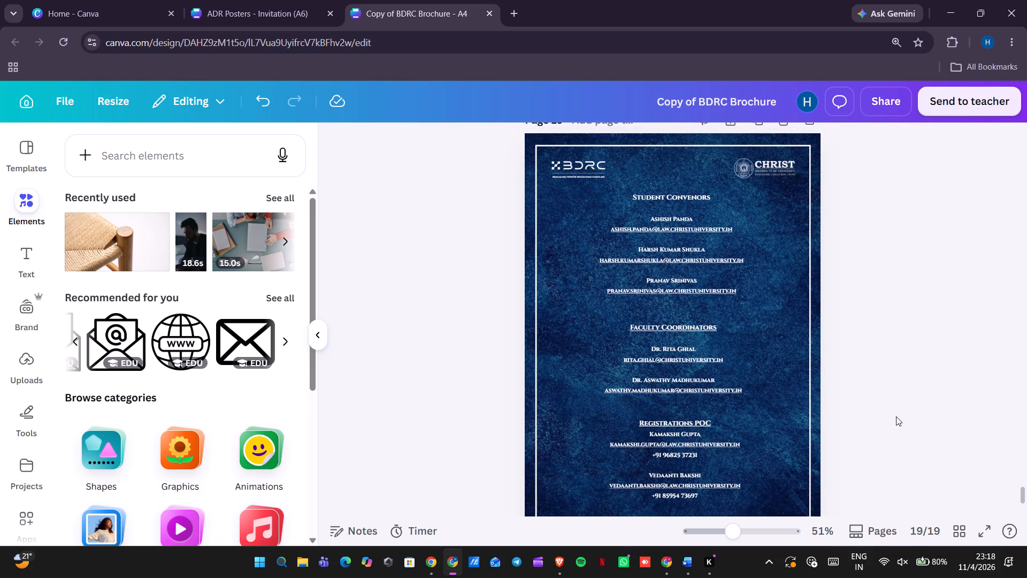
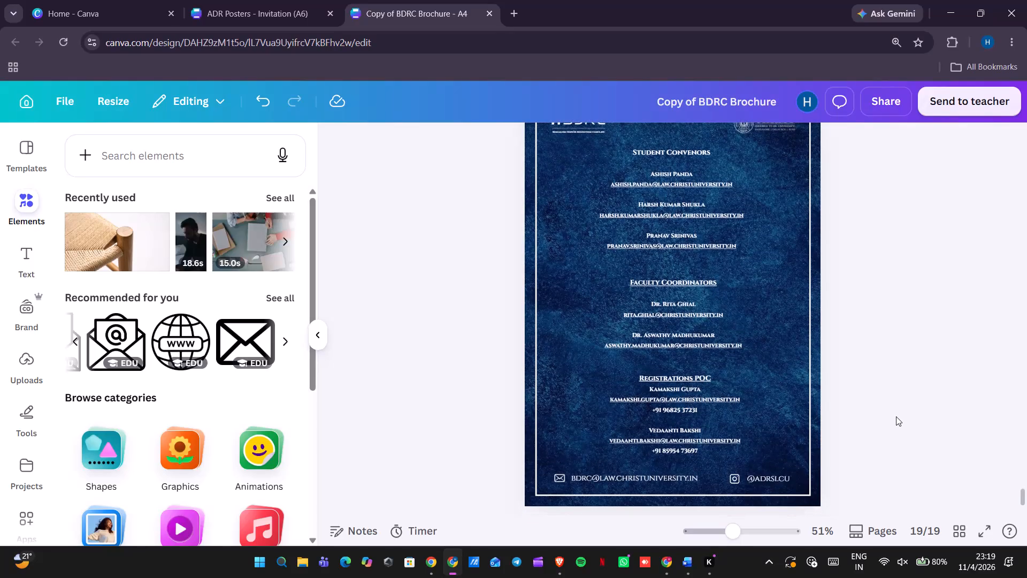
Preview page 19 full screen and return to the editor.
{"action": "scroll", "coordinate": [896, 416], "scroll_direction": "up", "scroll_amount": 1}
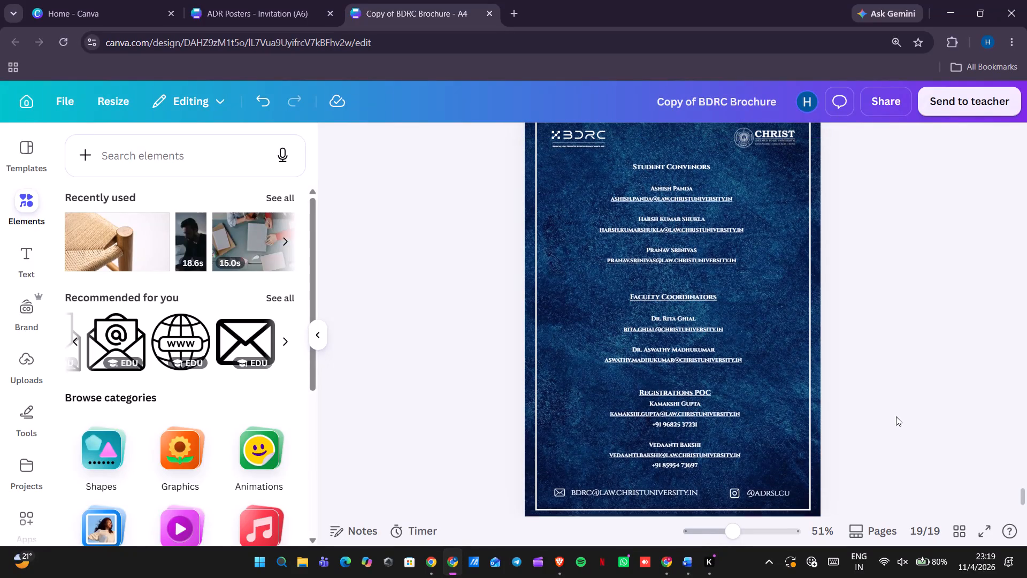
{"action": "scroll", "coordinate": [896, 416], "scroll_direction": "up", "scroll_amount": 1}
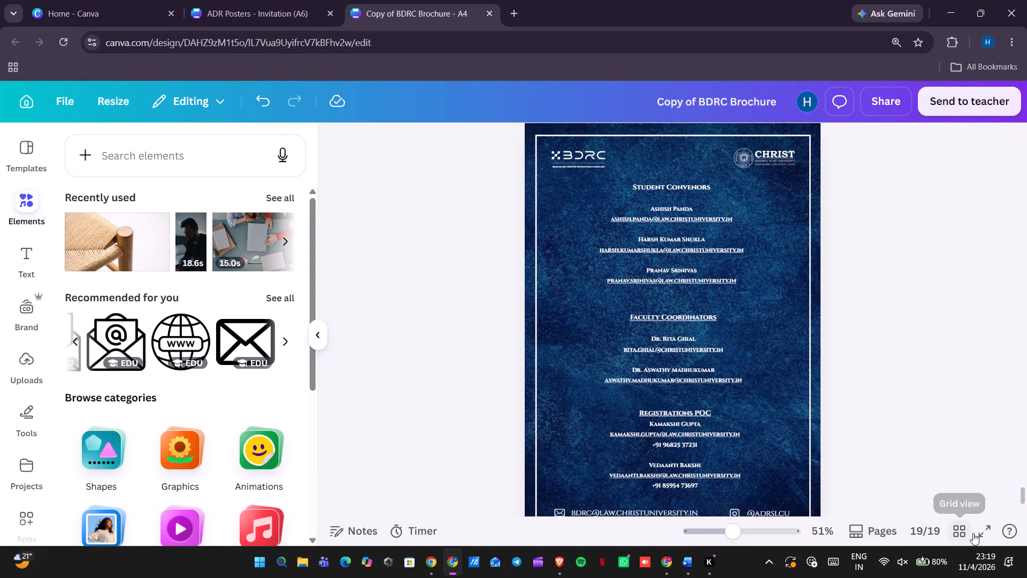
{"action": "left_click", "coordinate": [973, 533]}
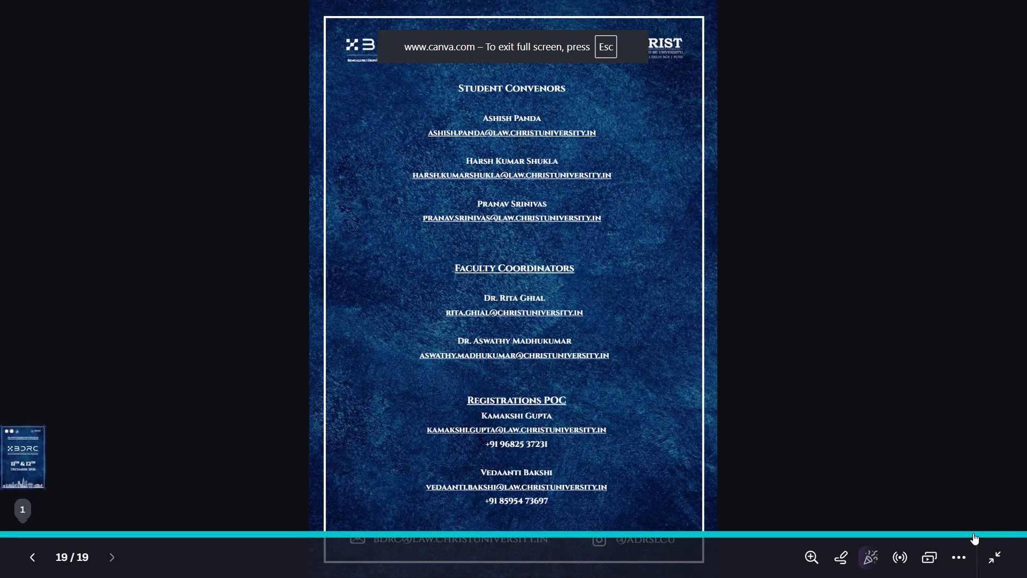
{"action": "key", "text": "Escape"}
Look over the brochure's pages in grid view to compare their text layouts.
{"action": "scroll", "coordinate": [972, 502], "scroll_direction": "up", "scroll_amount": 1}
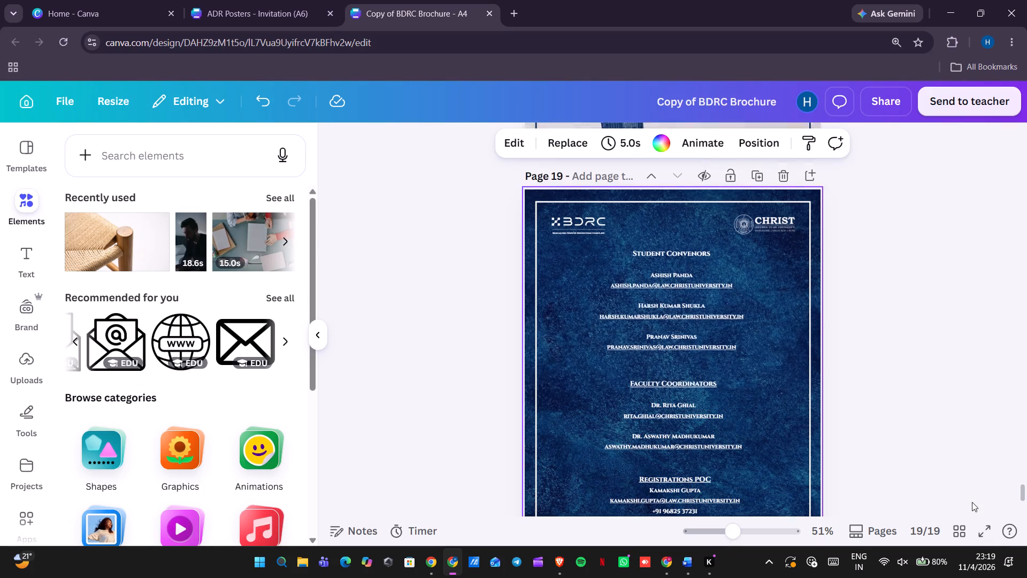
{"action": "scroll", "coordinate": [972, 502], "scroll_direction": "up", "scroll_amount": 3}
{"action": "left_click", "coordinate": [963, 543]}
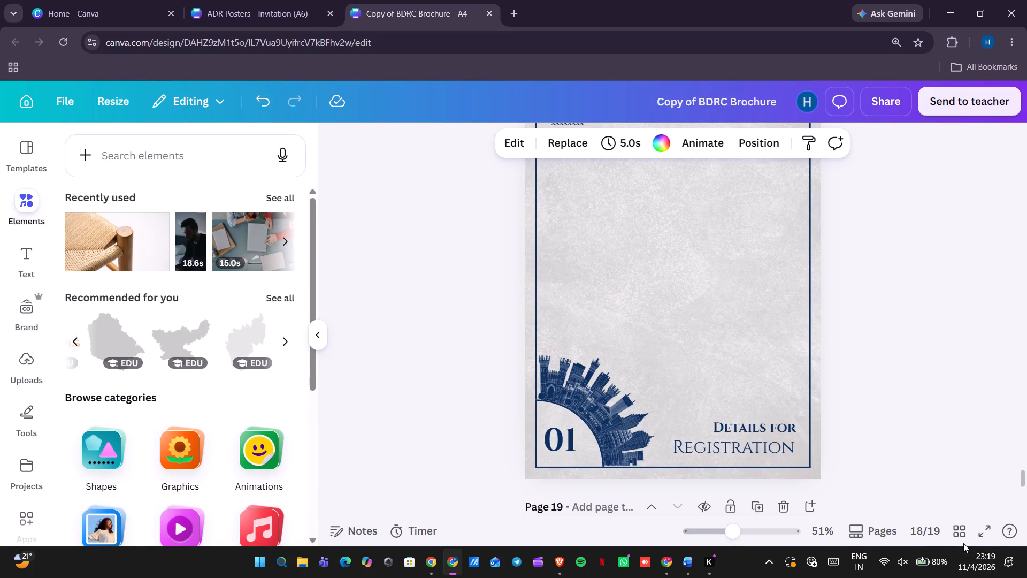
{"action": "left_click", "coordinate": [958, 537]}
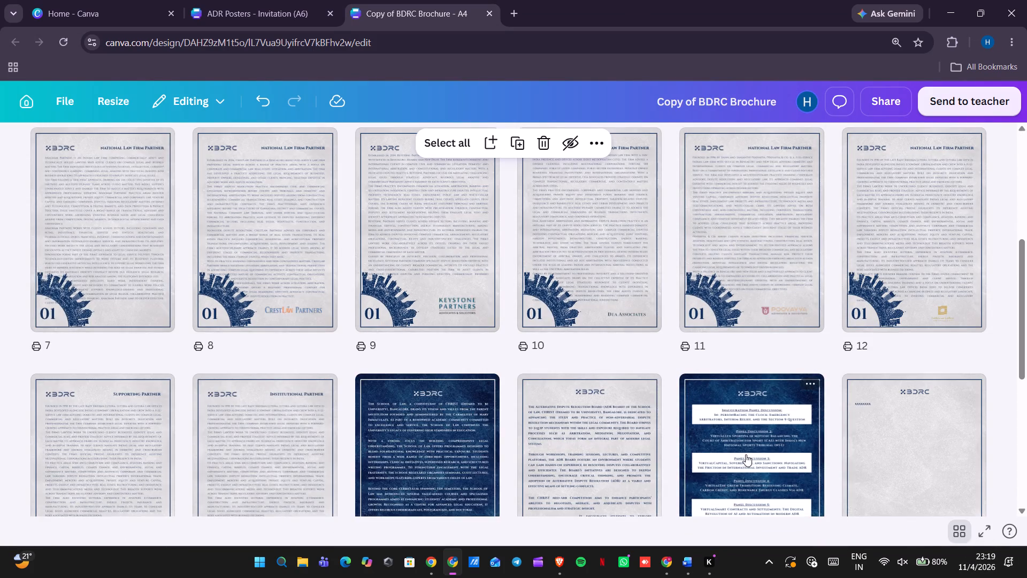
{"action": "scroll", "coordinate": [746, 454], "scroll_direction": "down", "scroll_amount": 4}
{"action": "scroll", "coordinate": [746, 454], "scroll_direction": "up", "scroll_amount": 4}
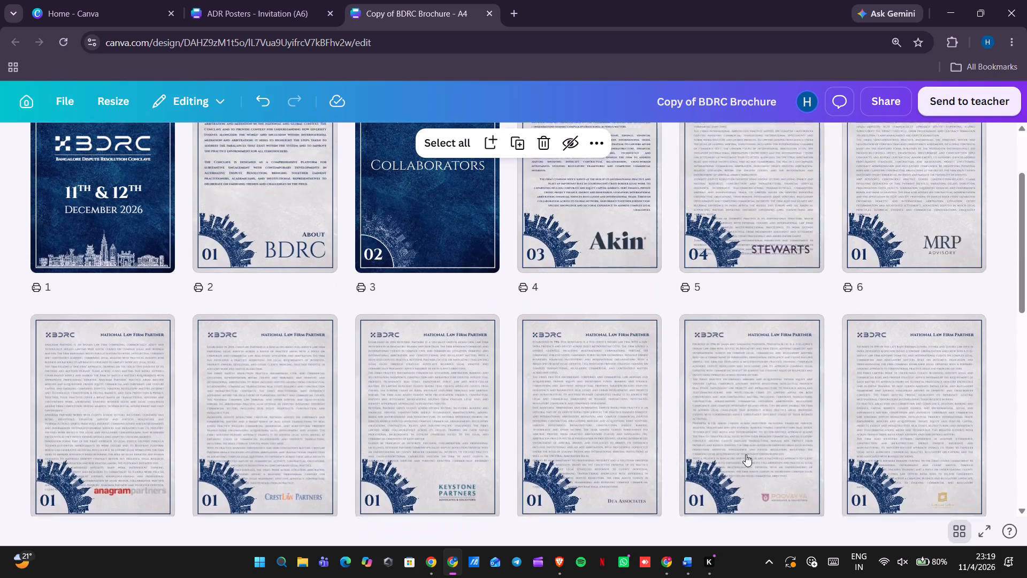
{"action": "scroll", "coordinate": [746, 454], "scroll_direction": "up", "scroll_amount": 1}
{"action": "scroll", "coordinate": [746, 454], "scroll_direction": "down", "scroll_amount": 1}
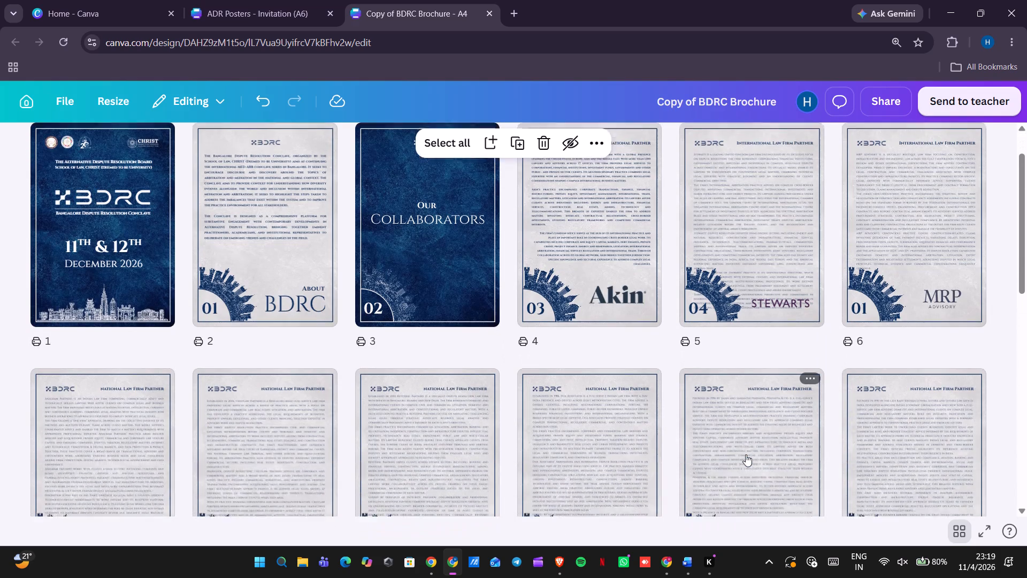
{"action": "scroll", "coordinate": [746, 454], "scroll_direction": "down", "scroll_amount": 1}
{"action": "scroll", "coordinate": [746, 454], "scroll_direction": "up", "scroll_amount": 1}
Open page 5 and make the Stewarts body text bold, comparing it with the Akin page.
{"action": "double_click", "coordinate": [737, 334]}
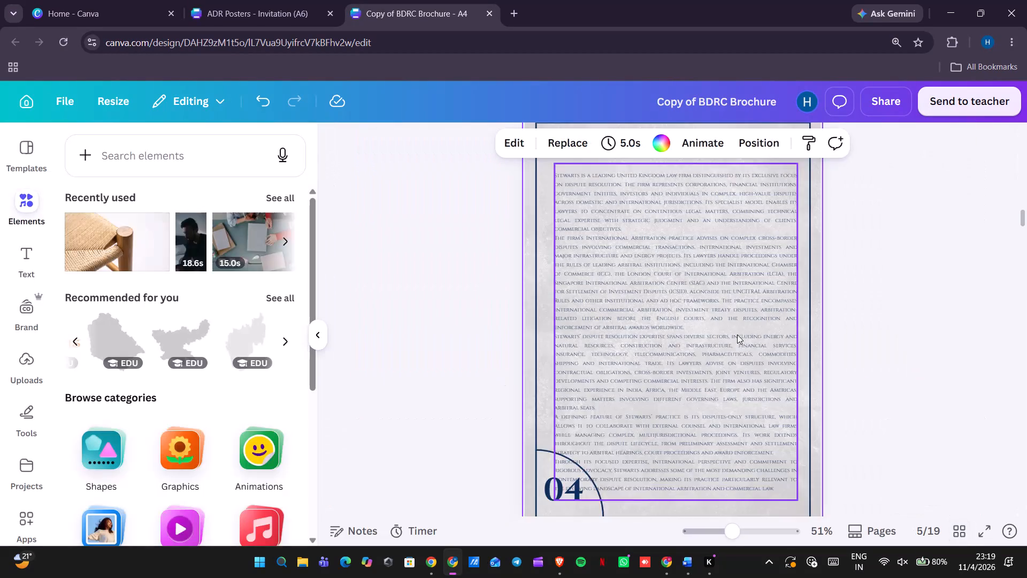
{"action": "left_click", "coordinate": [854, 331]}
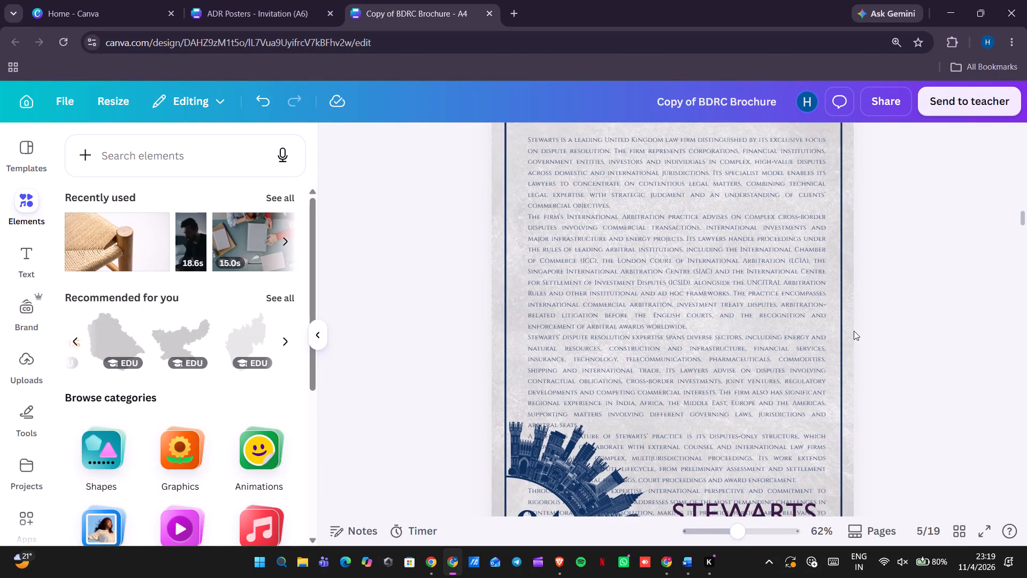
{"action": "scroll", "coordinate": [854, 331], "scroll_direction": "down", "scroll_amount": 1}
{"action": "scroll", "coordinate": [770, 327], "scroll_direction": "up", "scroll_amount": 3}
{"action": "scroll", "coordinate": [770, 327], "scroll_direction": "down", "scroll_amount": 1}
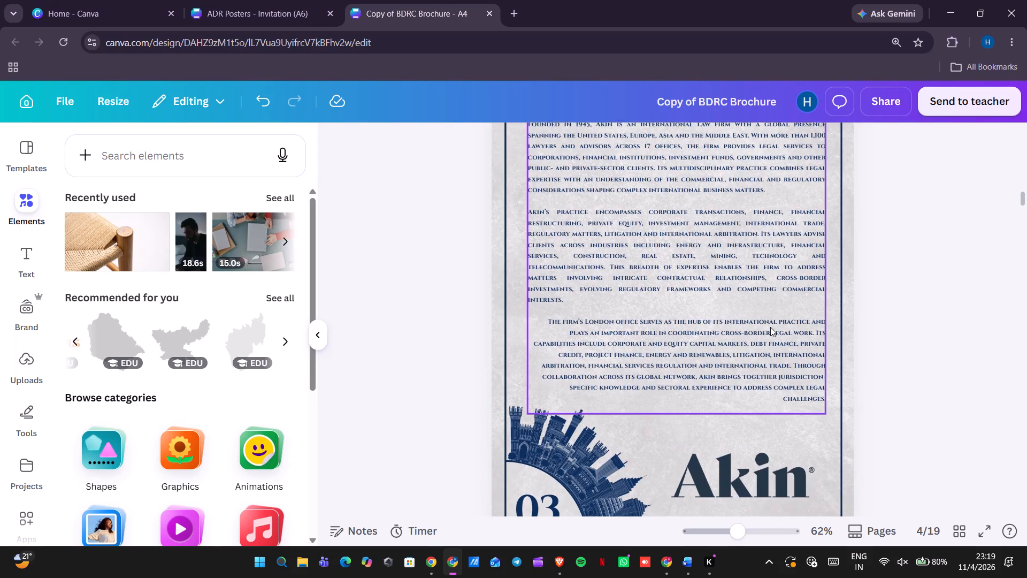
{"action": "scroll", "coordinate": [770, 327], "scroll_direction": "down", "scroll_amount": 3}
{"action": "left_click", "coordinate": [732, 306]}
{"action": "left_click", "coordinate": [563, 146]}
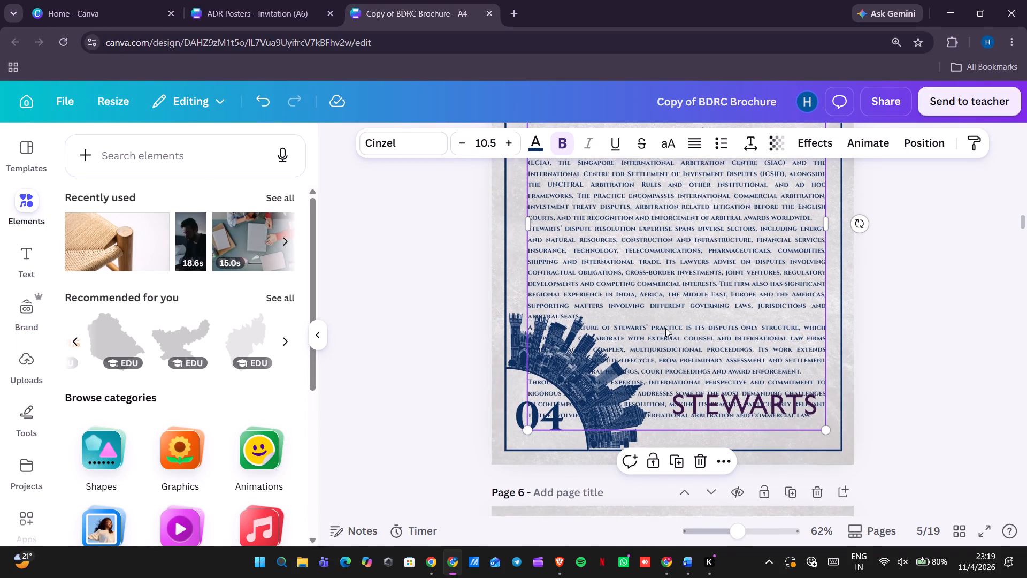
Delete the last two paragraphs of the Stewarts text, from "A defining feature" to "commercial law".
{"action": "double_click", "coordinate": [667, 321]}
{"action": "scroll", "coordinate": [667, 321], "scroll_direction": "down", "scroll_amount": 3}
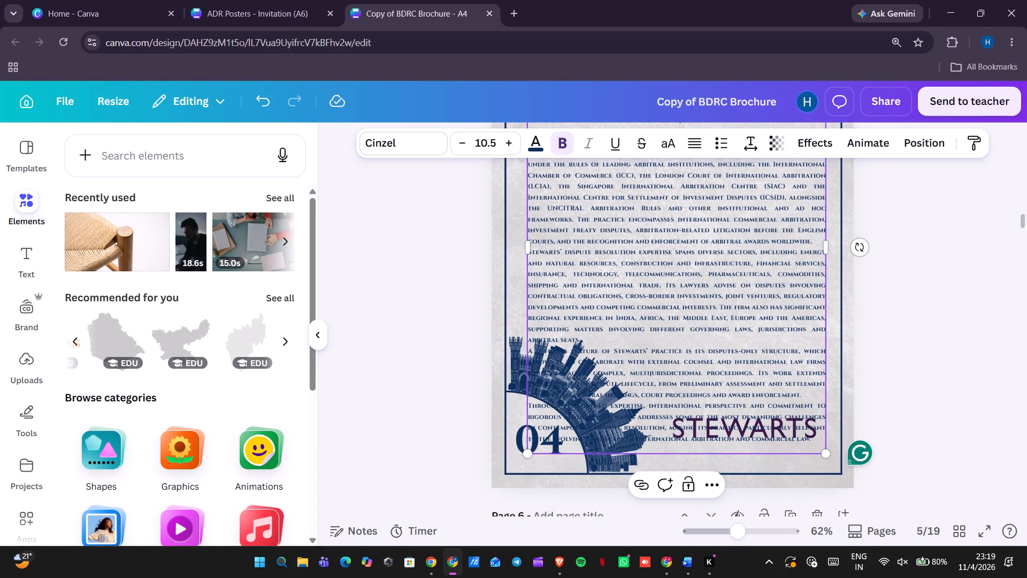
{"action": "left_click_drag", "start_coordinate": [628, 338], "coordinate": [772, 440]}
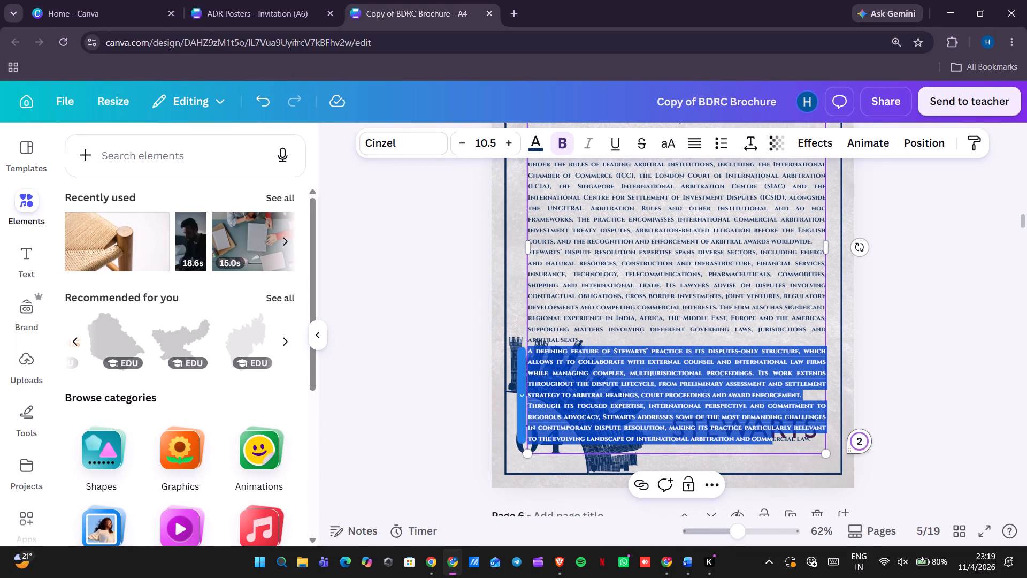
{"action": "left_click_drag", "start_coordinate": [772, 440], "coordinate": [821, 439]}
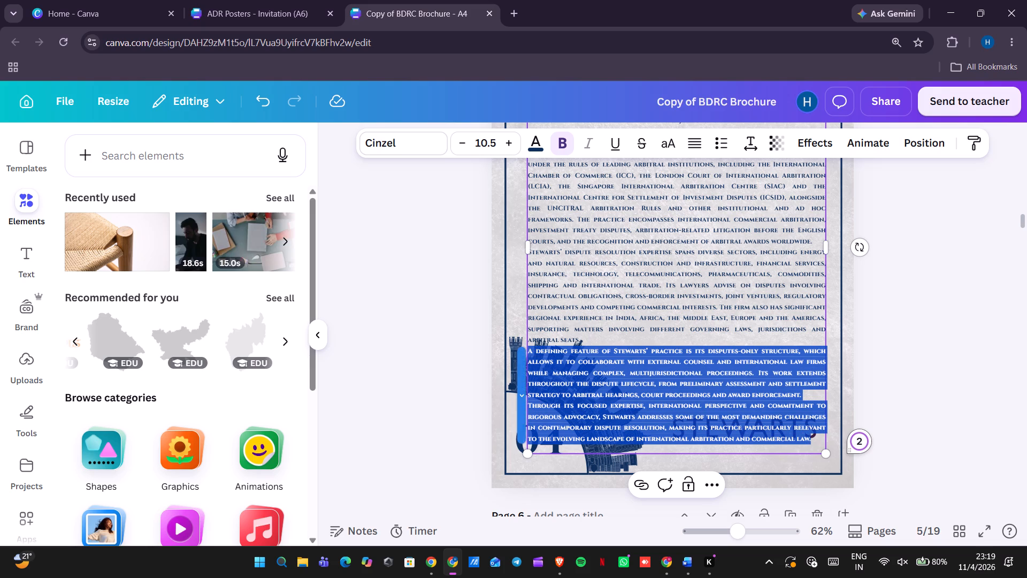
{"action": "key", "text": "BackSpace"}
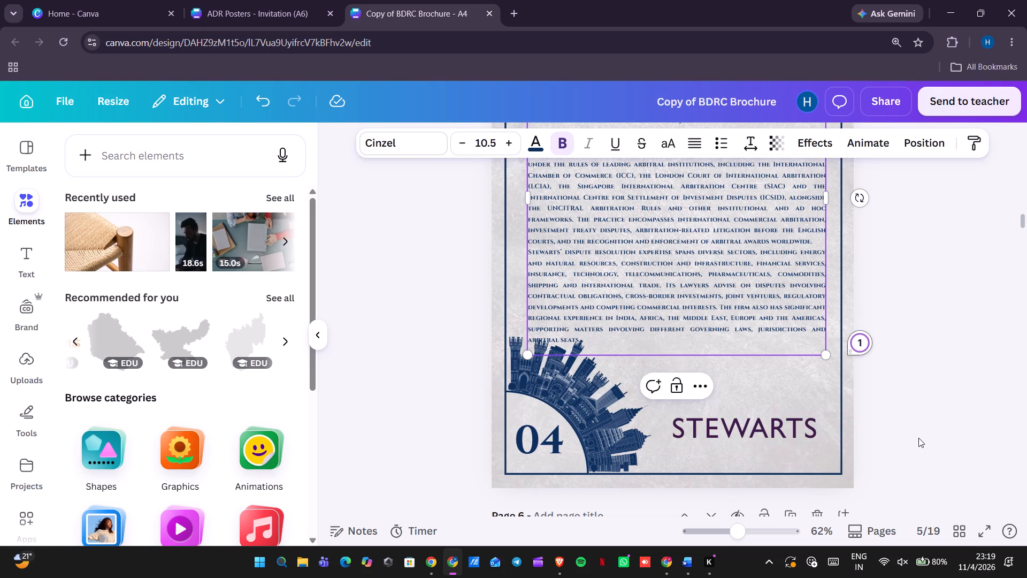
{"action": "left_click", "coordinate": [918, 438]}
Insert a blank line between each of the three remaining Stewarts paragraphs on page 5.
{"action": "scroll", "coordinate": [918, 438], "scroll_direction": "up", "scroll_amount": 3}
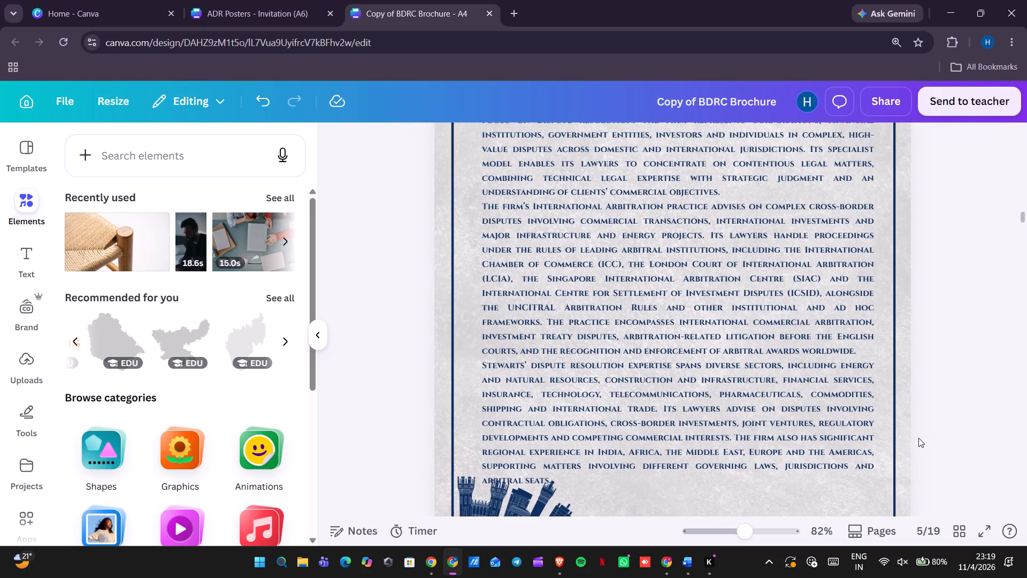
{"action": "scroll", "coordinate": [785, 267], "scroll_direction": "up", "scroll_amount": 1}
{"action": "double_click", "coordinate": [761, 302]}
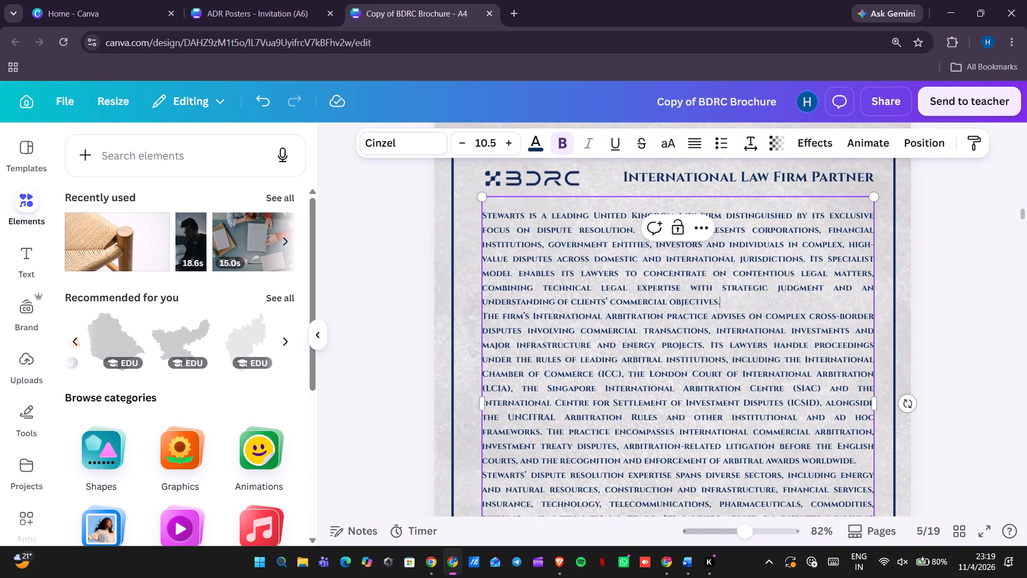
{"action": "key", "text": "Return"}
{"action": "scroll", "coordinate": [761, 302], "scroll_direction": "down", "scroll_amount": 2}
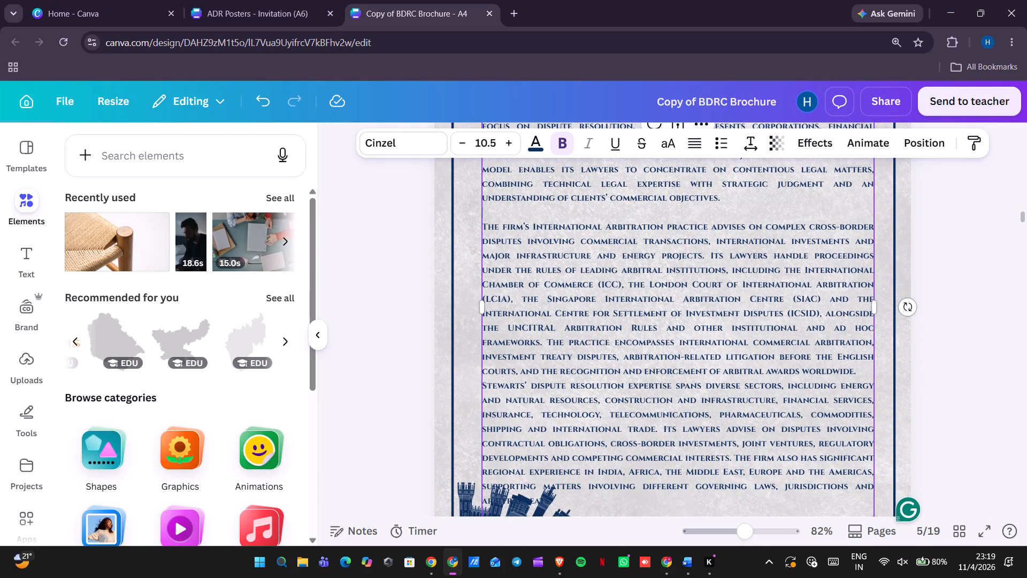
{"action": "left_click", "coordinate": [860, 369]}
{"action": "key", "text": "Return"}
Cut the closing Stewarts lines from "developments and competing commercial interests" to "arbitral seats" out of the main text.
{"action": "scroll", "coordinate": [860, 369], "scroll_direction": "down", "scroll_amount": 2}
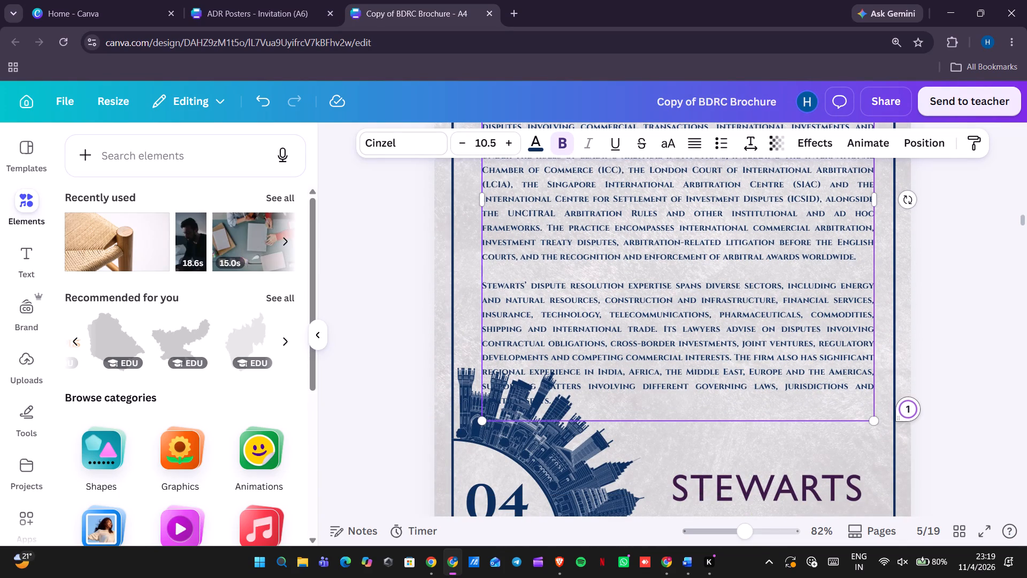
{"action": "left_click_drag", "start_coordinate": [586, 399], "coordinate": [486, 362]}
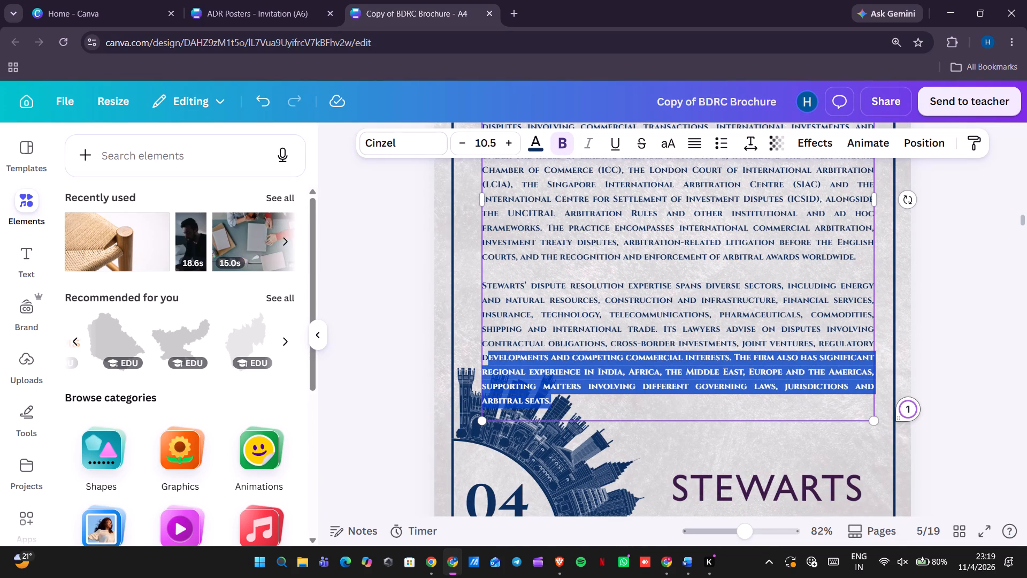
{"action": "left_click_drag", "start_coordinate": [486, 362], "coordinate": [485, 362]}
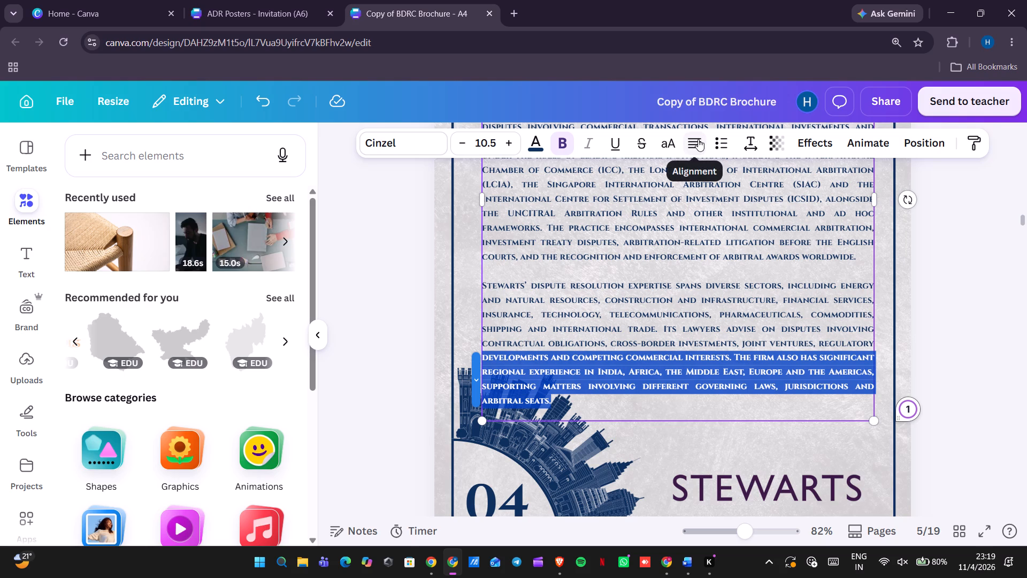
{"action": "key", "text": "ctrl+x"}
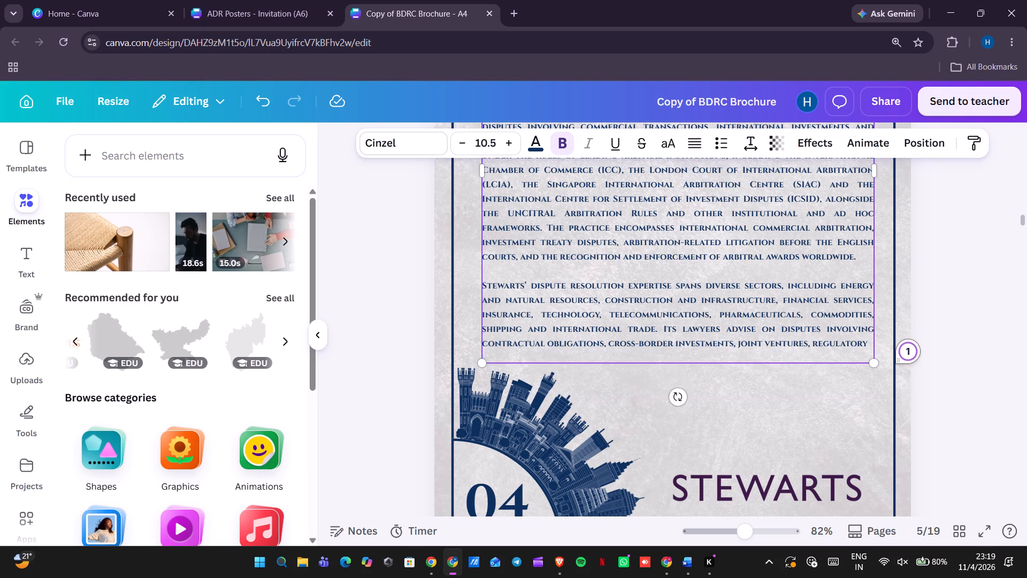
{"action": "left_click", "coordinate": [938, 280]}
Duplicate the Stewarts text box and replace the copy's contents with the cut closing lines.
{"action": "left_click", "coordinate": [844, 288]}
{"action": "key", "text": "ctrl+d"}
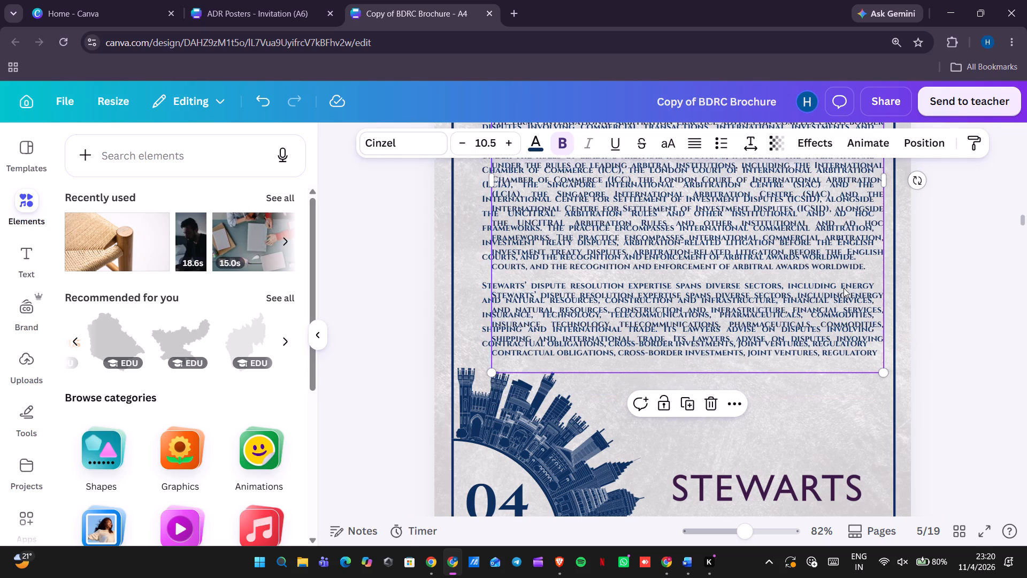
{"action": "left_click", "coordinate": [838, 298]}
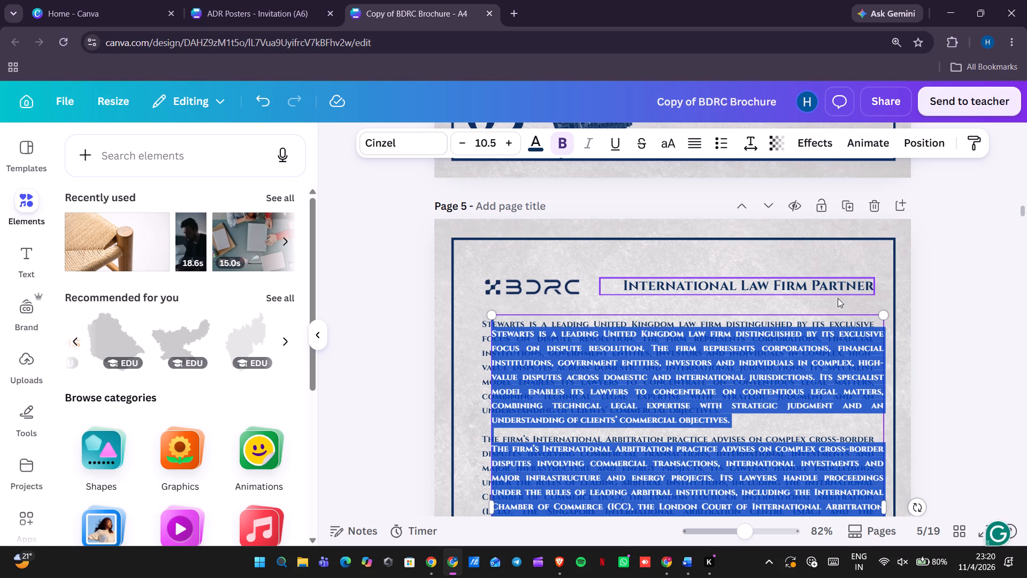
{"action": "key", "text": "ctrl+v"}
{"action": "scroll", "coordinate": [838, 298], "scroll_direction": "down", "scroll_amount": 1}
{"action": "left_click", "coordinate": [937, 230]}
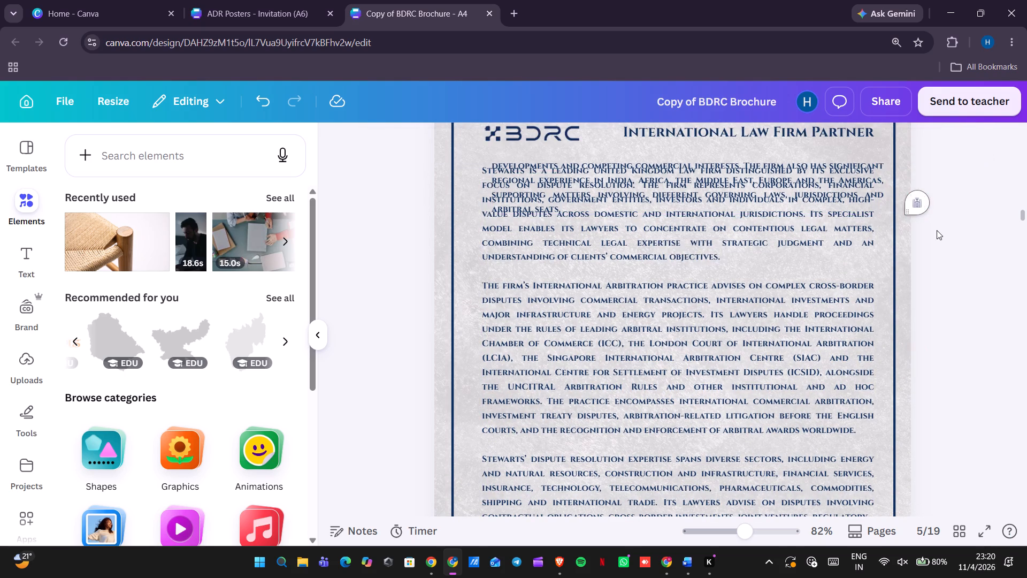
Move the closing-lines text box directly below the main Stewarts text, aligned with its side edges.
{"action": "left_click_drag", "start_coordinate": [835, 204], "coordinate": [861, 431]}
{"action": "scroll", "coordinate": [861, 431], "scroll_direction": "down", "scroll_amount": 2}
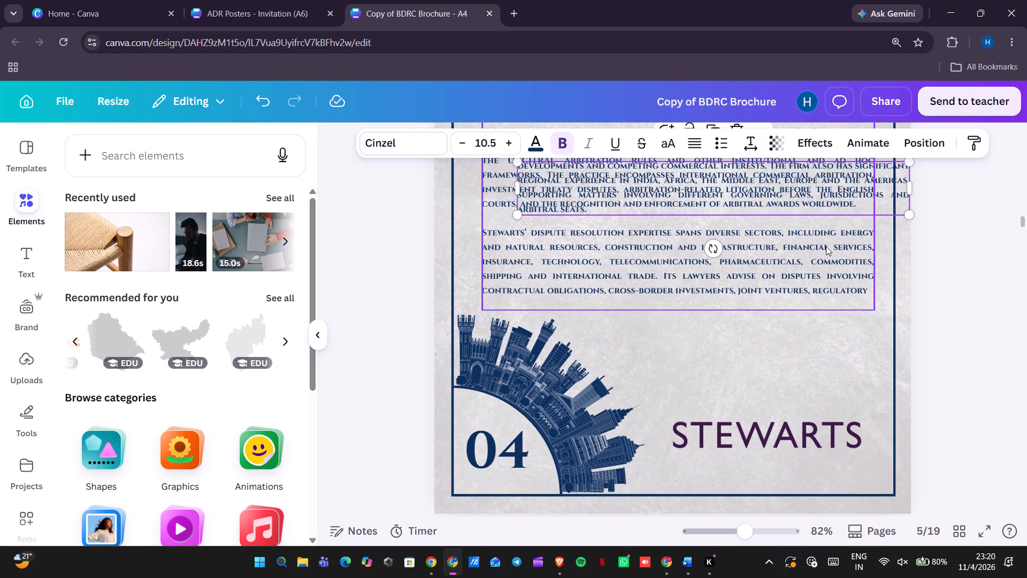
{"action": "left_click_drag", "start_coordinate": [816, 191], "coordinate": [777, 344]}
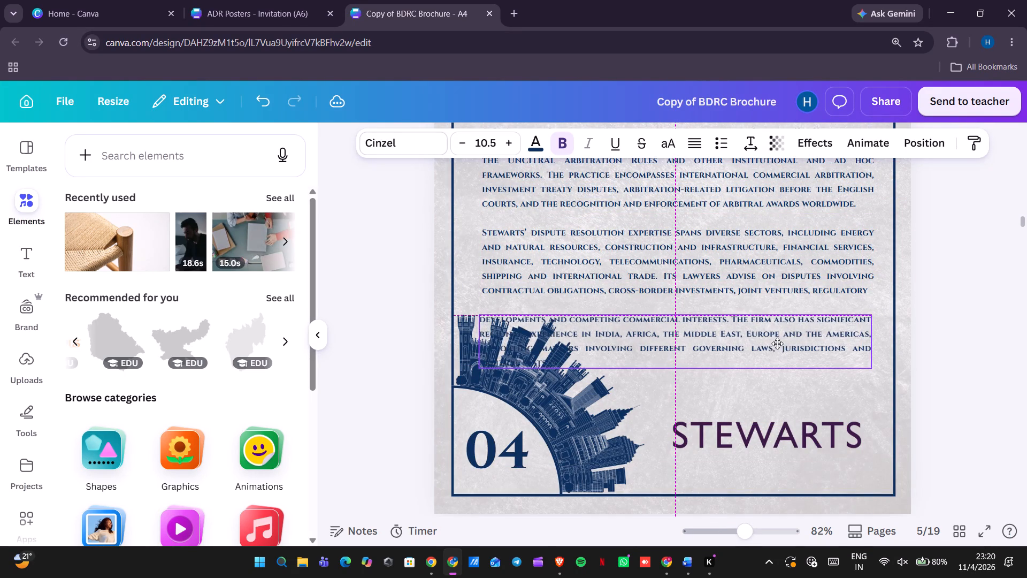
{"action": "left_click_drag", "start_coordinate": [777, 344], "coordinate": [776, 345]}
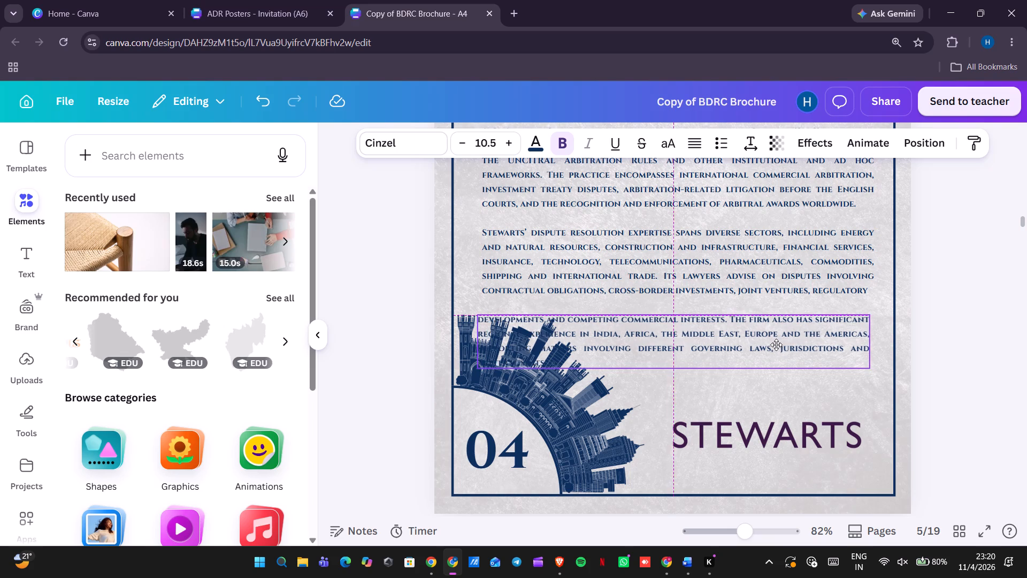
{"action": "left_click_drag", "start_coordinate": [776, 345], "coordinate": [780, 343]}
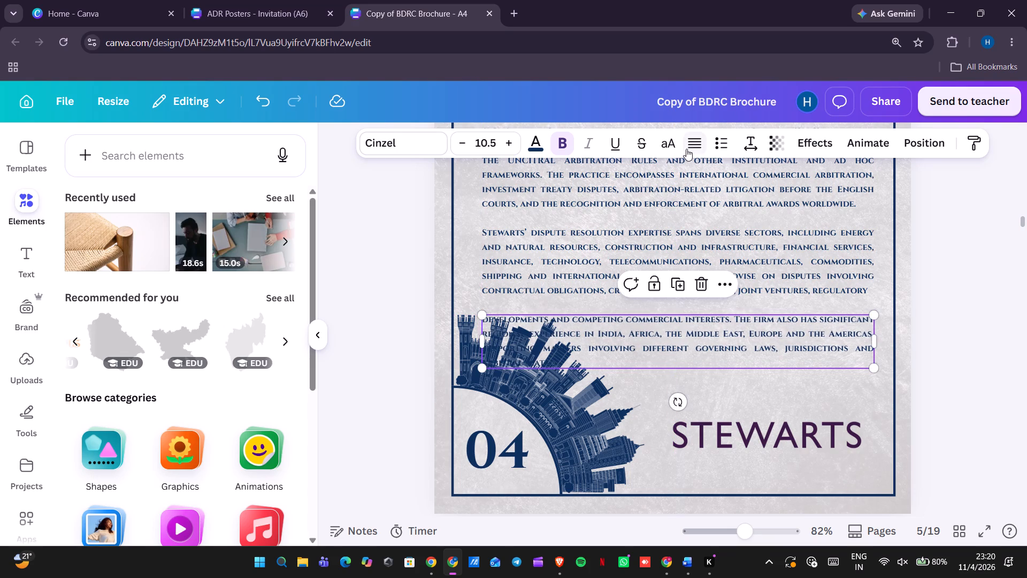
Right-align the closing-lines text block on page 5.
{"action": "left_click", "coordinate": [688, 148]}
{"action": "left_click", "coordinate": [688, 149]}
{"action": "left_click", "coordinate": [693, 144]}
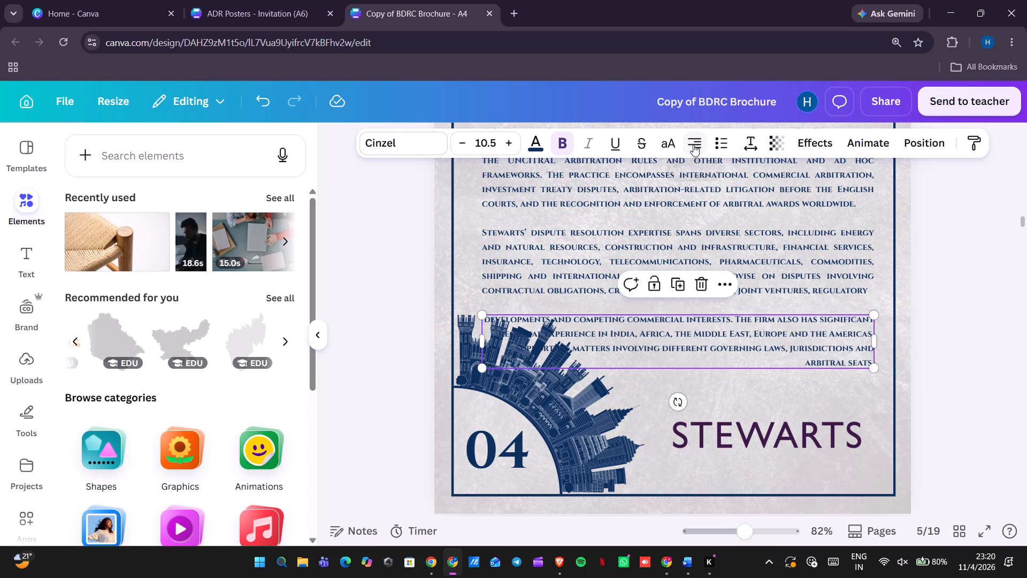
Narrow the closing-lines text box to about 11 wide so it sits beside the skyline graphic, and justify its text.
{"action": "left_click_drag", "start_coordinate": [480, 340], "coordinate": [616, 344]}
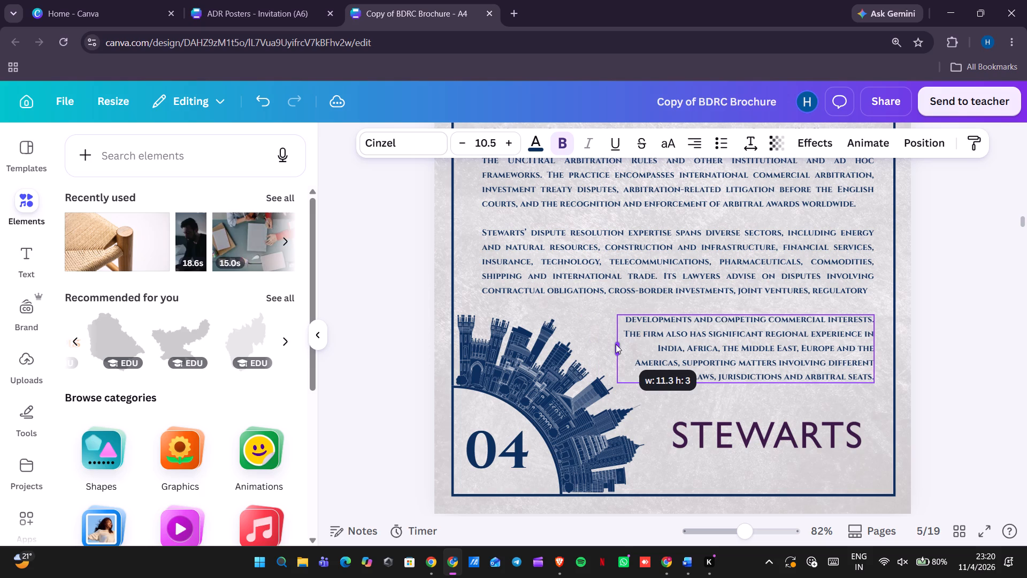
{"action": "left_click_drag", "start_coordinate": [616, 344], "coordinate": [620, 345]}
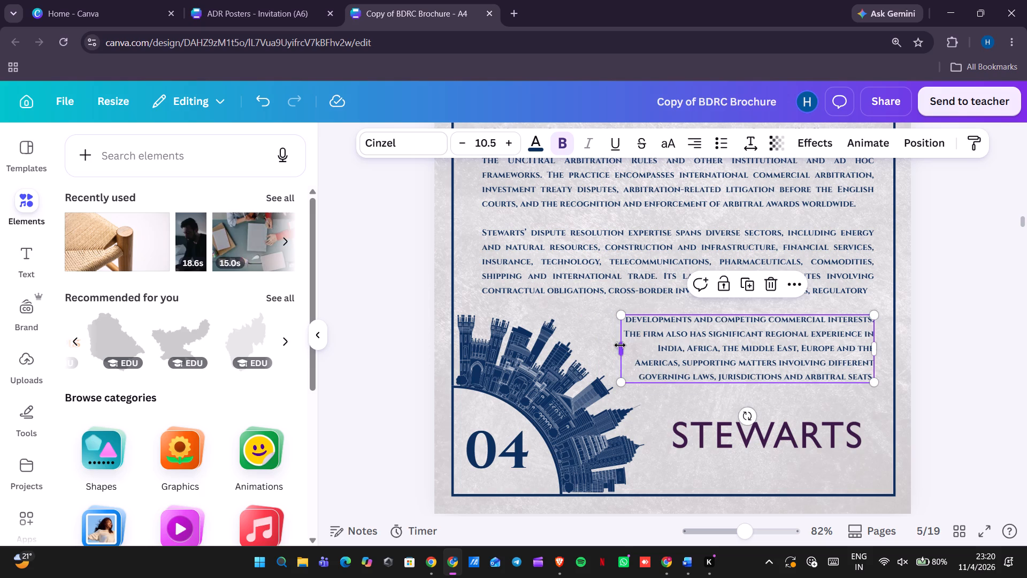
{"action": "left_click", "coordinate": [685, 136]}
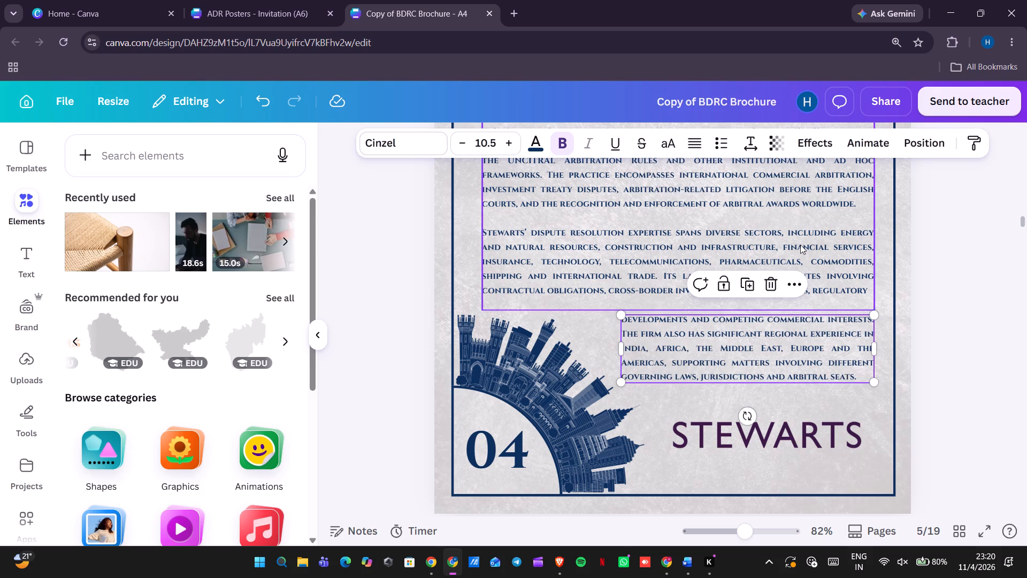
{"action": "left_click", "coordinate": [951, 298]}
Examine the revised Stewarts layout on page 5 and the adjoining pages.
{"action": "scroll", "coordinate": [951, 298], "scroll_direction": "up", "scroll_amount": 1}
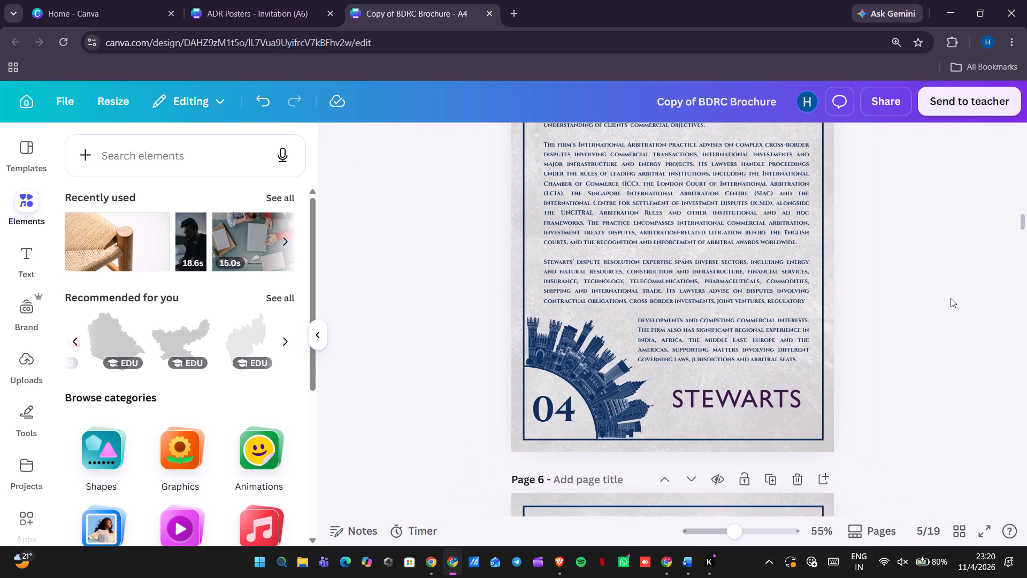
{"action": "scroll", "coordinate": [951, 298], "scroll_direction": "up", "scroll_amount": 2}
{"action": "scroll", "coordinate": [951, 298], "scroll_direction": "down", "scroll_amount": 2}
{"action": "scroll", "coordinate": [951, 298], "scroll_direction": "up", "scroll_amount": 1}
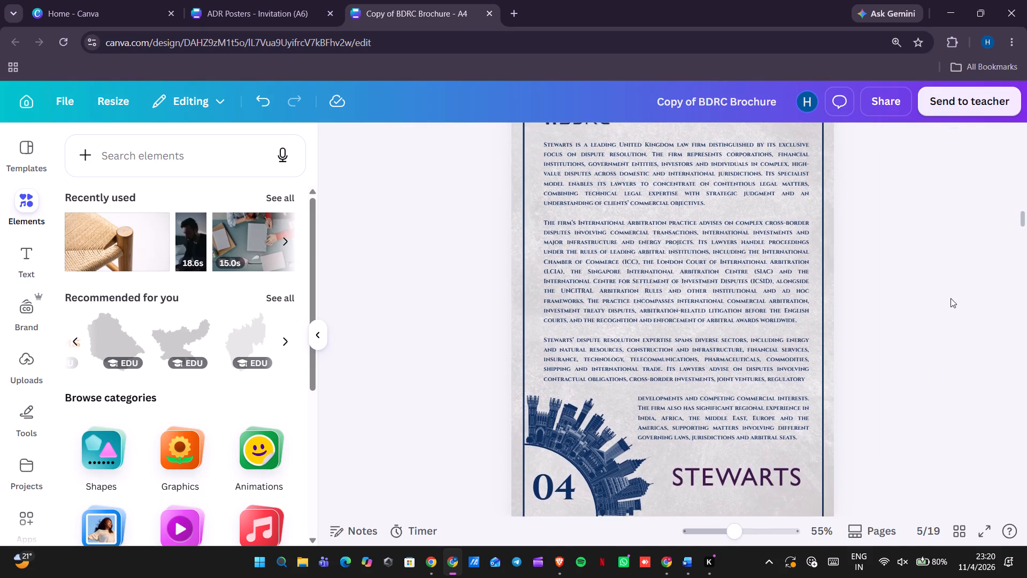
{"action": "scroll", "coordinate": [951, 298], "scroll_direction": "up", "scroll_amount": 1}
{"action": "scroll", "coordinate": [951, 298], "scroll_direction": "down", "scroll_amount": 4}
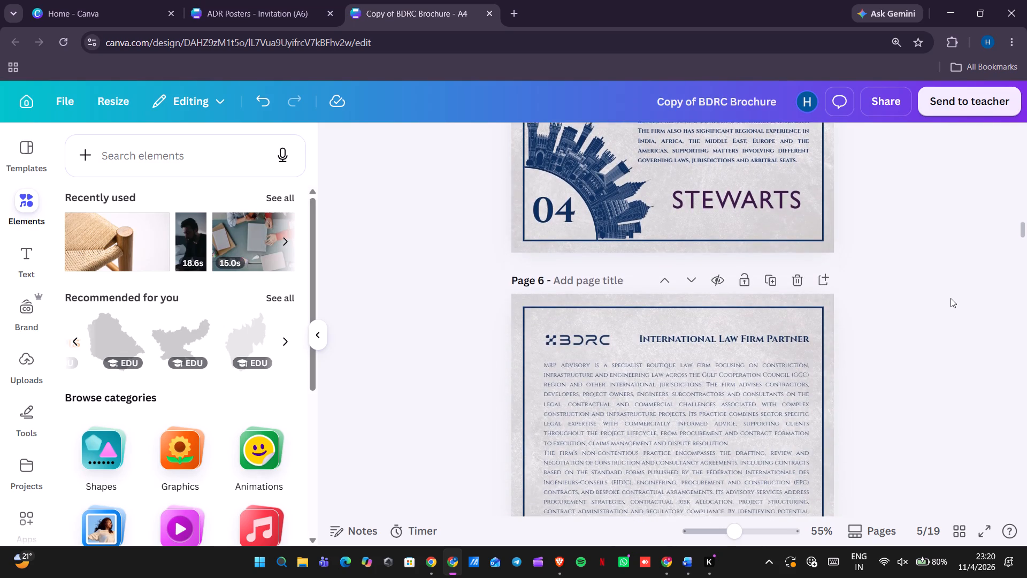
{"action": "scroll", "coordinate": [951, 298], "scroll_direction": "down", "scroll_amount": 2}
{"action": "scroll", "coordinate": [951, 298], "scroll_direction": "up", "scroll_amount": 1}
{"action": "scroll", "coordinate": [951, 298], "scroll_direction": "down", "scroll_amount": 1}
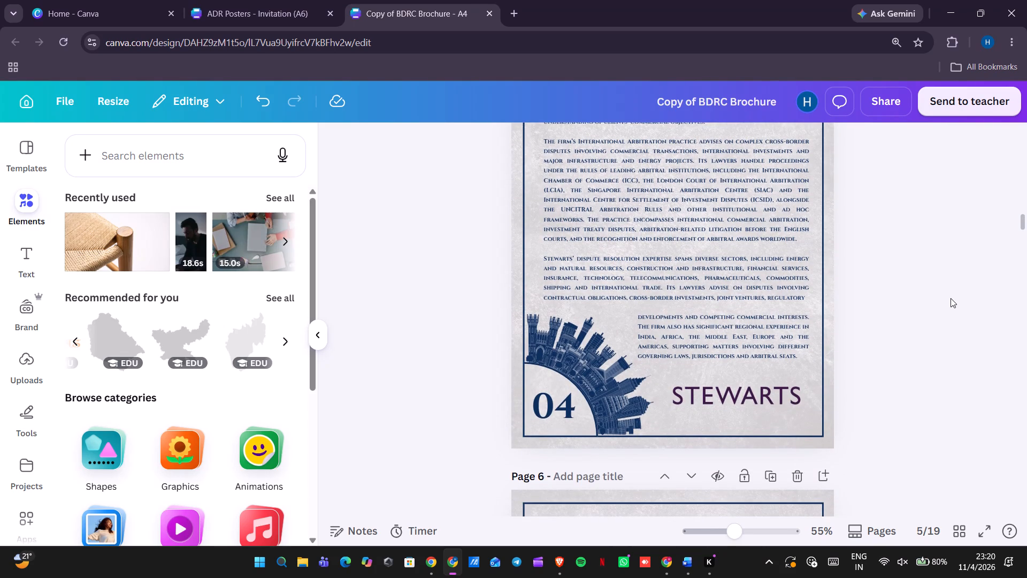
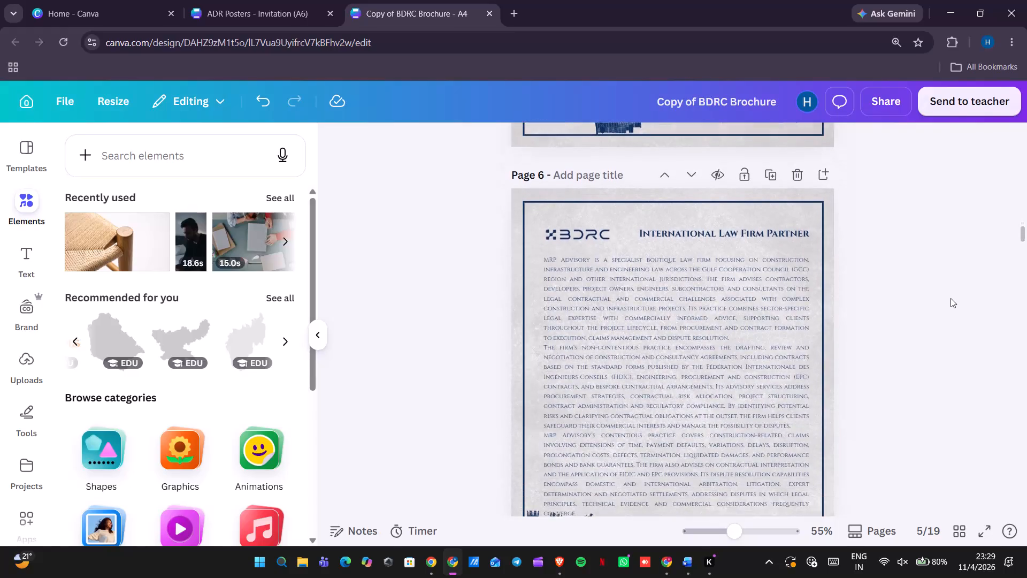
Make the MRP Advisory body text on page 6 bold.
{"action": "left_click", "coordinate": [778, 297]}
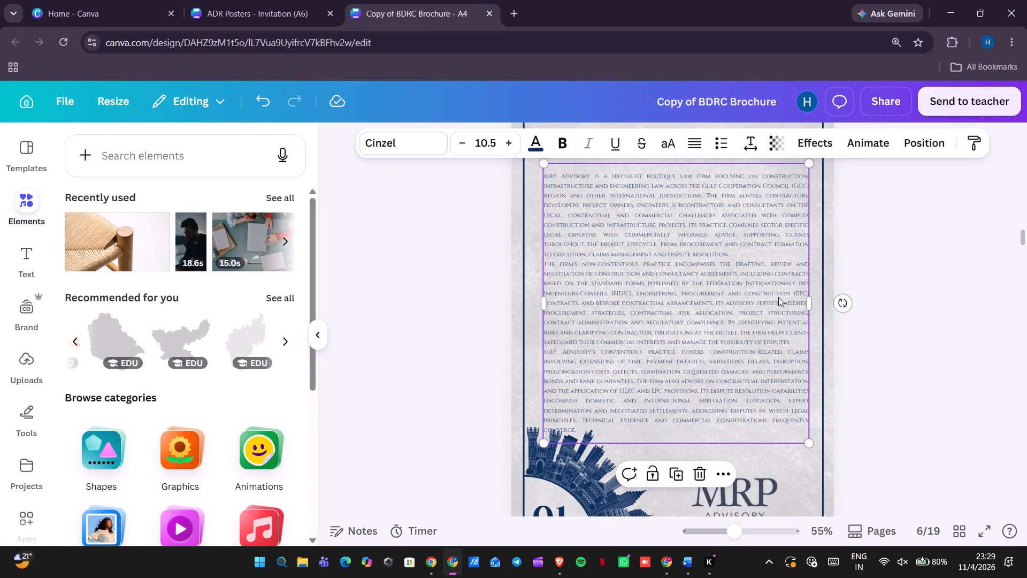
{"action": "left_click", "coordinate": [562, 142]}
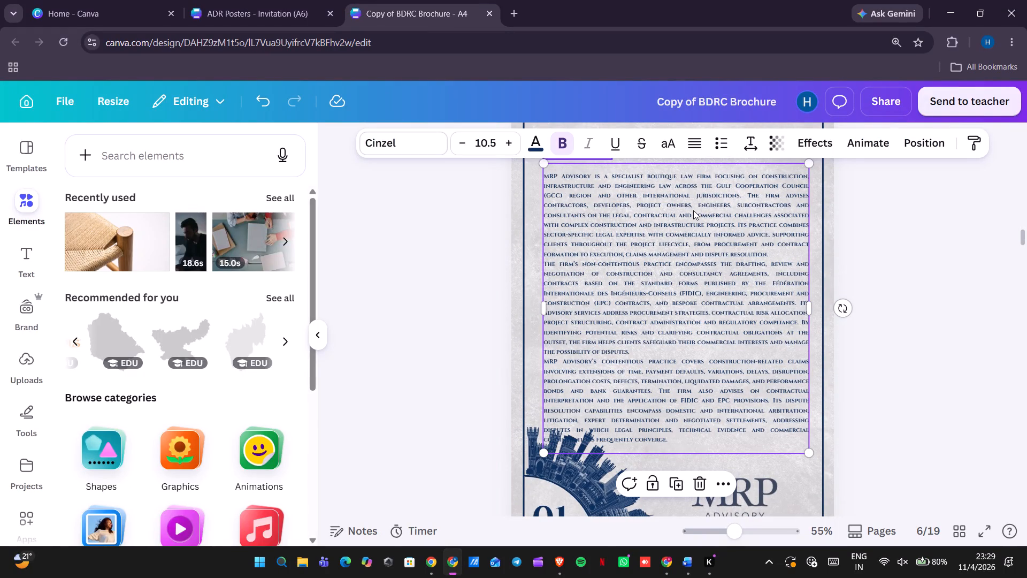
Insert a blank line between each of the three paragraphs of the MRP Advisory text.
{"action": "double_click", "coordinate": [786, 255]}
{"action": "left_click", "coordinate": [785, 255]}
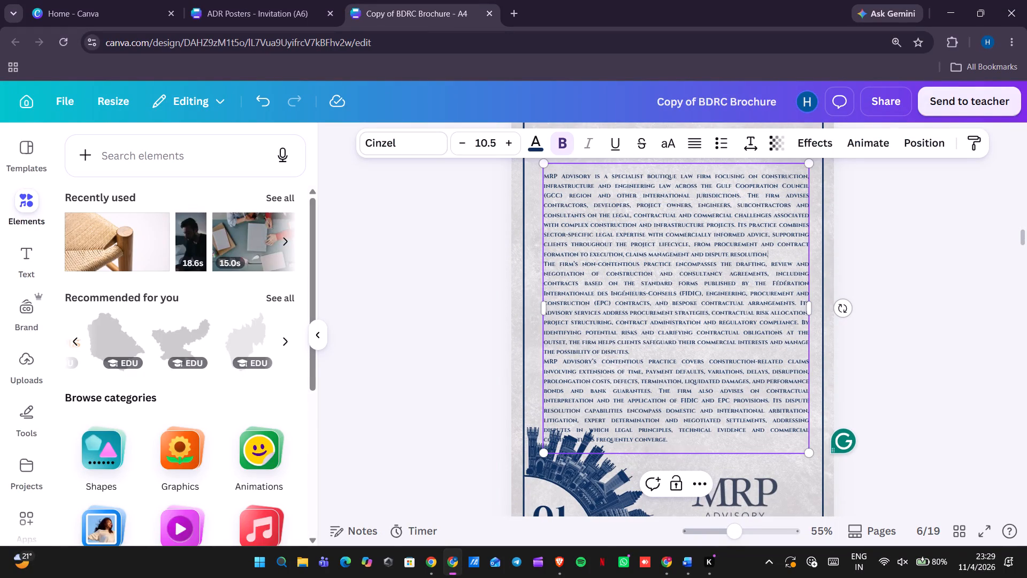
{"action": "key", "text": "Right"}
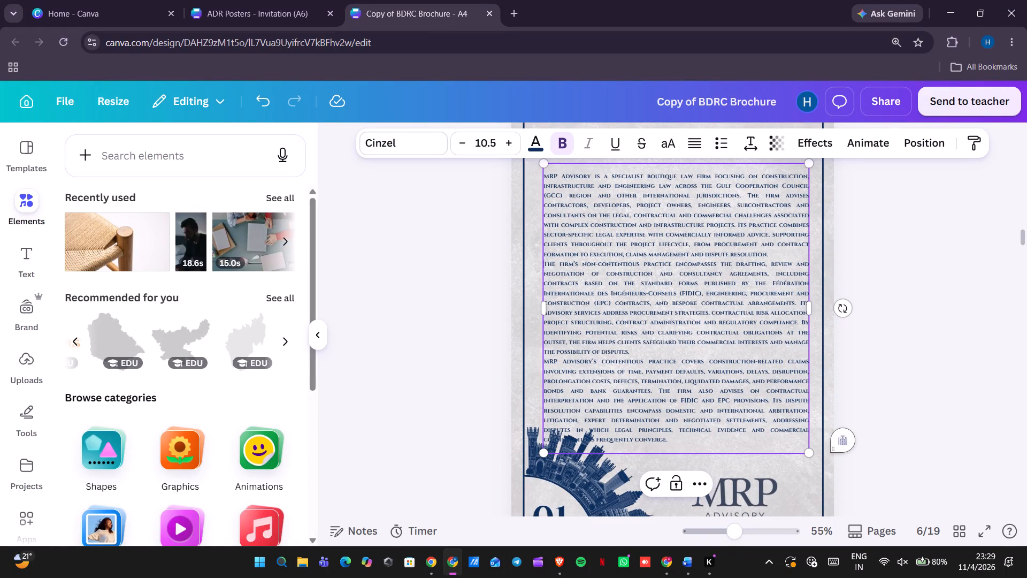
{"action": "key", "text": "Return"}
{"action": "left_click", "coordinate": [740, 361]}
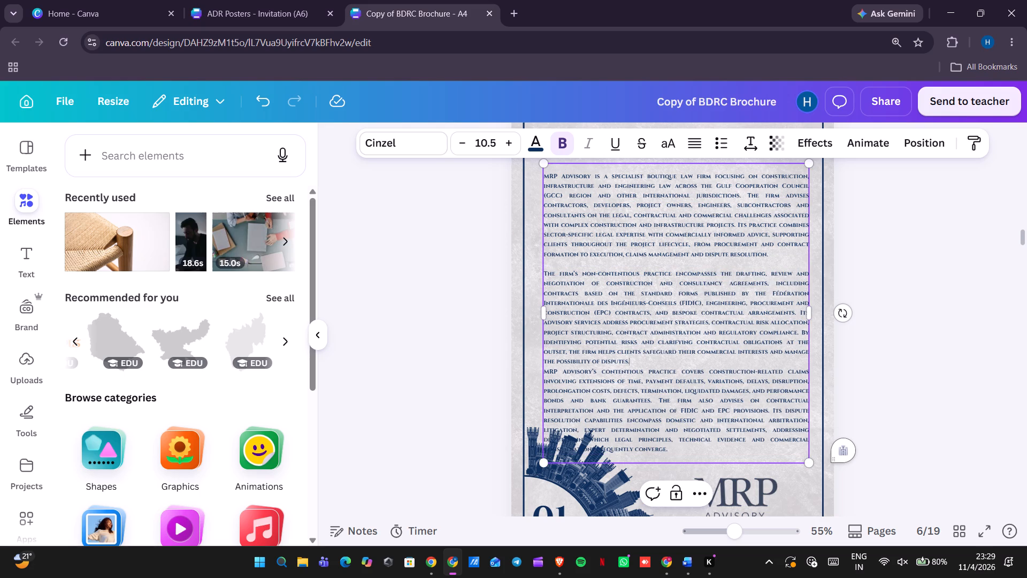
{"action": "key", "text": "Return"}
Split the text from "interpretation and the application of FIDIC" onward out of the MRP Advisory text into a duplicate text box.
{"action": "scroll", "coordinate": [740, 361], "scroll_direction": "down", "scroll_amount": 1}
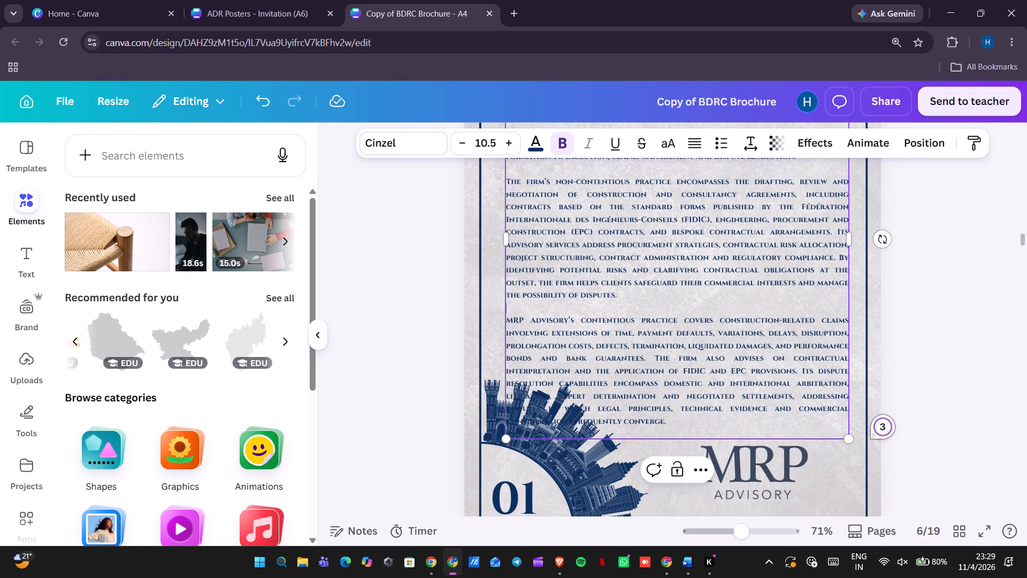
{"action": "left_click_drag", "start_coordinate": [673, 423], "coordinate": [527, 374]}
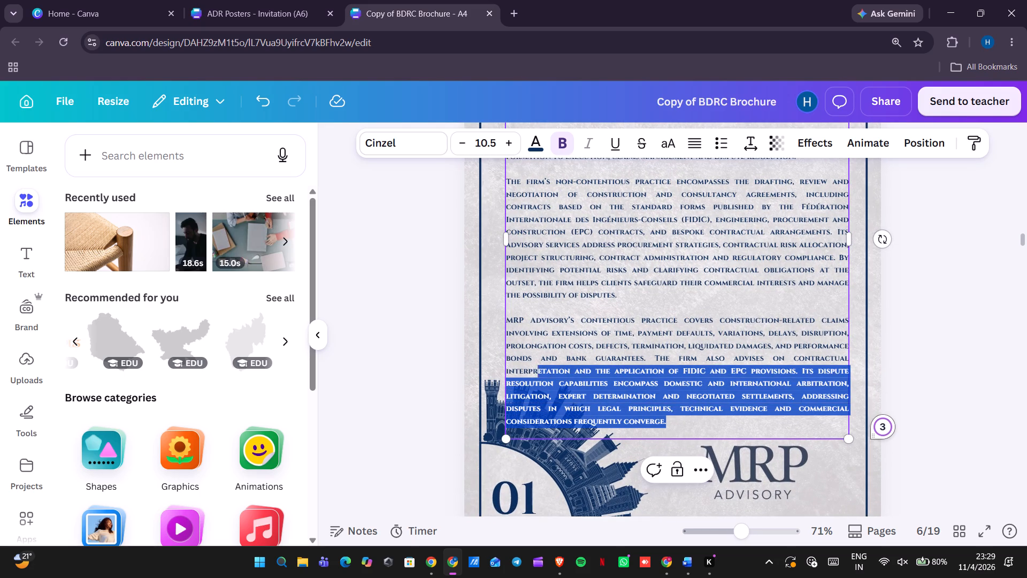
{"action": "left_click_drag", "start_coordinate": [527, 374], "coordinate": [507, 371]}
{"action": "key", "text": "ctrl+x"}
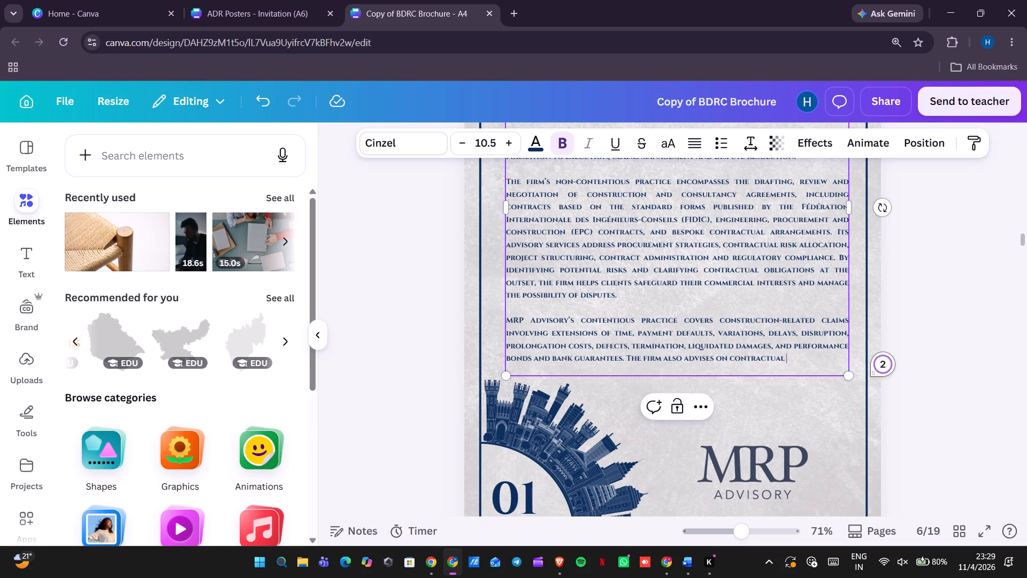
{"action": "left_click", "coordinate": [948, 294]}
{"action": "left_click", "coordinate": [819, 299]}
{"action": "key", "text": "ctrl+d"}
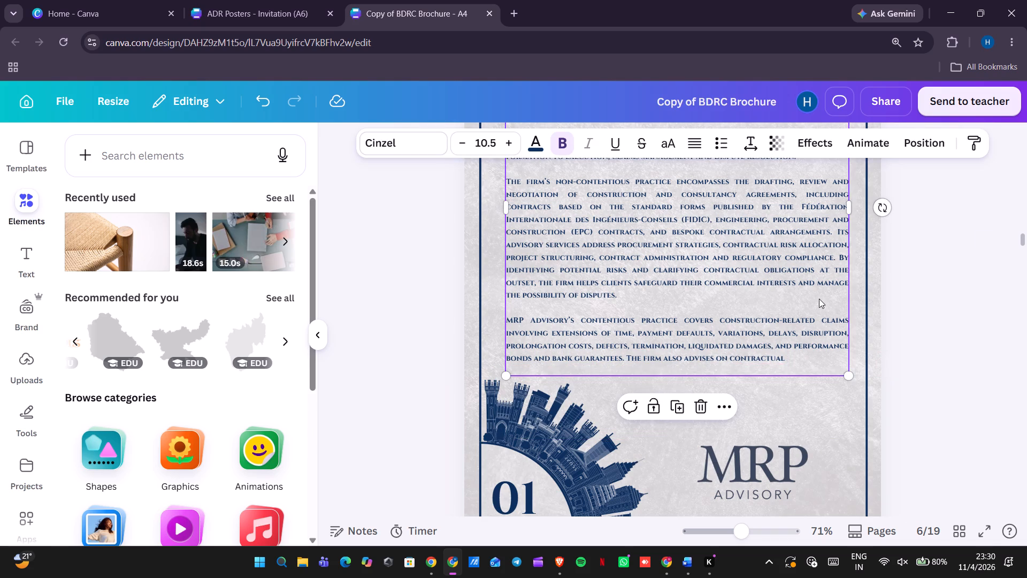
{"action": "left_click", "coordinate": [819, 299]}
{"action": "key", "text": "ctrl+v"}
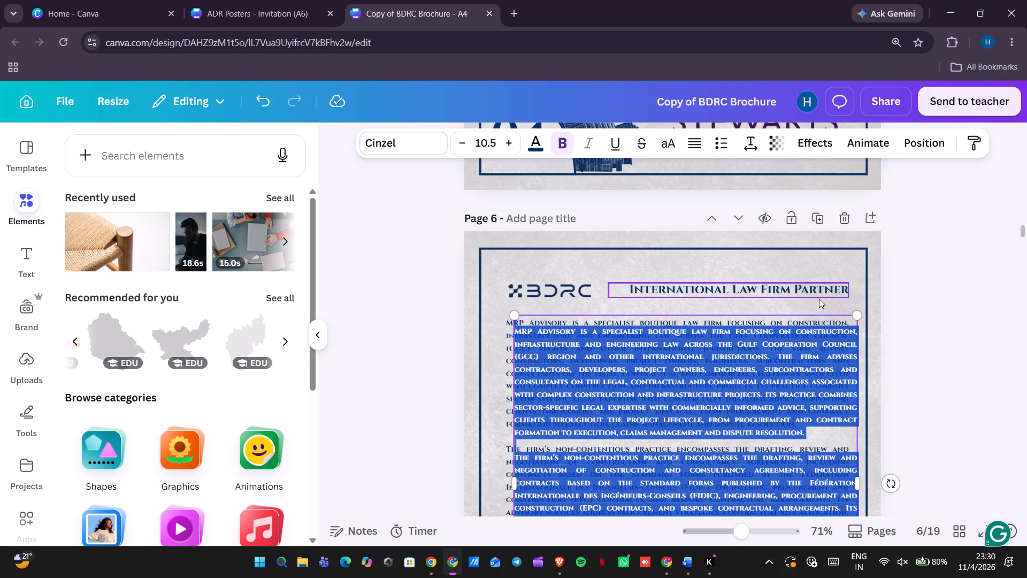
{"action": "scroll", "coordinate": [819, 299], "scroll_direction": "down", "scroll_amount": 2}
{"action": "scroll", "coordinate": [819, 299], "scroll_direction": "up", "scroll_amount": 1}
{"action": "left_click", "coordinate": [936, 295]}
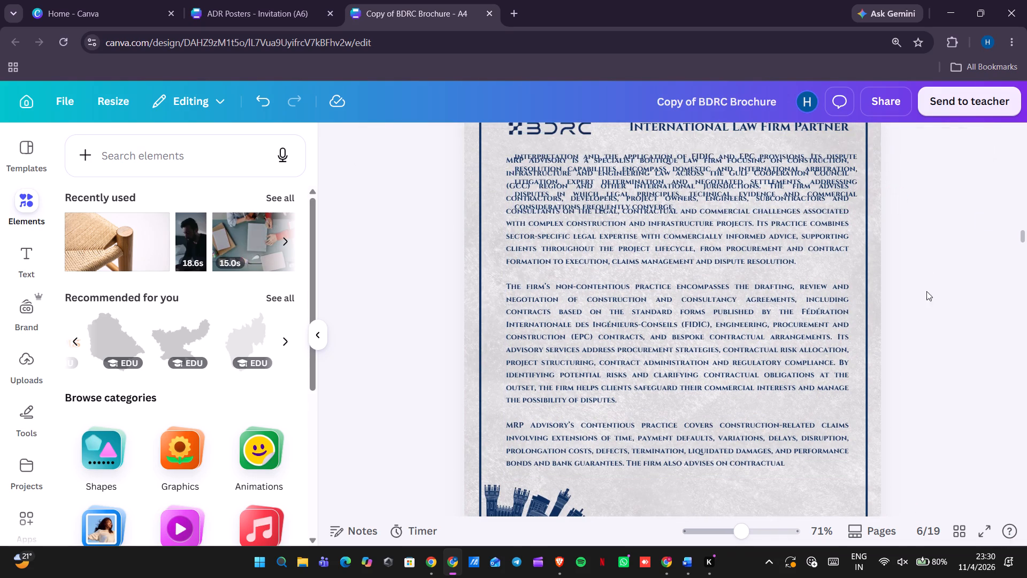
Move the closing-lines text box directly below the main MRP Advisory text, aligned with its side edges.
{"action": "left_click_drag", "start_coordinate": [779, 176], "coordinate": [779, 453]}
{"action": "scroll", "coordinate": [779, 453], "scroll_direction": "down", "scroll_amount": 2}
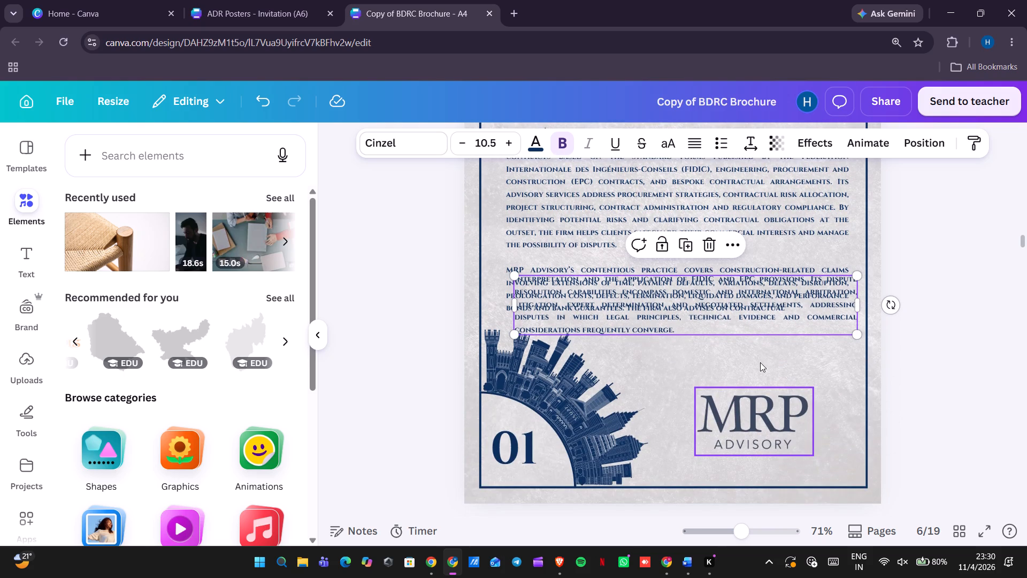
{"action": "left_click_drag", "start_coordinate": [752, 317], "coordinate": [746, 364]}
{"action": "left_click", "coordinate": [746, 364]}
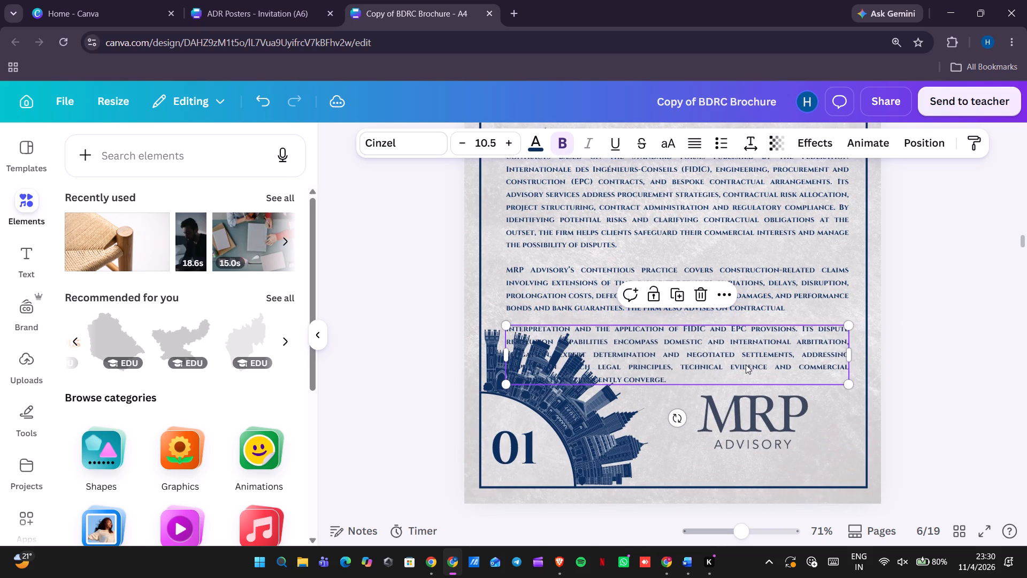
Narrow the closing-lines text box from its skyline side so its text starts beside the skyline graphic, keeping its other edge in place.
{"action": "left_click", "coordinate": [507, 357]}
{"action": "left_click_drag", "start_coordinate": [507, 357], "coordinate": [524, 354]}
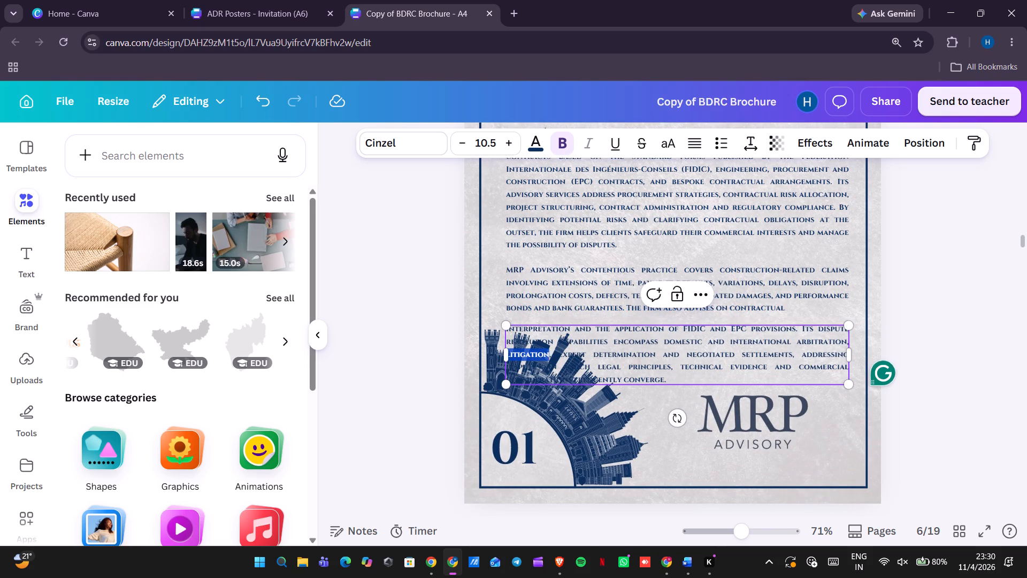
{"action": "left_click_drag", "start_coordinate": [524, 354], "coordinate": [573, 352]}
{"action": "left_click", "coordinate": [938, 261]}
{"action": "left_click", "coordinate": [749, 320]}
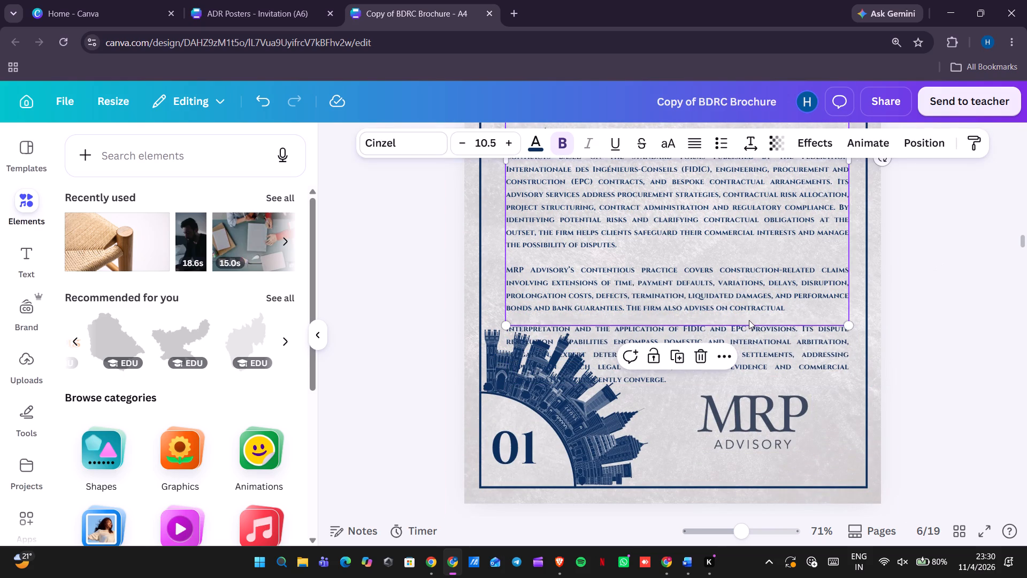
{"action": "left_click", "coordinate": [738, 340]}
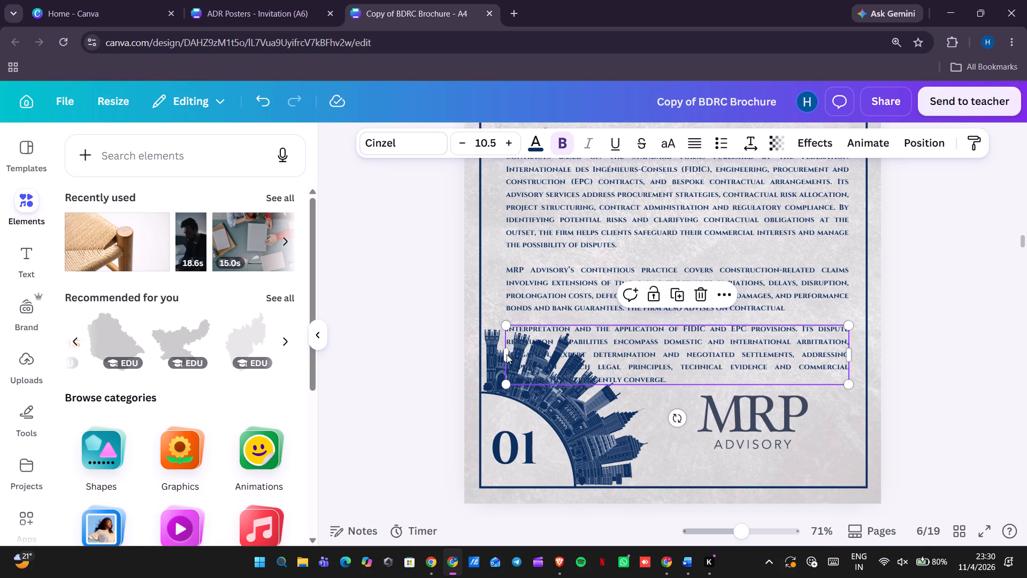
{"action": "left_click_drag", "start_coordinate": [503, 354], "coordinate": [579, 344]}
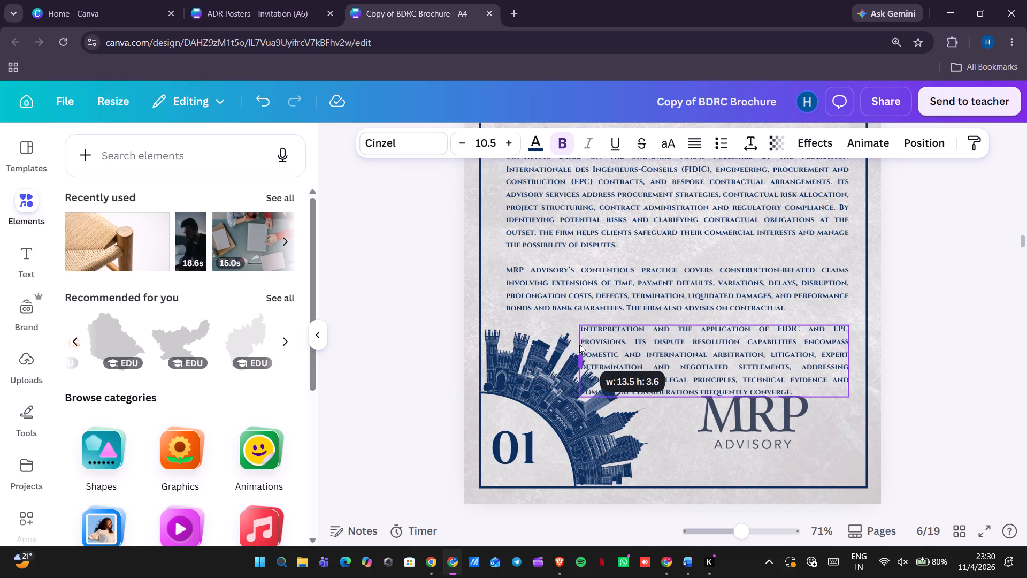
{"action": "left_click_drag", "start_coordinate": [579, 344], "coordinate": [610, 337]}
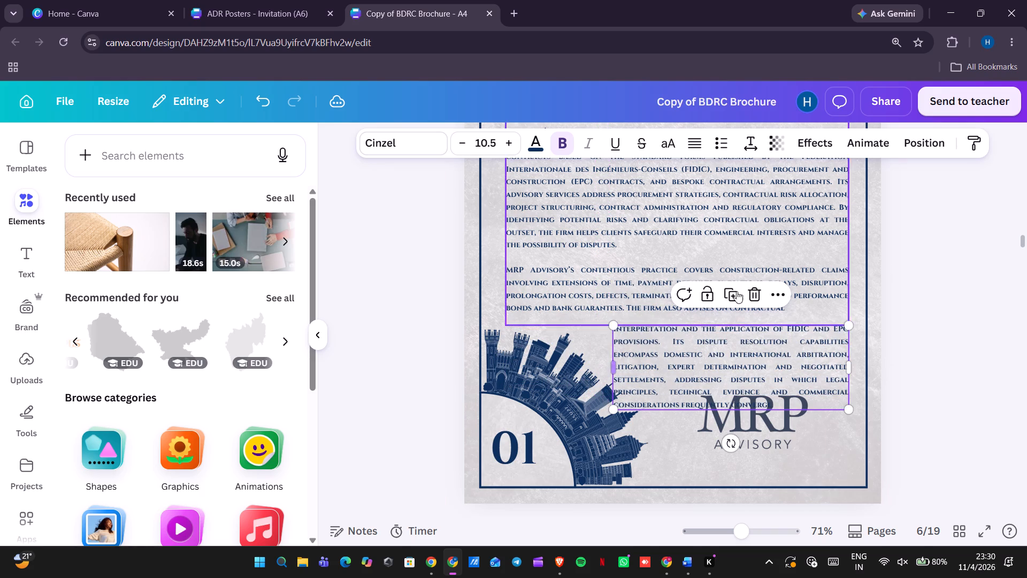
{"action": "left_click", "coordinate": [915, 244]}
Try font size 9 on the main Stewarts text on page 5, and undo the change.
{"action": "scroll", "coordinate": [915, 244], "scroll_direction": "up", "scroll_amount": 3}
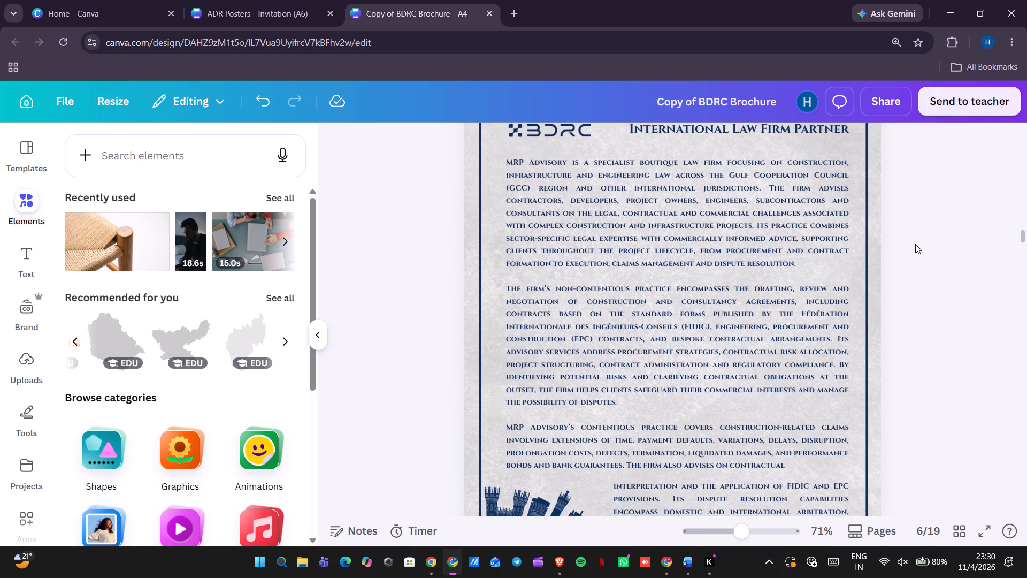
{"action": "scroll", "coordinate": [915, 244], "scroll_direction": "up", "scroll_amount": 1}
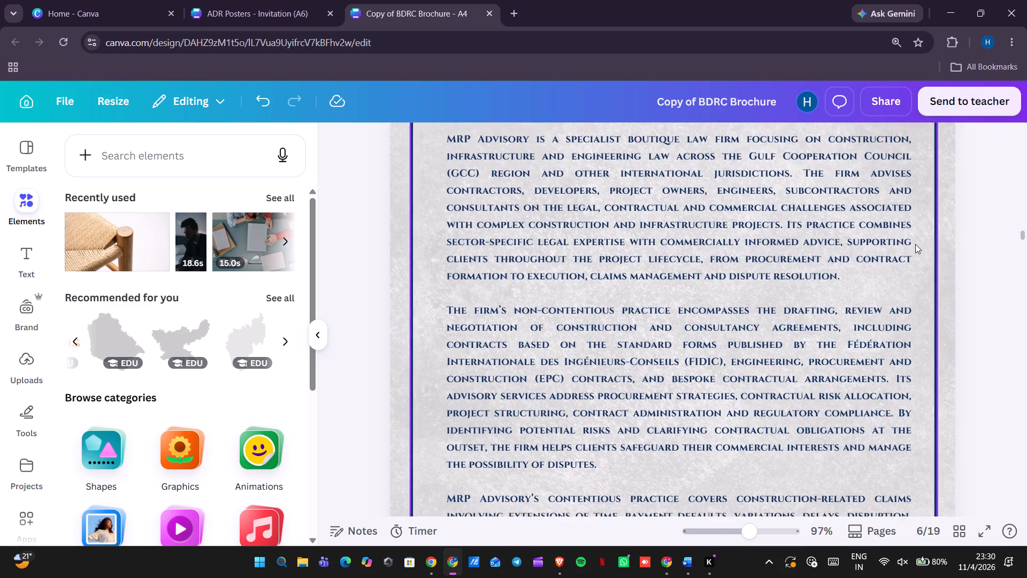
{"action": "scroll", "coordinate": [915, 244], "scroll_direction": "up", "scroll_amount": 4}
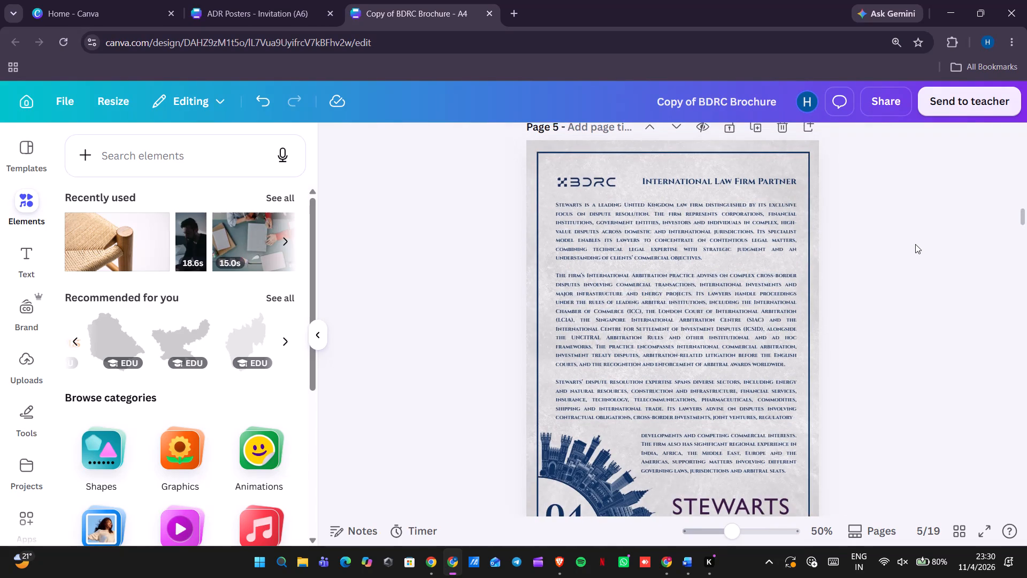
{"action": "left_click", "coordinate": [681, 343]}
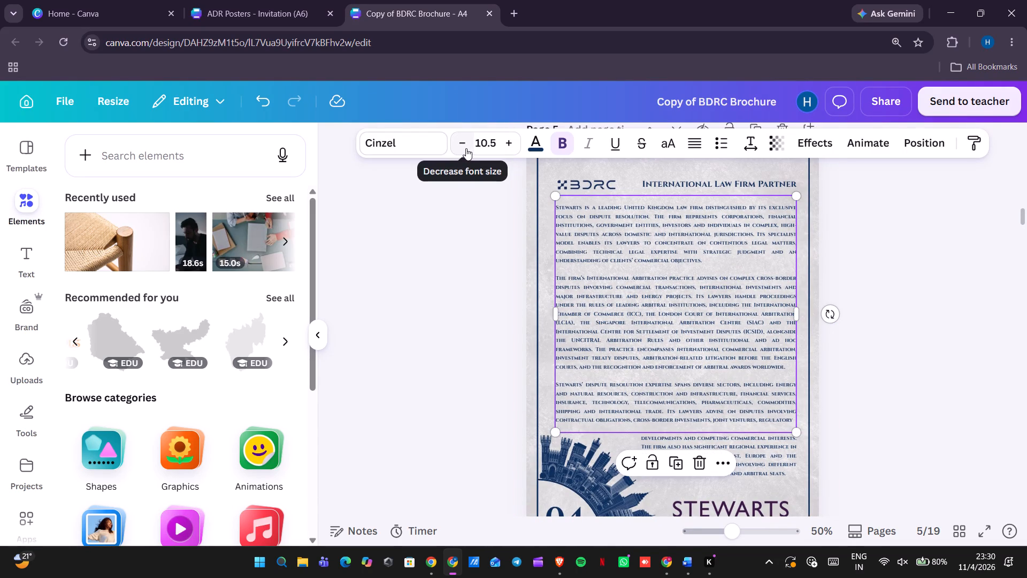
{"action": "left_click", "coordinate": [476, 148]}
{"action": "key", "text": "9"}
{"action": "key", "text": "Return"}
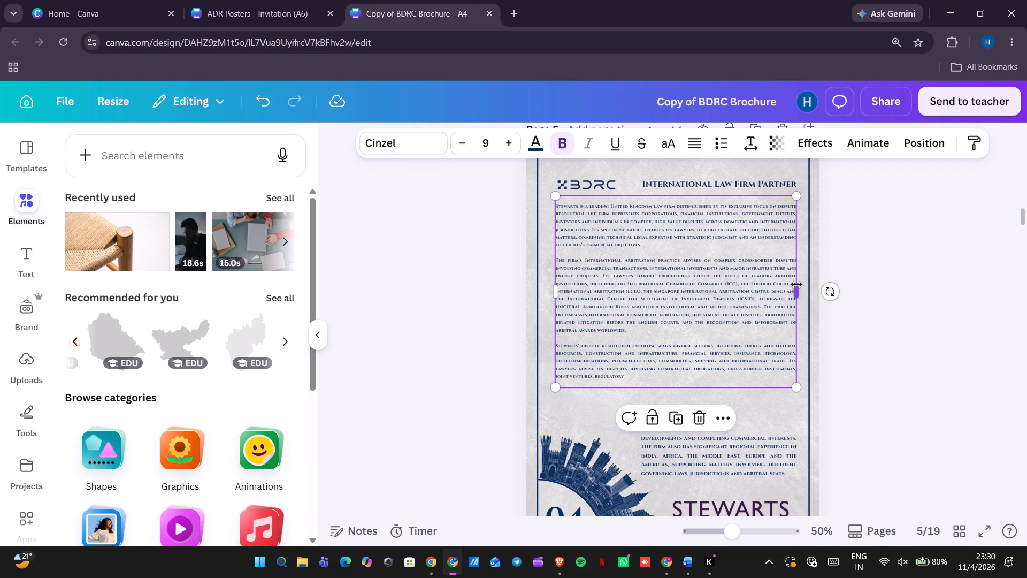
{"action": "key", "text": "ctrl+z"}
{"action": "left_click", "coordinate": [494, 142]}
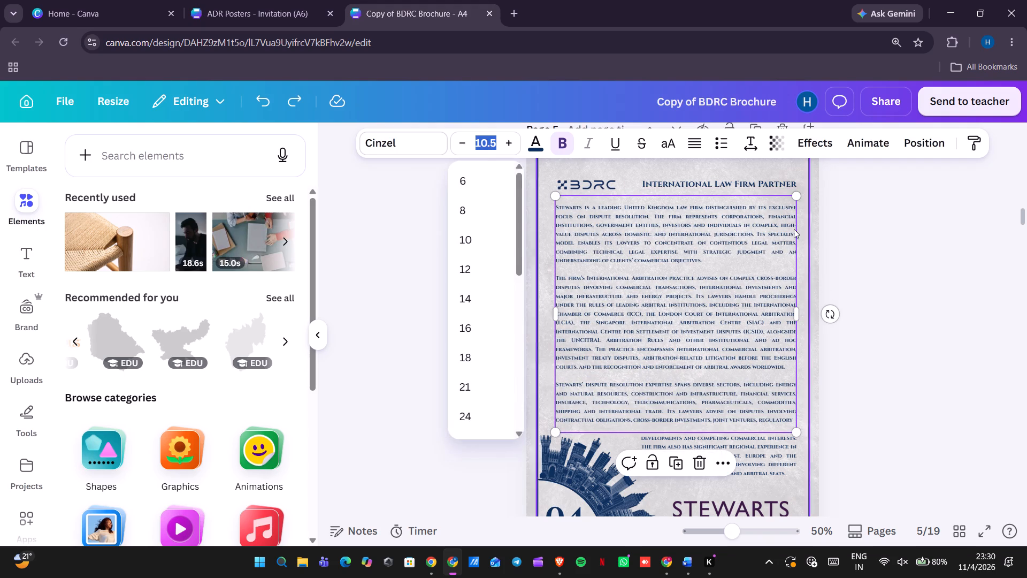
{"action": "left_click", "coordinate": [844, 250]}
Delete the final sentence starting "Its dispute resolution capabilities" from the closing-lines text box on page 6.
{"action": "scroll", "coordinate": [844, 250], "scroll_direction": "down", "scroll_amount": 6}
{"action": "scroll", "coordinate": [844, 250], "scroll_direction": "up", "scroll_amount": 1}
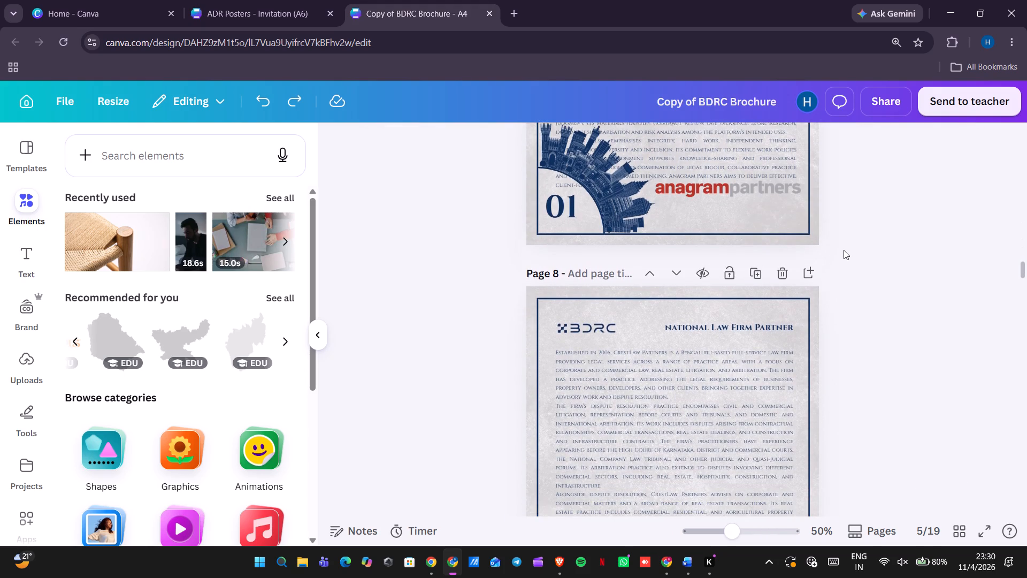
{"action": "scroll", "coordinate": [844, 250], "scroll_direction": "up", "scroll_amount": 1}
{"action": "scroll", "coordinate": [844, 250], "scroll_direction": "down", "scroll_amount": 1}
{"action": "scroll", "coordinate": [844, 250], "scroll_direction": "up", "scroll_amount": 1}
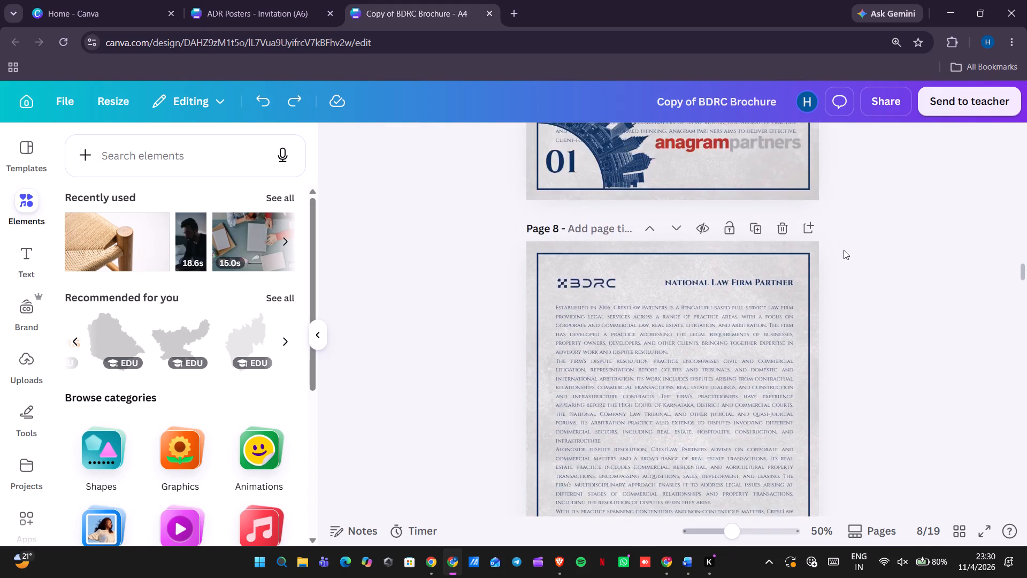
{"action": "scroll", "coordinate": [844, 250], "scroll_direction": "up", "scroll_amount": 3}
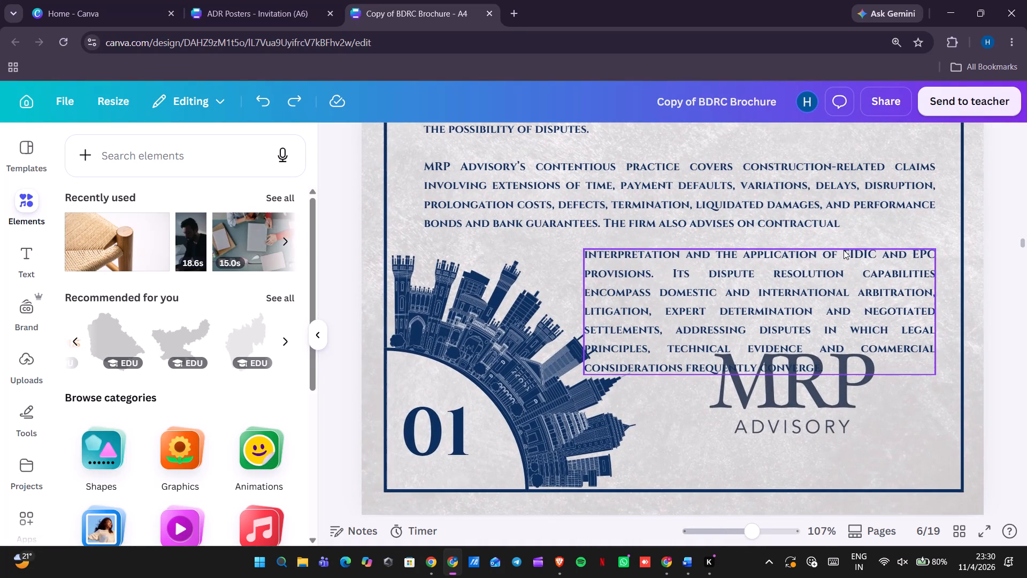
{"action": "left_click", "coordinate": [889, 370]}
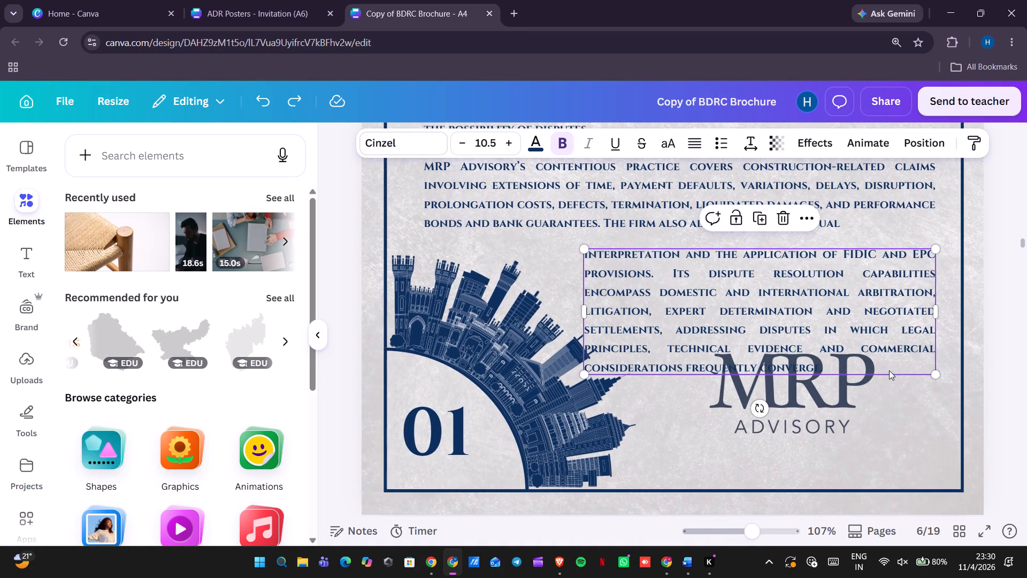
{"action": "left_click", "coordinate": [889, 369]}
{"action": "left_click_drag", "start_coordinate": [889, 369], "coordinate": [670, 272]}
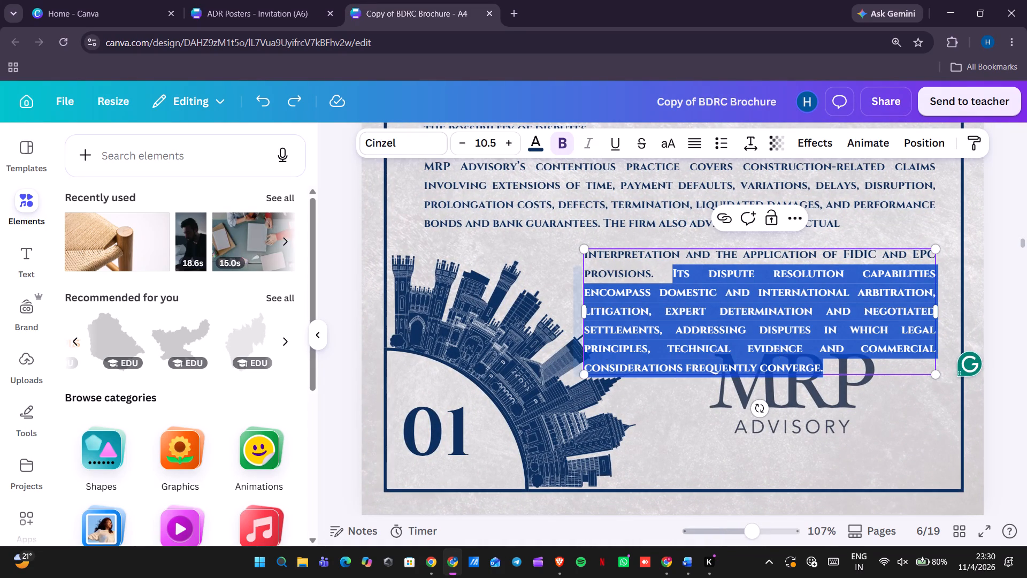
{"action": "key", "text": "BackSpace"}
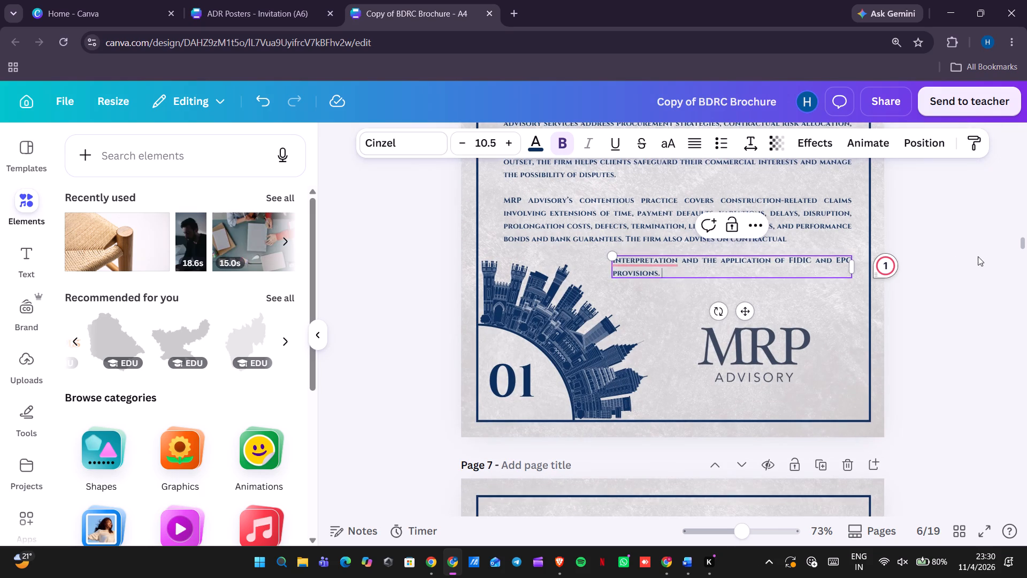
{"action": "left_click", "coordinate": [983, 248]}
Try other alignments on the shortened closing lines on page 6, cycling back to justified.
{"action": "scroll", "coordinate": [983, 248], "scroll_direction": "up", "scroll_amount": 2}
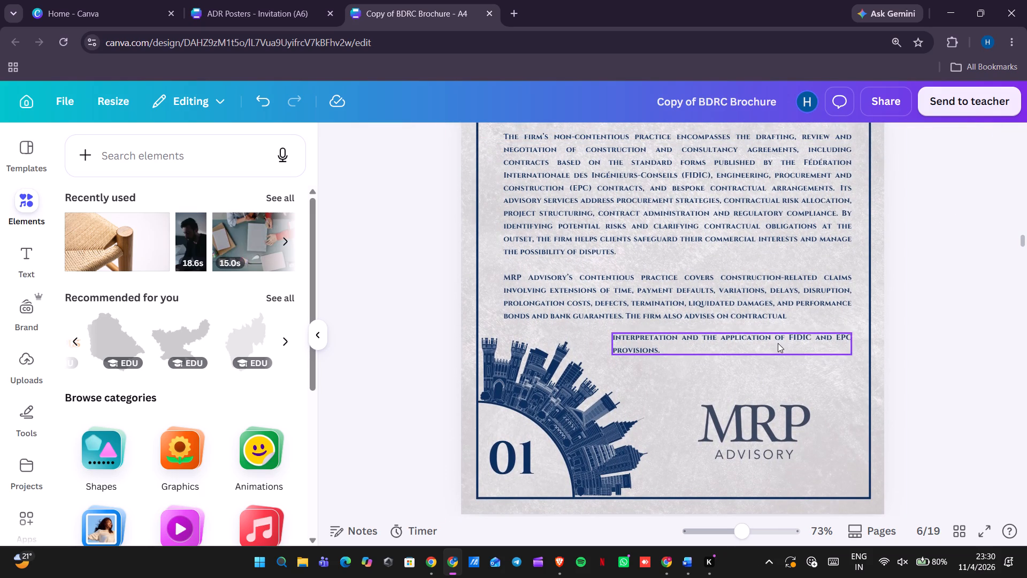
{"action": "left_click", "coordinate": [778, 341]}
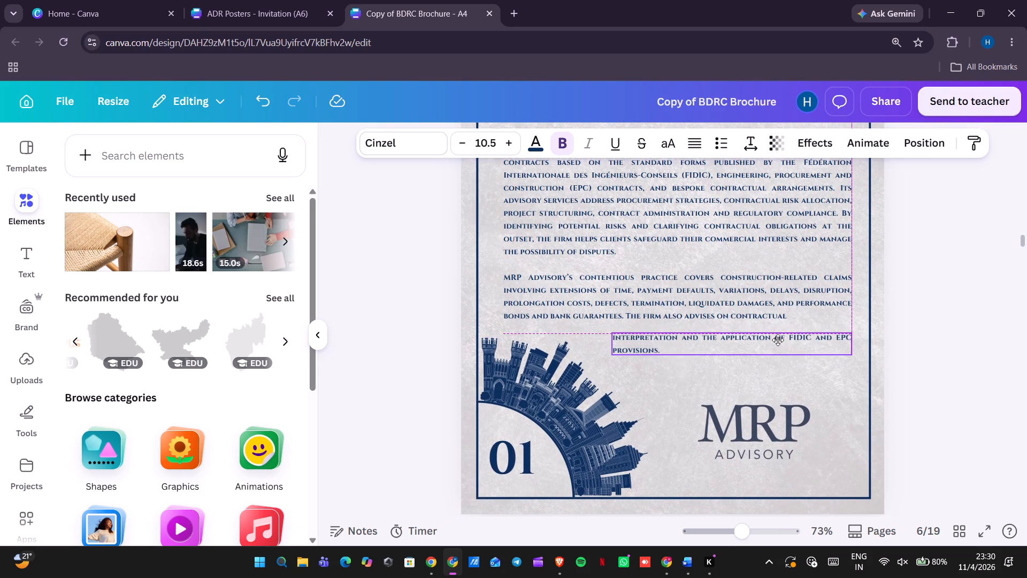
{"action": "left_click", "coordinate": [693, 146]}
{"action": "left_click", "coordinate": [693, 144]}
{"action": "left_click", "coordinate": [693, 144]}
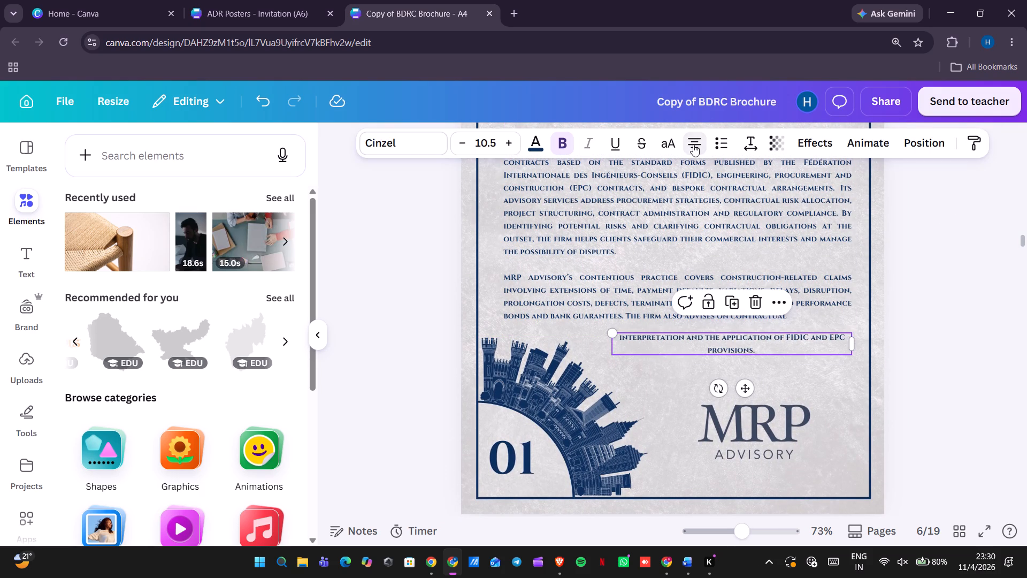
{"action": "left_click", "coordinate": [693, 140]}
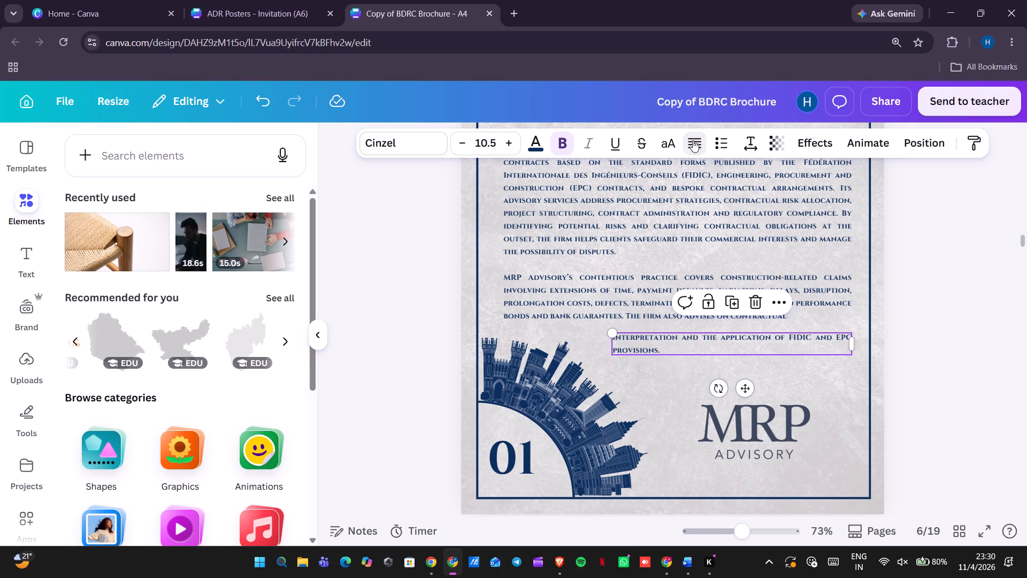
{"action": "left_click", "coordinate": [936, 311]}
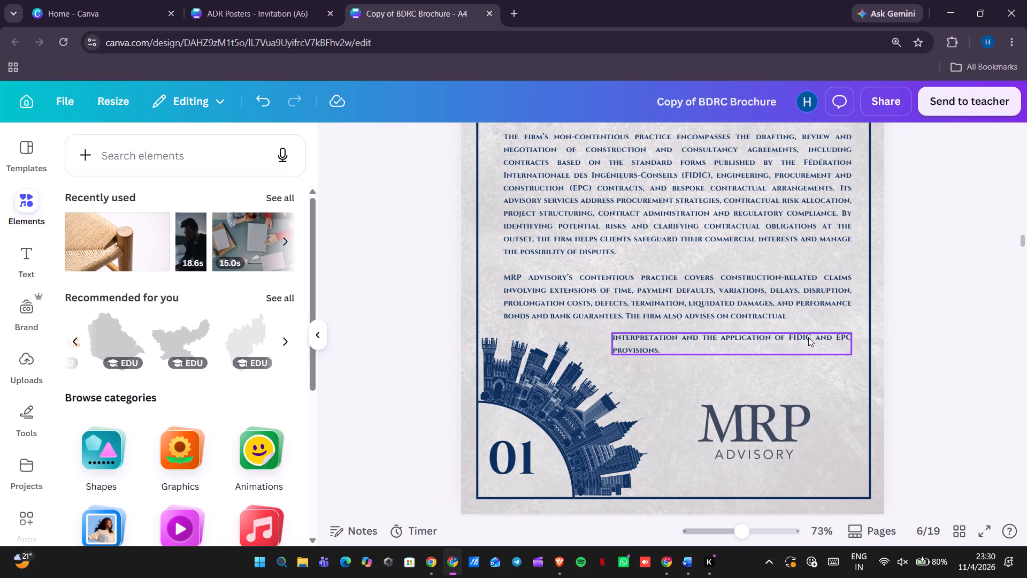
Nudge the closing-lines text box on page 6 slightly upward, closer to the main MRP Advisory text.
{"action": "left_click", "coordinate": [811, 333]}
{"action": "key", "text": "Up"}
{"action": "key", "text": "Up"}
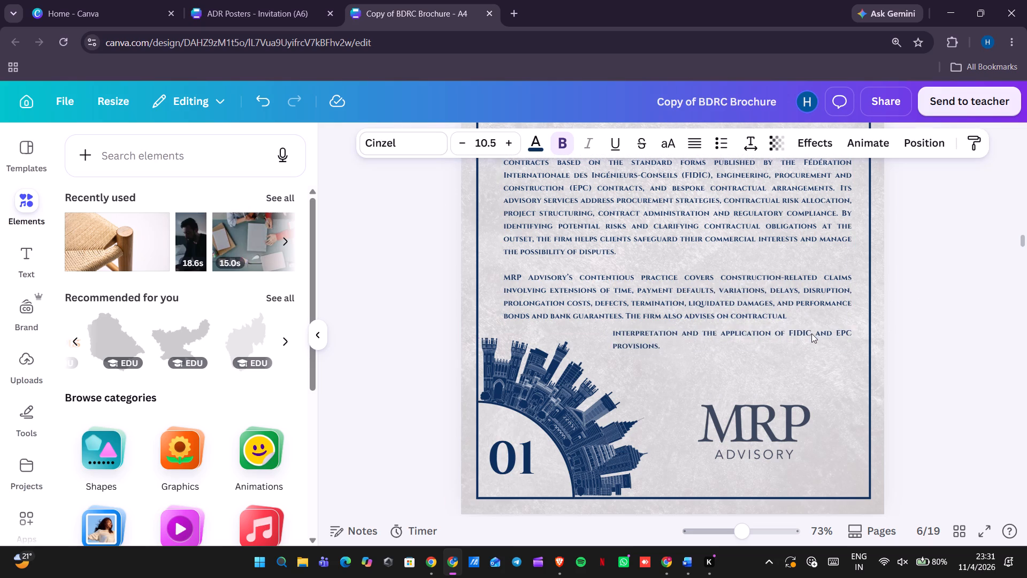
{"action": "key", "text": "Up"}
{"action": "left_click", "coordinate": [924, 317]}
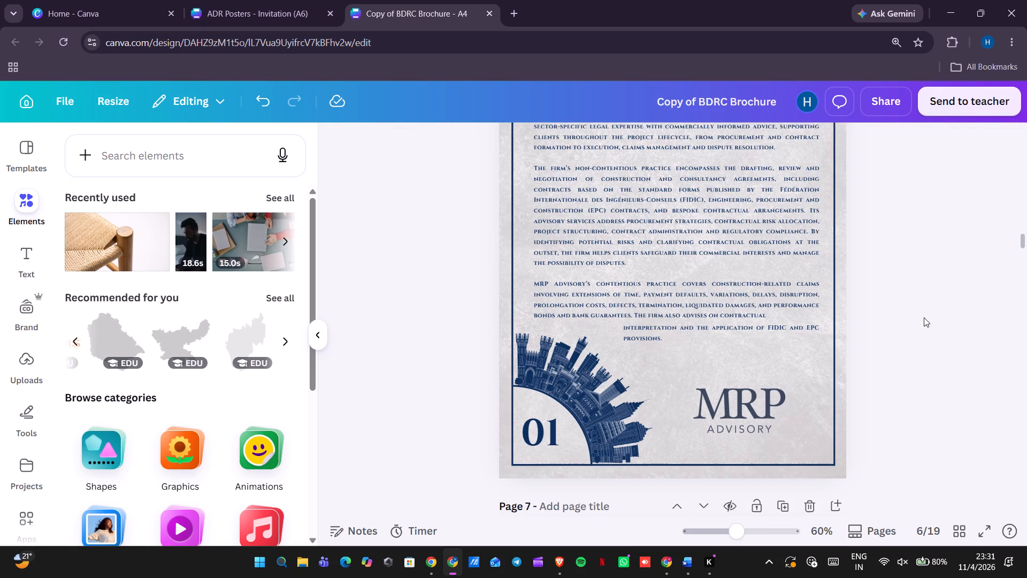
Make the main Anagram Partners text on page 7 bold.
{"action": "scroll", "coordinate": [924, 317], "scroll_direction": "down", "scroll_amount": 1}
{"action": "scroll", "coordinate": [924, 317], "scroll_direction": "up", "scroll_amount": 4}
{"action": "scroll", "coordinate": [924, 317], "scroll_direction": "down", "scroll_amount": 1}
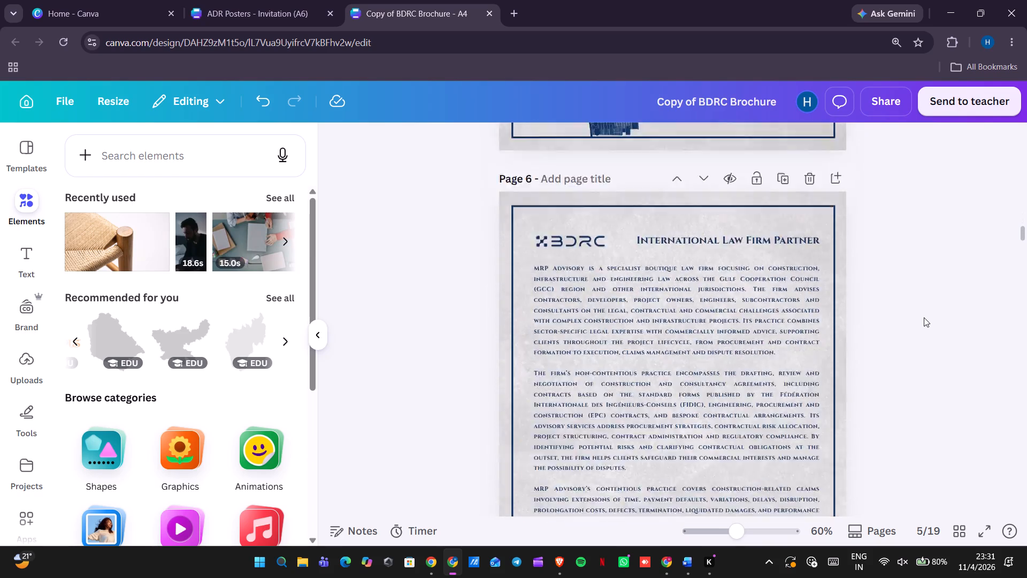
{"action": "scroll", "coordinate": [924, 317], "scroll_direction": "down", "scroll_amount": 1}
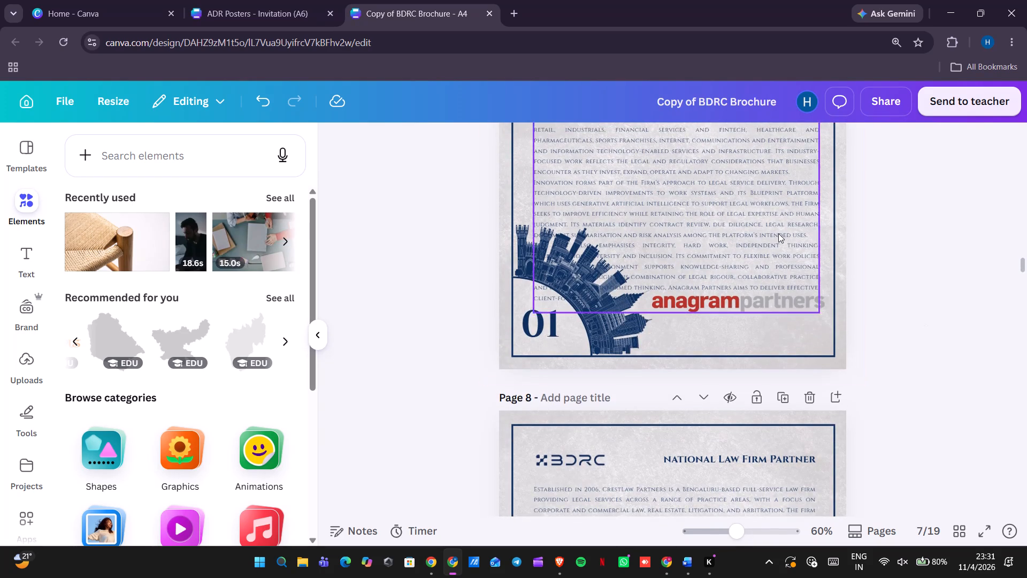
{"action": "left_click", "coordinate": [778, 233]}
{"action": "left_click", "coordinate": [565, 138]}
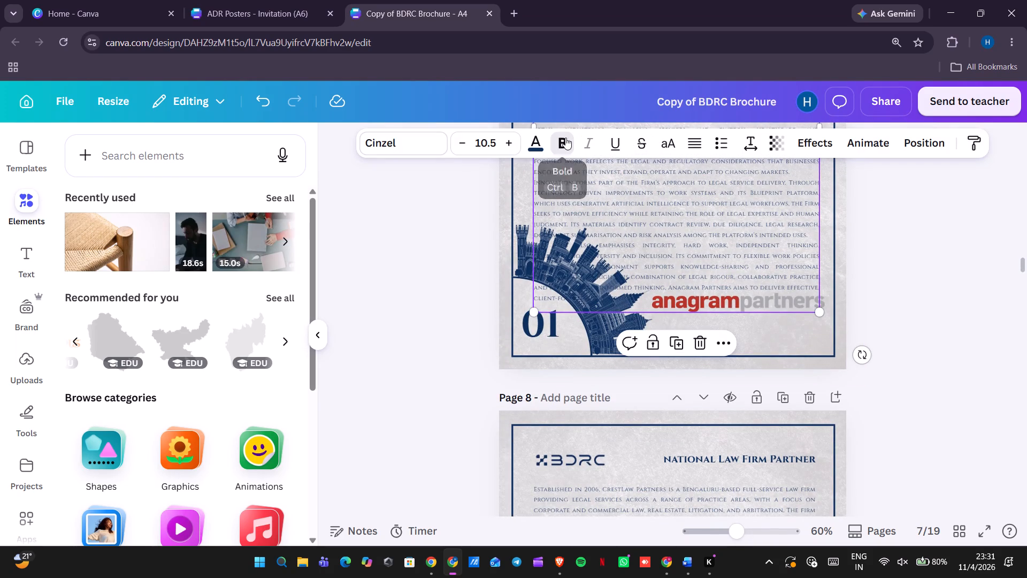
Delete the final paragraph about integrity, hard work and independent thinking from the Anagram Partners text on page 7.
{"action": "scroll", "coordinate": [565, 138], "scroll_direction": "up", "scroll_amount": 1}
{"action": "left_click", "coordinate": [627, 269]}
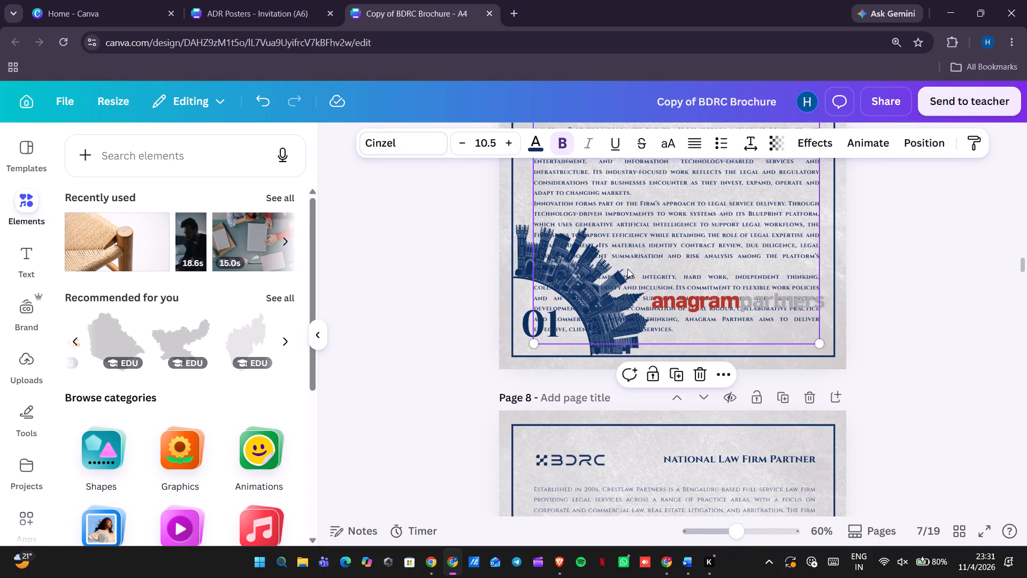
{"action": "scroll", "coordinate": [646, 291], "scroll_direction": "down", "scroll_amount": 3}
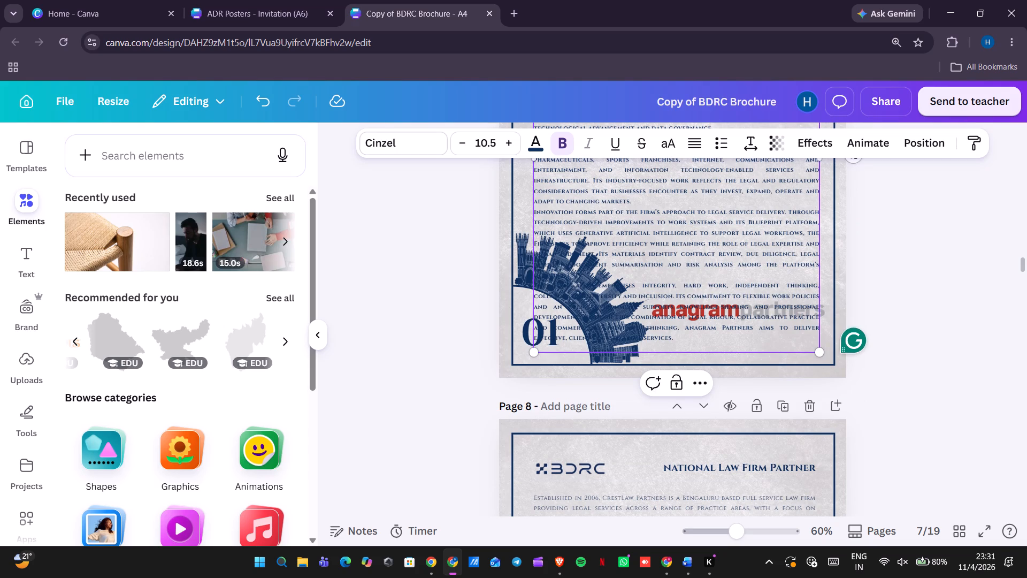
{"action": "left_click_drag", "start_coordinate": [654, 278], "coordinate": [712, 341]}
{"action": "key", "text": "BackSpace"}
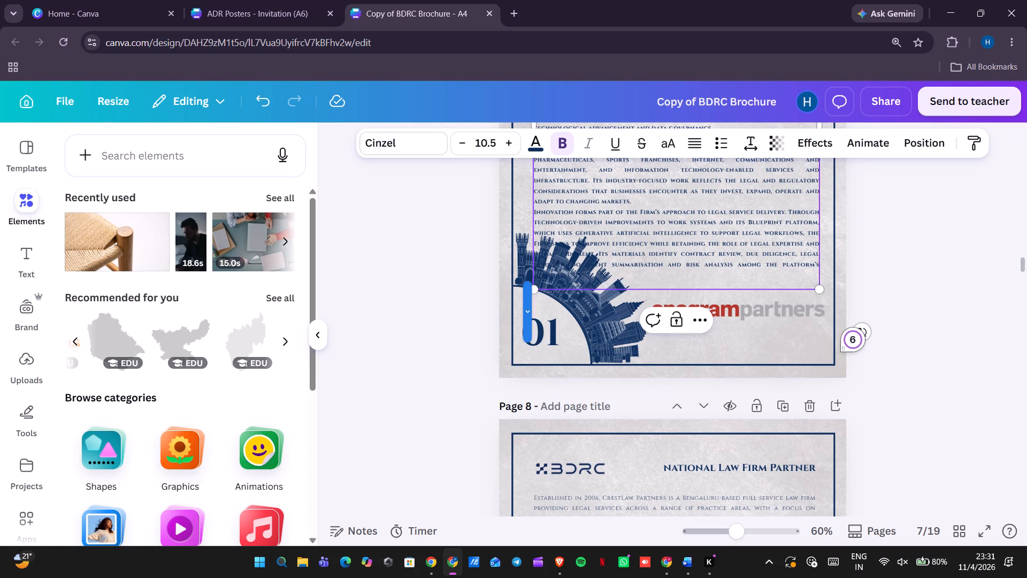
Insert a blank line between each of the four remaining paragraphs of the Anagram Partners text on page 7.
{"action": "scroll", "coordinate": [712, 341], "scroll_direction": "up", "scroll_amount": 2}
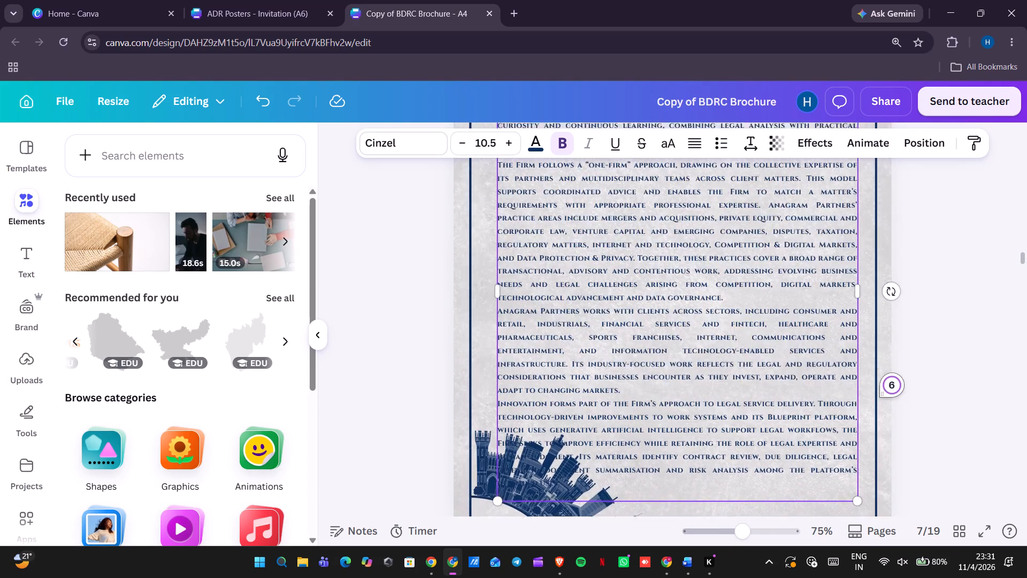
{"action": "scroll", "coordinate": [712, 341], "scroll_direction": "up", "scroll_amount": 1}
{"action": "left_click", "coordinate": [649, 254]}
{"action": "key", "text": "Return"}
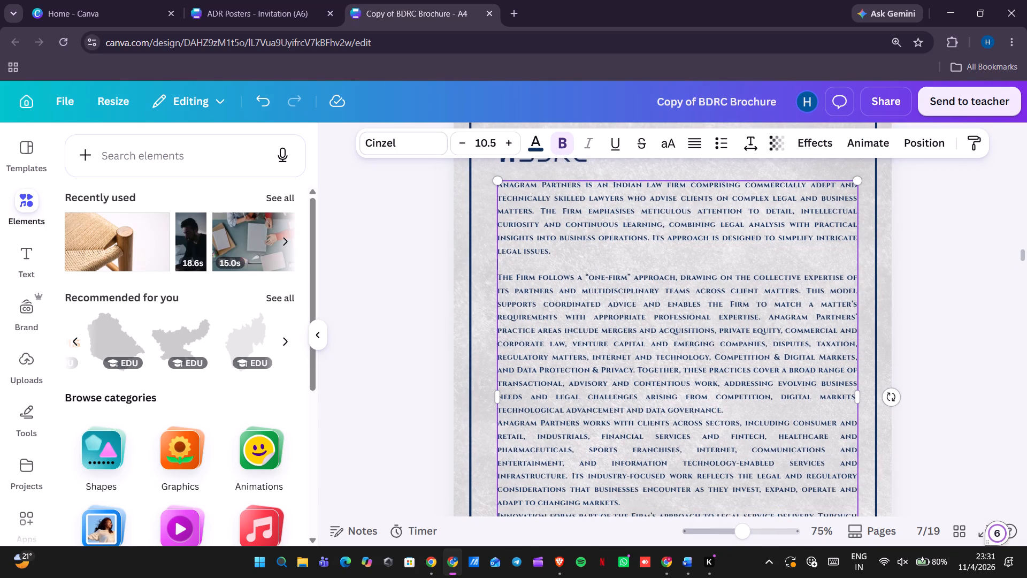
{"action": "scroll", "coordinate": [649, 254], "scroll_direction": "down", "scroll_amount": 1}
{"action": "left_click", "coordinate": [736, 339]}
{"action": "key", "text": "Return"}
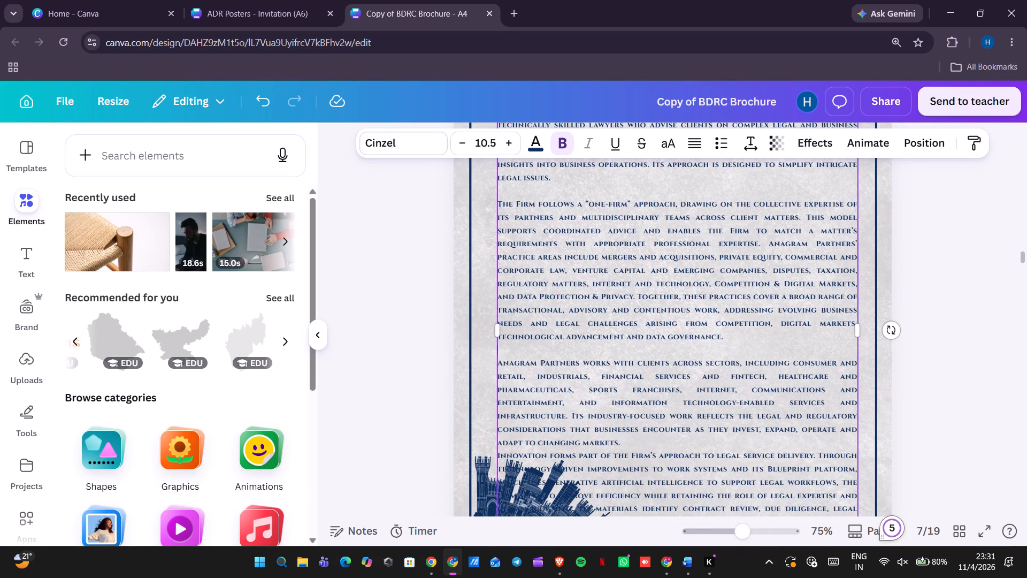
{"action": "scroll", "coordinate": [736, 339], "scroll_direction": "down", "scroll_amount": 1}
{"action": "left_click", "coordinate": [699, 389]}
{"action": "key", "text": "Return"}
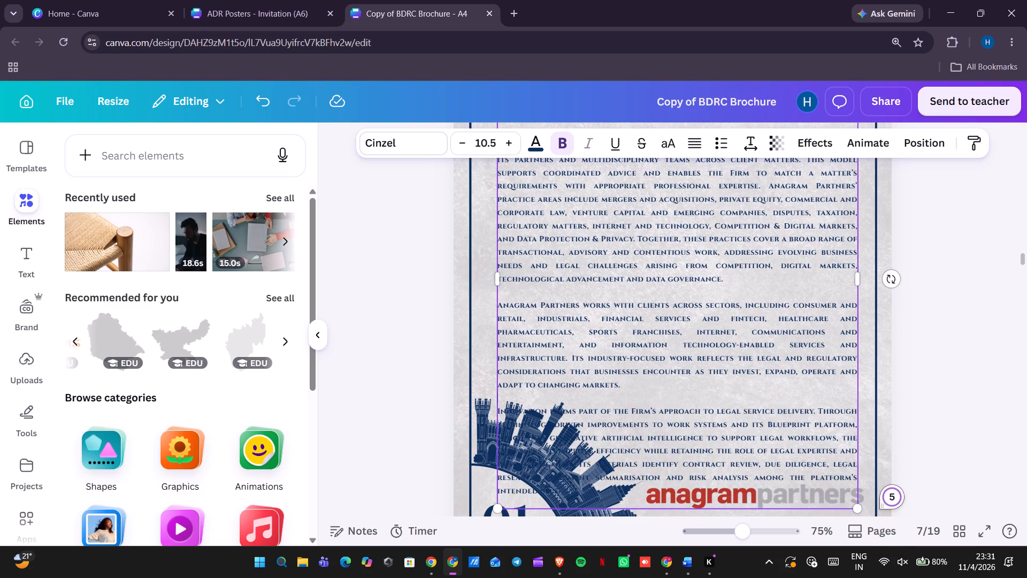
Cut the entire last paragraph starting "Innovation forms part of the Firm's approach" from the main text on page 7.
{"action": "scroll", "coordinate": [699, 389], "scroll_direction": "down", "scroll_amount": 2}
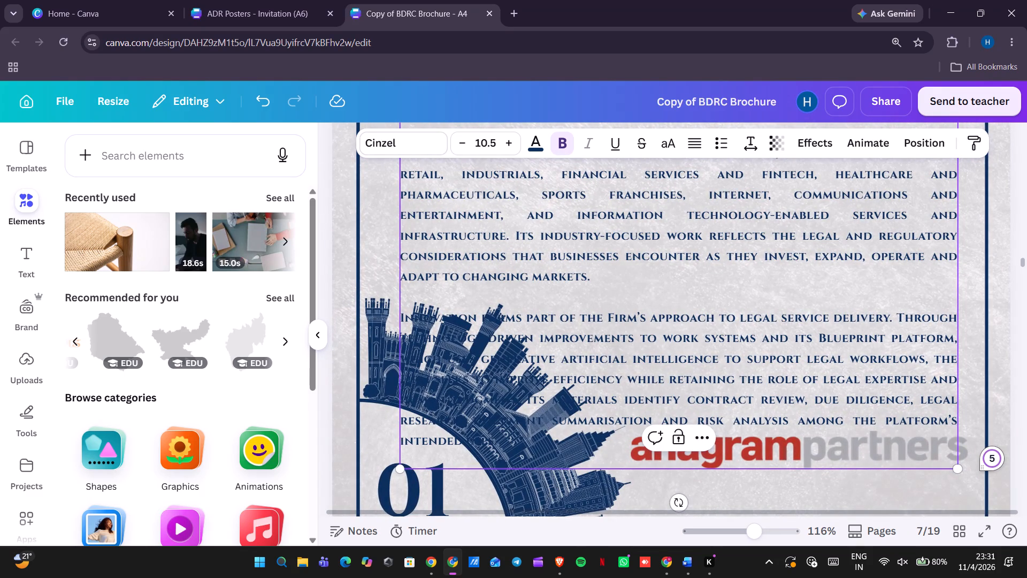
{"action": "left_click_drag", "start_coordinate": [610, 440], "coordinate": [409, 309]}
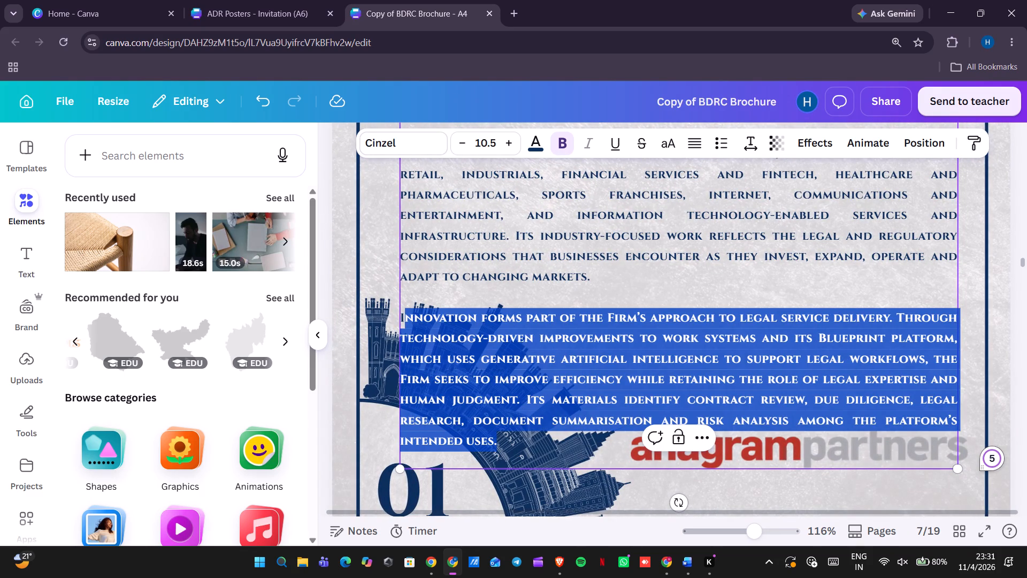
{"action": "left_click_drag", "start_coordinate": [409, 309], "coordinate": [399, 312]}
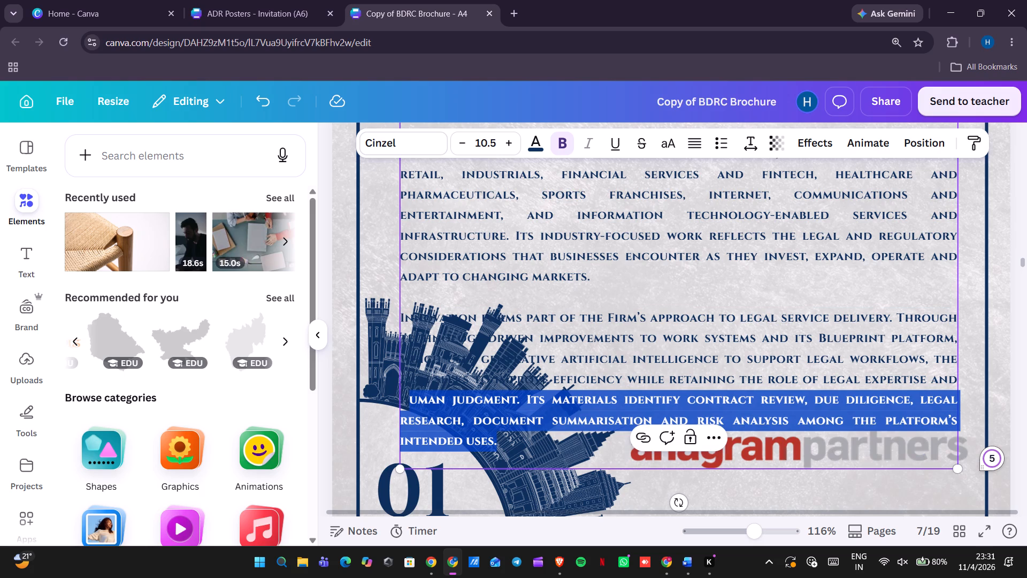
{"action": "left_click", "coordinate": [546, 428]}
{"action": "left_click", "coordinate": [529, 438]}
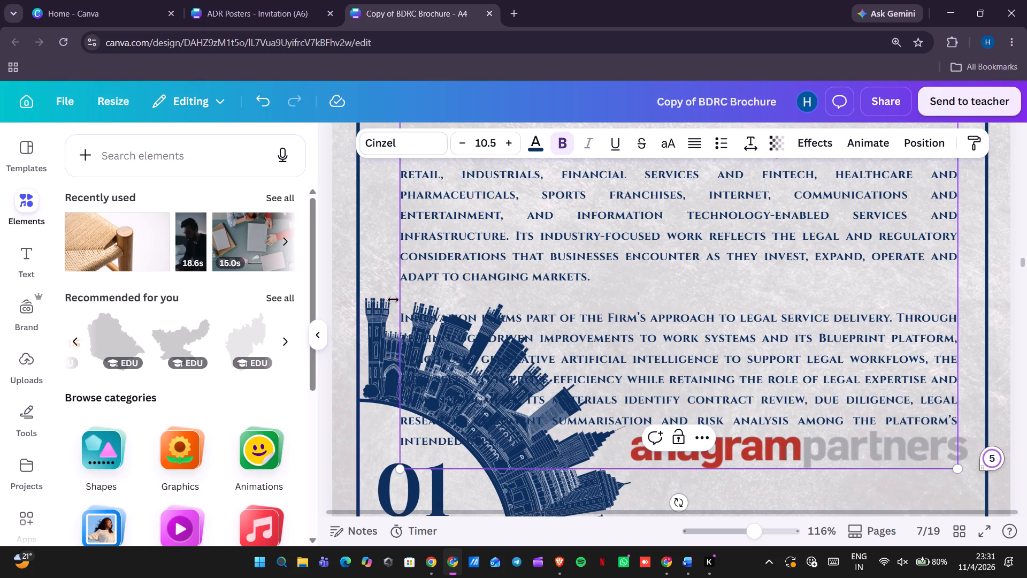
{"action": "left_click", "coordinate": [409, 303], "text": "shift"}
{"action": "key", "text": "ctrl+x"}
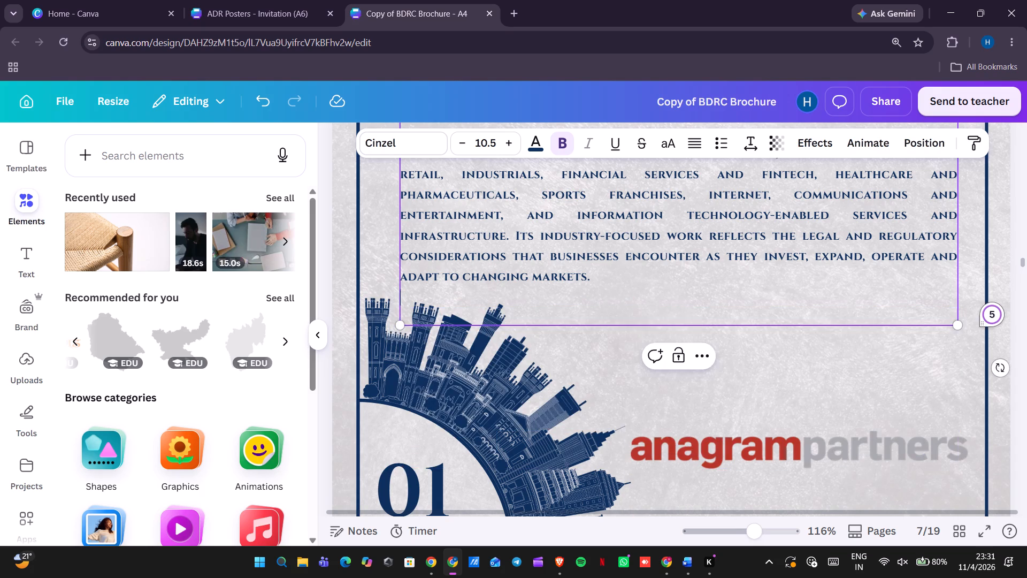
Duplicate the main text box on page 7 and replace all of the copy's text with the cut Innovation paragraph.
{"action": "left_click", "coordinate": [396, 303]}
{"action": "left_click", "coordinate": [688, 239]}
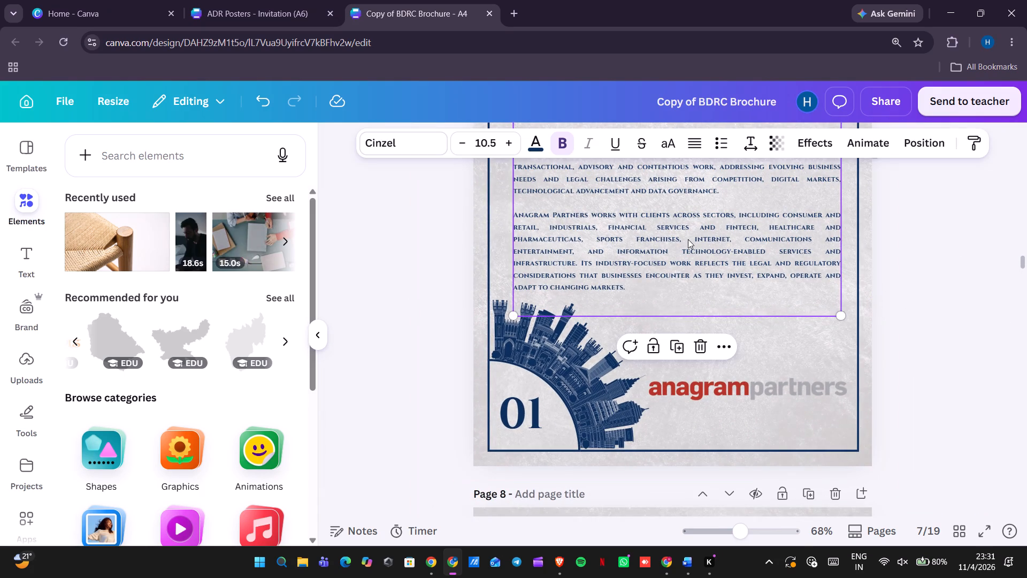
{"action": "key", "text": "ctrl+d"}
{"action": "left_click", "coordinate": [688, 239]}
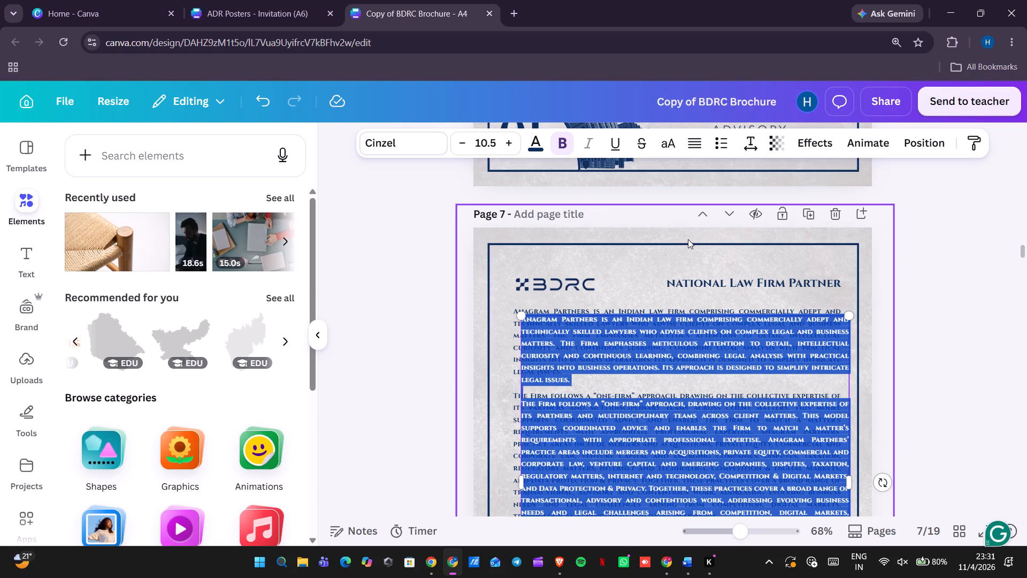
{"action": "key", "text": "ctrl+v"}
{"action": "scroll", "coordinate": [847, 296], "scroll_direction": "down", "scroll_amount": 2}
{"action": "left_click", "coordinate": [979, 309]}
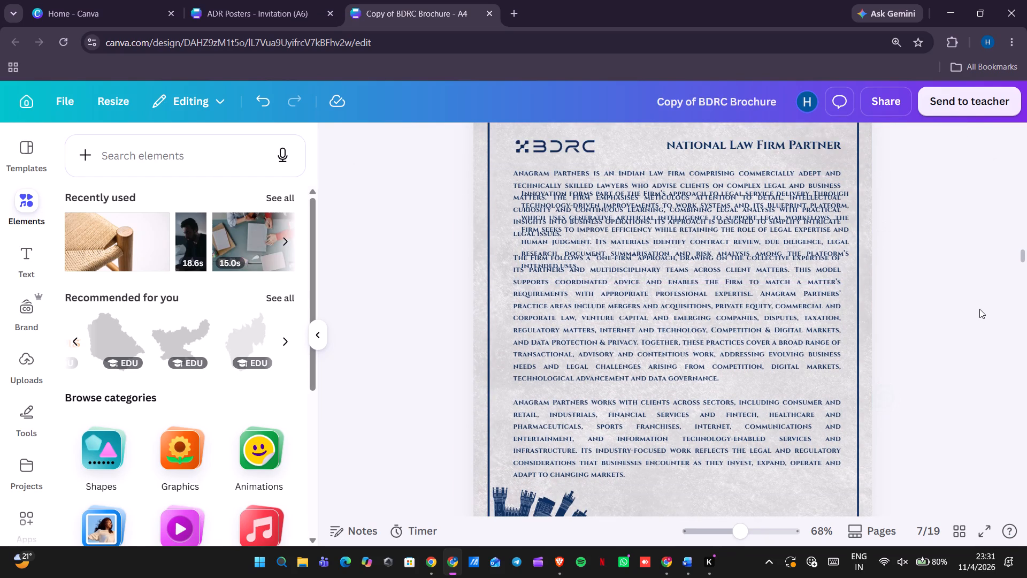
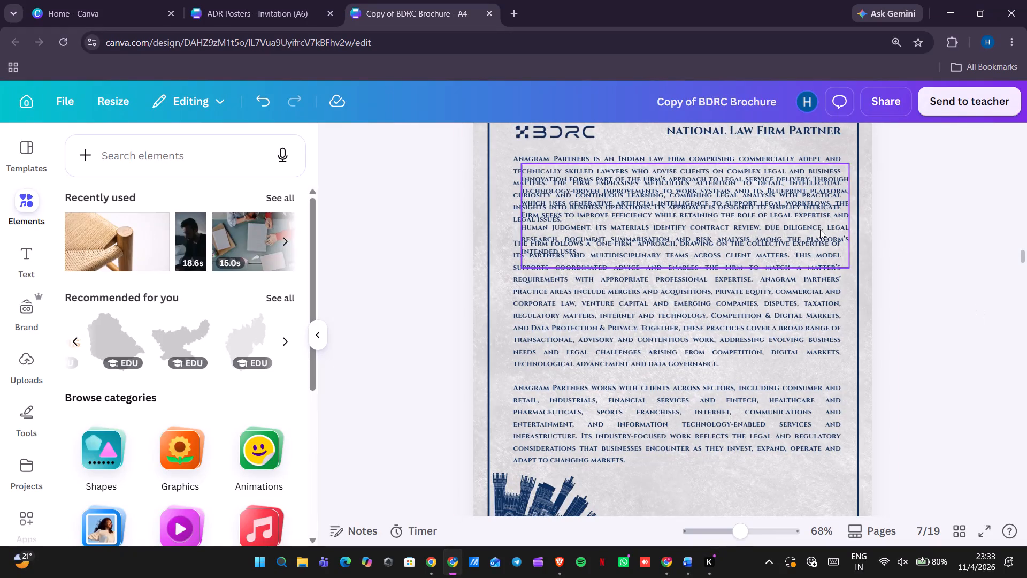
Try the duplicated Innovation paragraph box beside the skyline at the bottom of page 7, and delete that box.
{"action": "left_click_drag", "start_coordinate": [814, 225], "coordinate": [817, 447]}
{"action": "scroll", "coordinate": [817, 447], "scroll_direction": "down", "scroll_amount": 2}
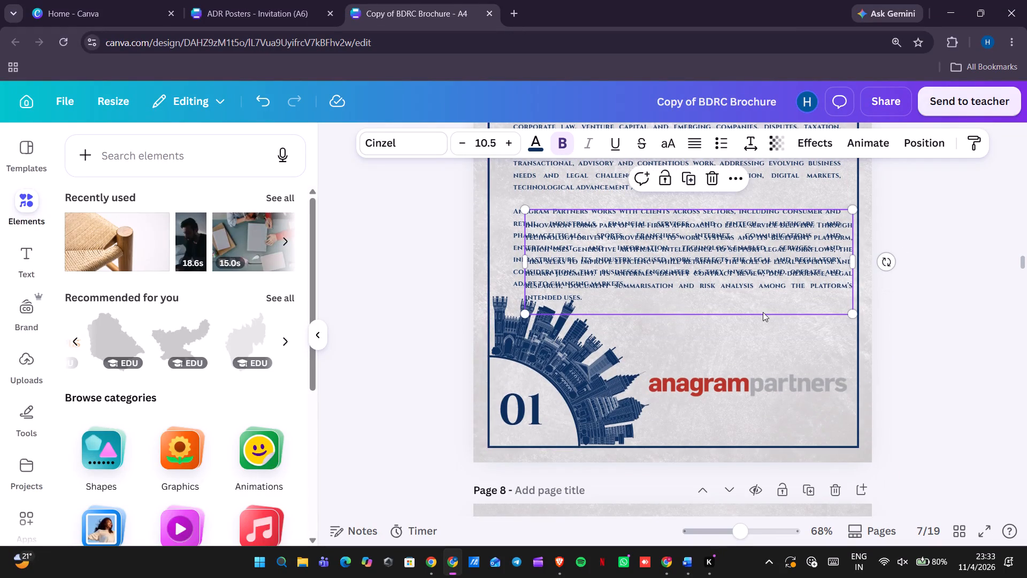
{"action": "left_click_drag", "start_coordinate": [757, 276], "coordinate": [753, 361]}
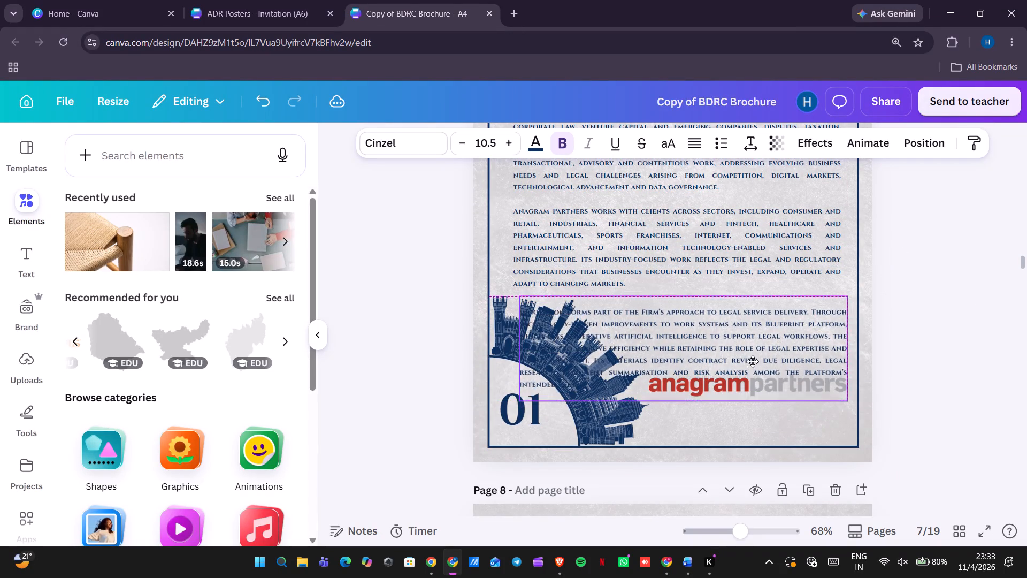
{"action": "left_click_drag", "start_coordinate": [753, 361], "coordinate": [752, 349]}
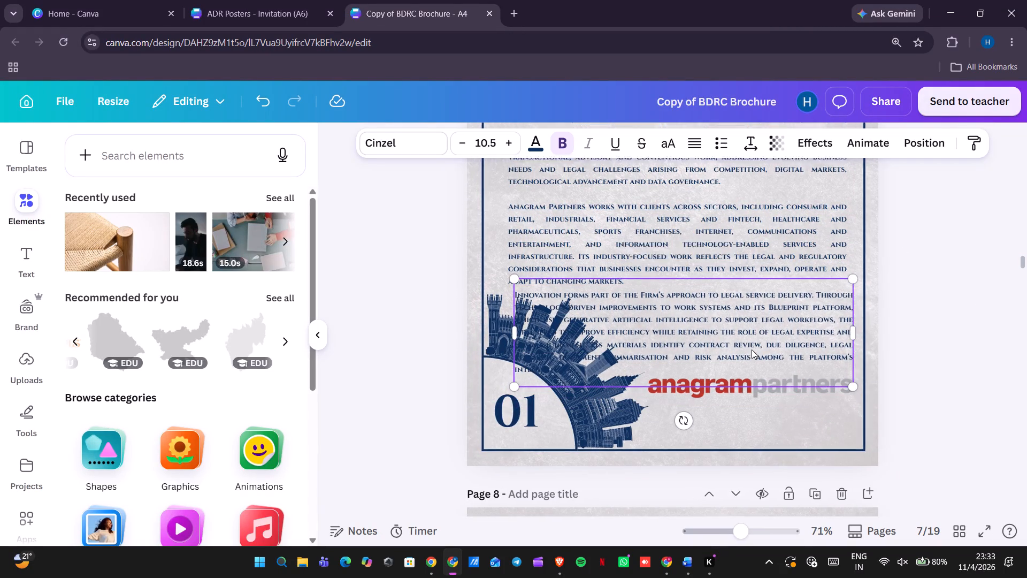
{"action": "key", "text": "Delete"}
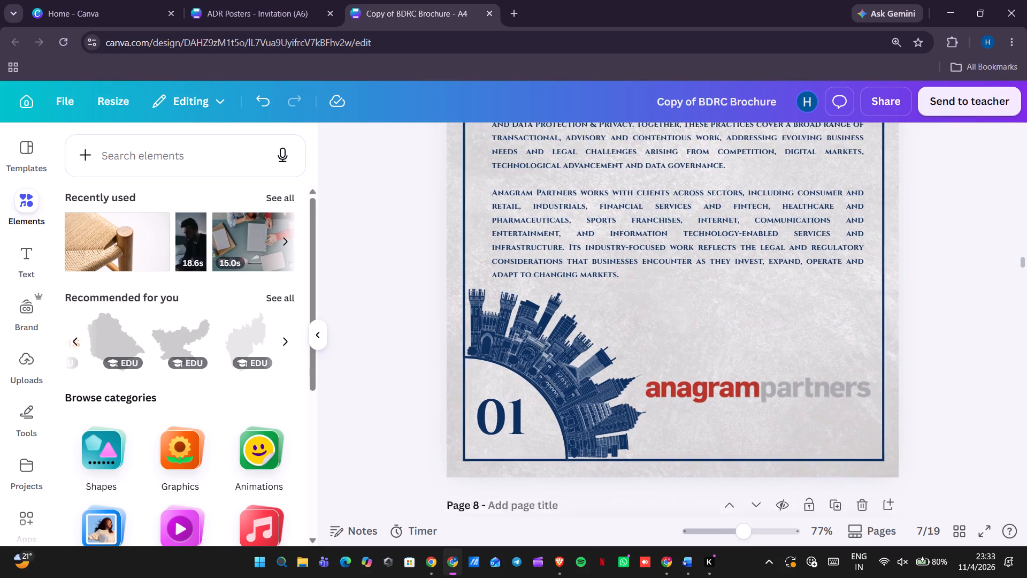
Move the anagrampartners logo slightly up, shrink it a little and centre it in the empty area beside the skyline on page 7.
{"action": "left_click_drag", "start_coordinate": [735, 379], "coordinate": [735, 363]}
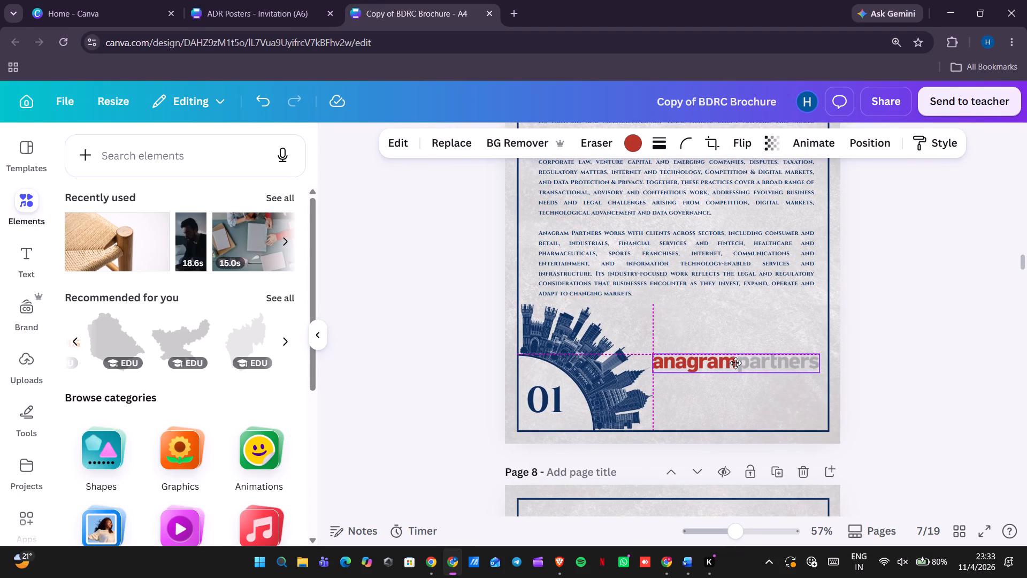
{"action": "left_click_drag", "start_coordinate": [735, 363], "coordinate": [733, 361]}
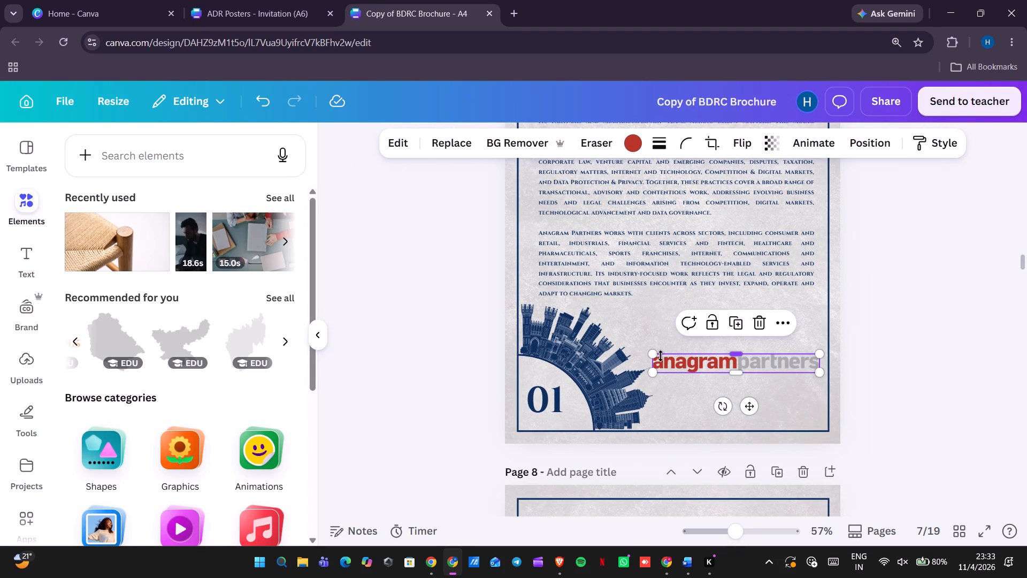
{"action": "left_click_drag", "start_coordinate": [654, 355], "coordinate": [665, 356]}
{"action": "left_click", "coordinate": [844, 337]}
{"action": "scroll", "coordinate": [844, 337], "scroll_direction": "up", "scroll_amount": 1}
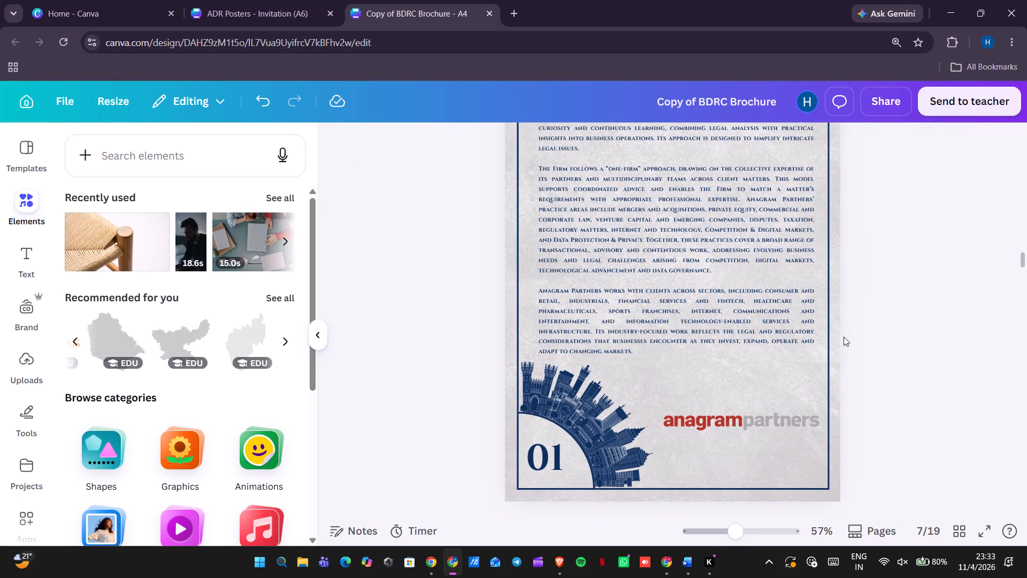
{"action": "scroll", "coordinate": [844, 337], "scroll_direction": "up", "scroll_amount": 2}
{"action": "scroll", "coordinate": [769, 455], "scroll_direction": "down", "scroll_amount": 1}
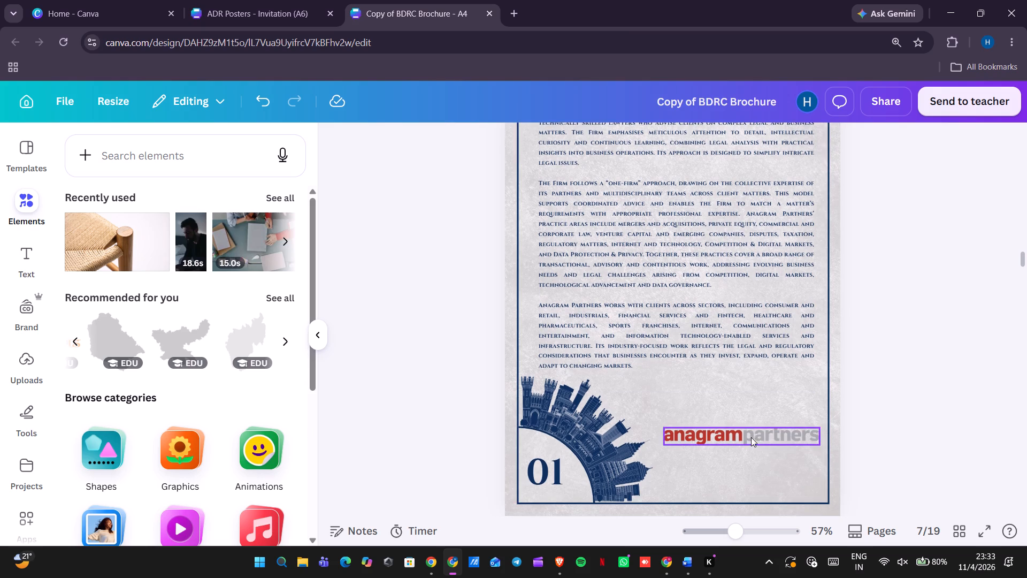
{"action": "left_click_drag", "start_coordinate": [751, 433], "coordinate": [744, 436]}
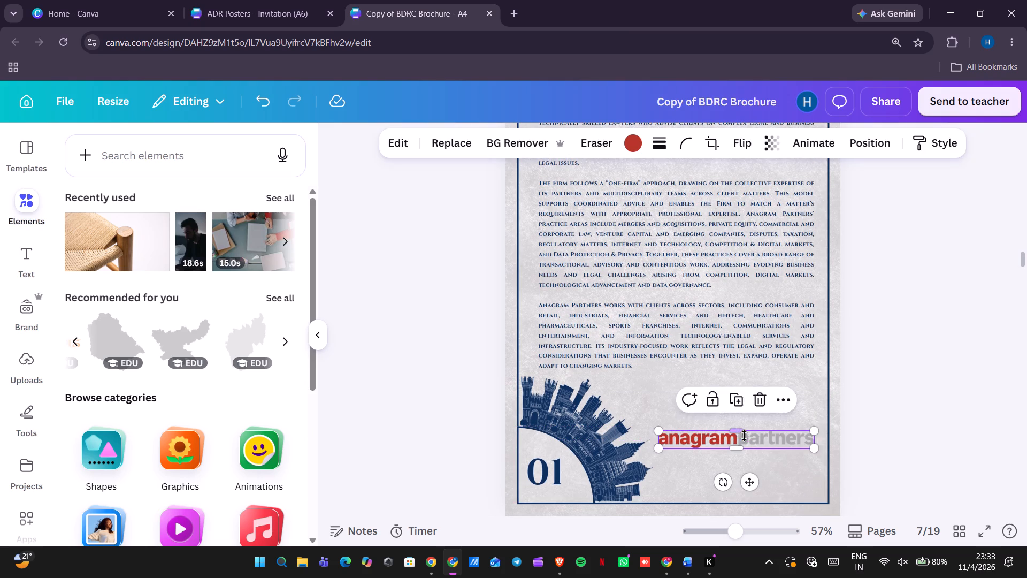
{"action": "left_click", "coordinate": [852, 403]}
Make the main CrestLaw Partners text on page 8 bold.
{"action": "scroll", "coordinate": [852, 403], "scroll_direction": "up", "scroll_amount": 4}
{"action": "scroll", "coordinate": [852, 403], "scroll_direction": "down", "scroll_amount": 3}
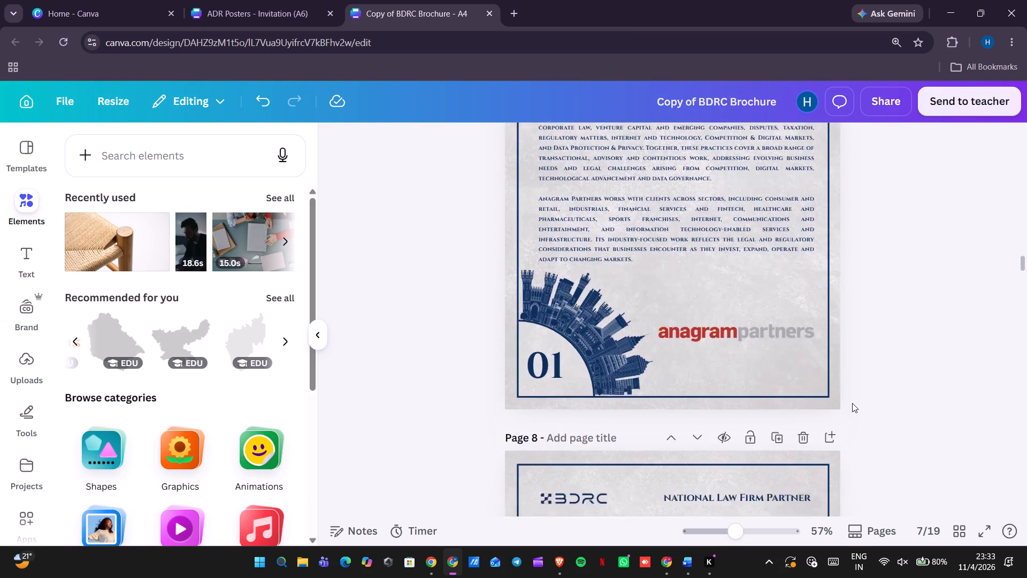
{"action": "scroll", "coordinate": [852, 403], "scroll_direction": "down", "scroll_amount": 3}
{"action": "scroll", "coordinate": [852, 403], "scroll_direction": "up", "scroll_amount": 2}
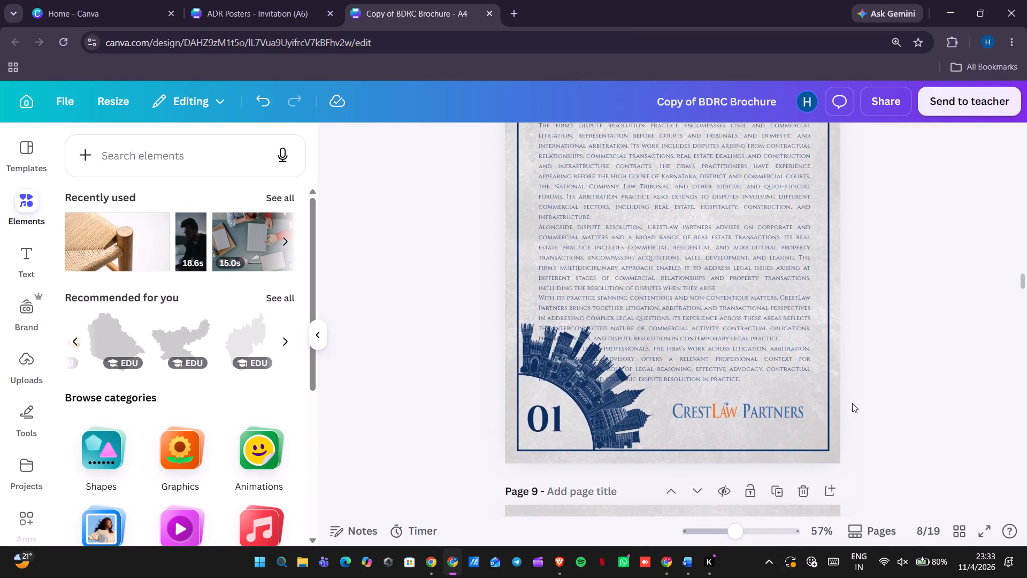
{"action": "scroll", "coordinate": [852, 403], "scroll_direction": "up", "scroll_amount": 1}
{"action": "left_click", "coordinate": [725, 336]}
{"action": "left_click", "coordinate": [568, 143]}
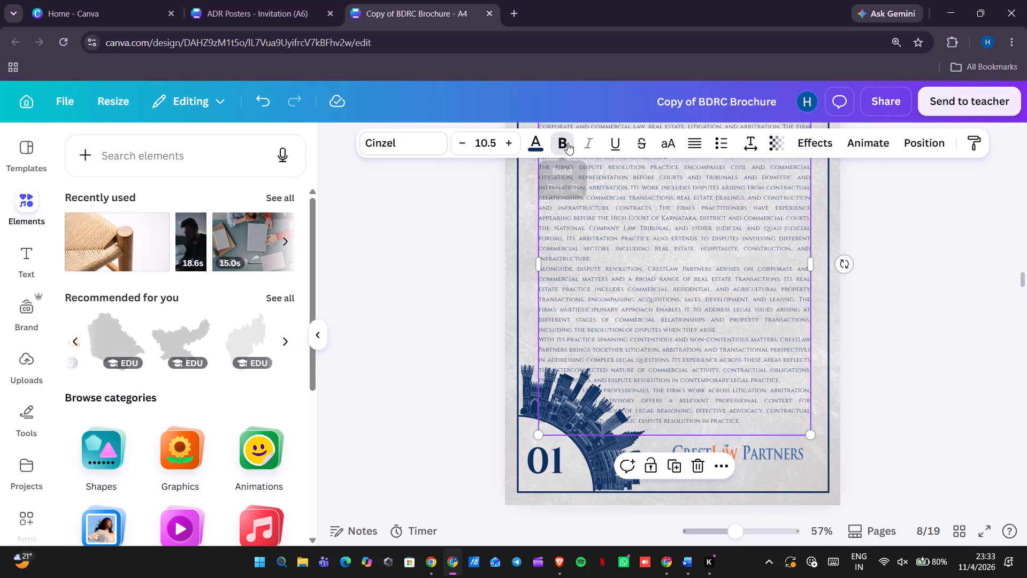
Insert blank lines before the page 8 paragraphs starting "The firm's dispute resolution practice" and "Alongside dispute resolution".
{"action": "left_click", "coordinate": [672, 260]}
{"action": "scroll", "coordinate": [672, 261], "scroll_direction": "up", "scroll_amount": 2}
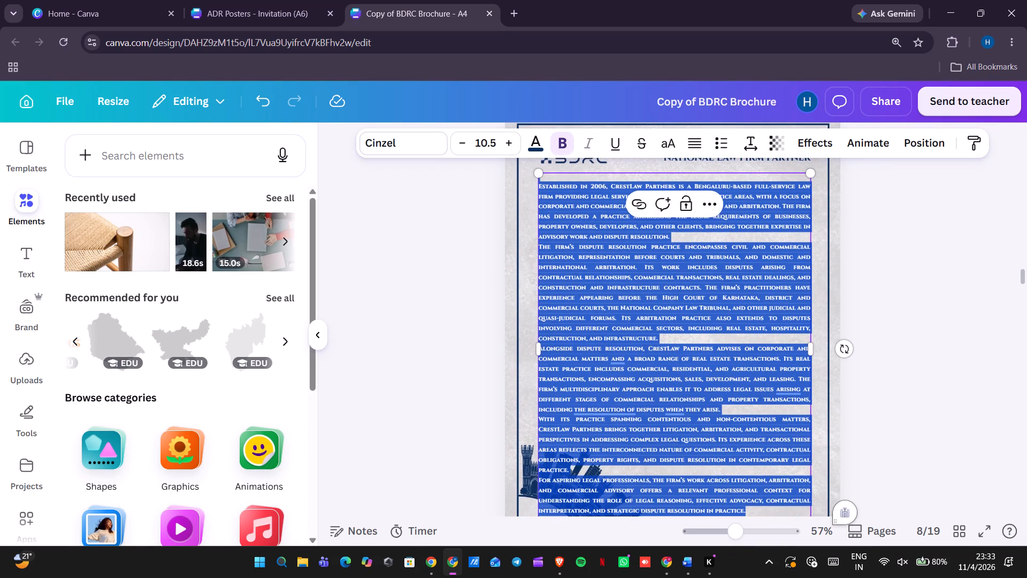
{"action": "left_click", "coordinate": [664, 337]}
{"action": "key", "text": "Return"}
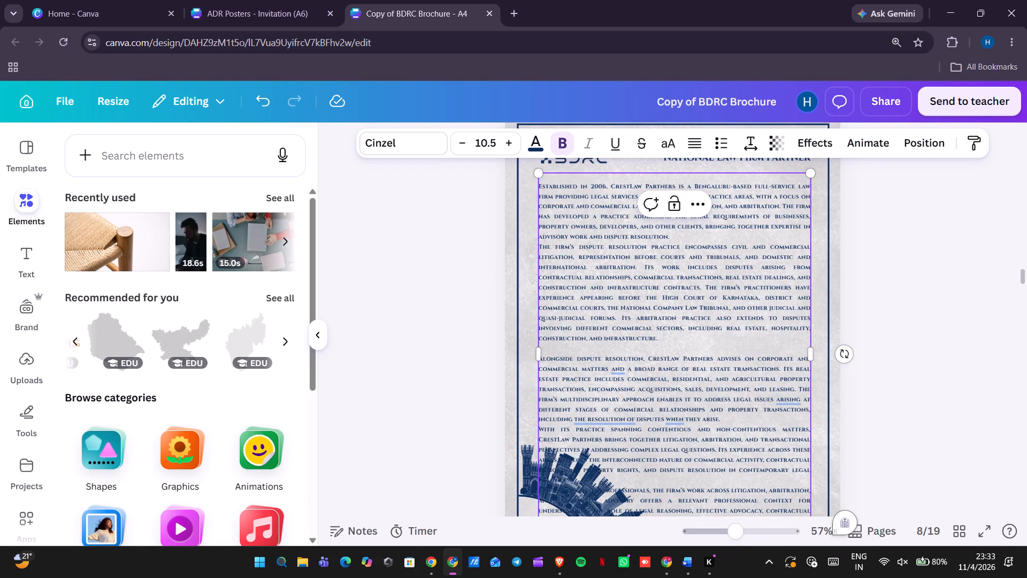
{"action": "left_click", "coordinate": [683, 241]}
{"action": "key", "text": "Return"}
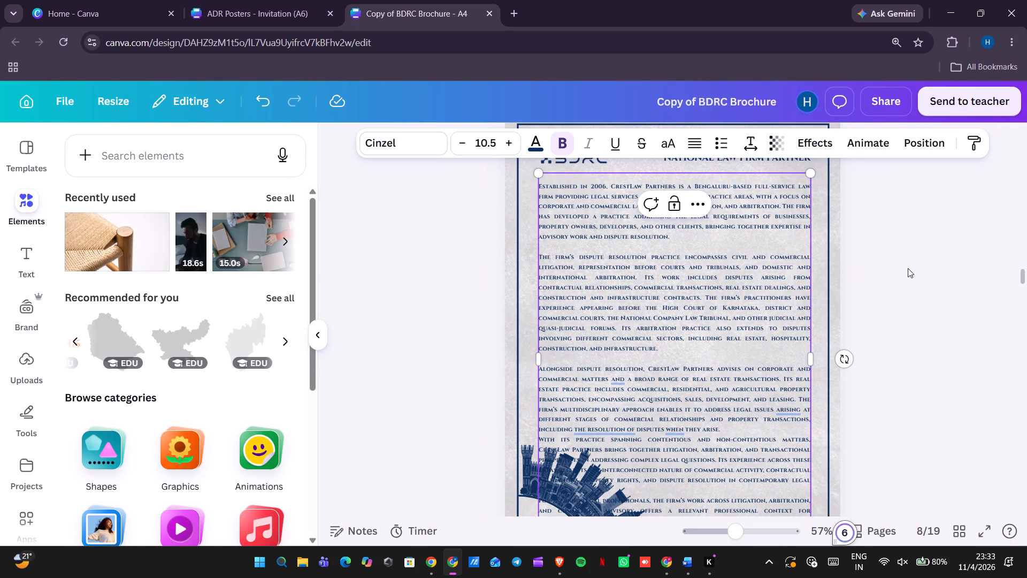
Nudge the CrestLaw Partners text box on page 8 slightly upward.
{"action": "left_click", "coordinate": [908, 268]}
{"action": "left_click", "coordinate": [764, 271]}
{"action": "key", "text": "Up"}
{"action": "key", "text": "Up"}
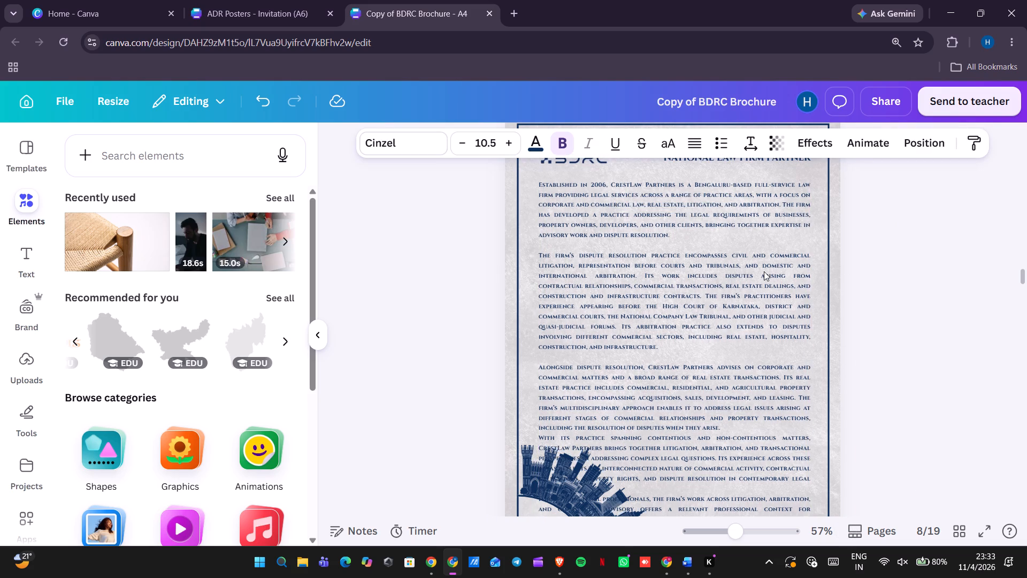
{"action": "key", "text": "Up"}
{"action": "key", "text": "Up"}
Insert a blank line before the page 8 paragraph starting "With its practice spanning contentious and non-contentious matters".
{"action": "scroll", "coordinate": [764, 271], "scroll_direction": "up", "scroll_amount": 3}
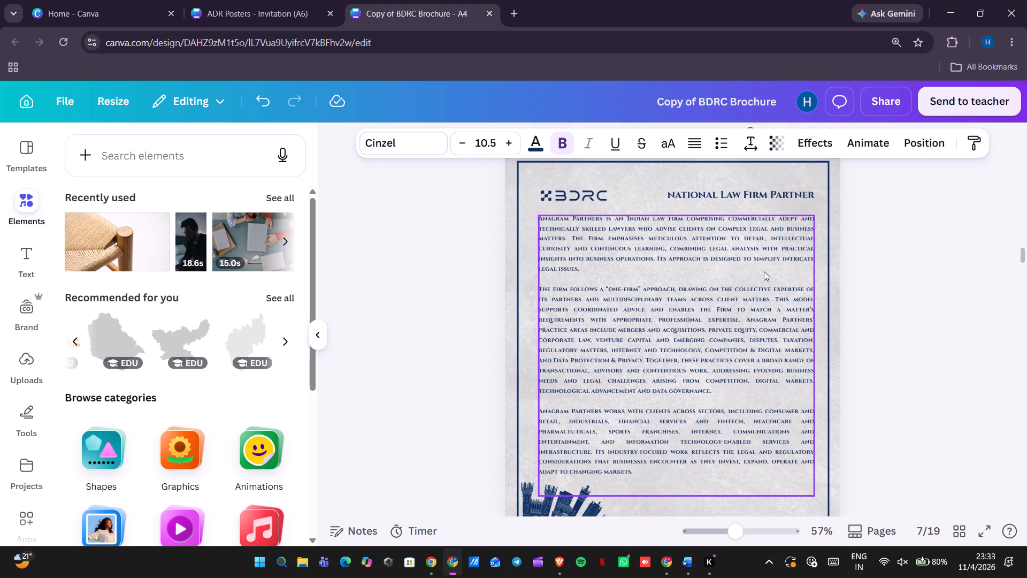
{"action": "scroll", "coordinate": [764, 271], "scroll_direction": "up", "scroll_amount": 1}
{"action": "scroll", "coordinate": [764, 271], "scroll_direction": "down", "scroll_amount": 4}
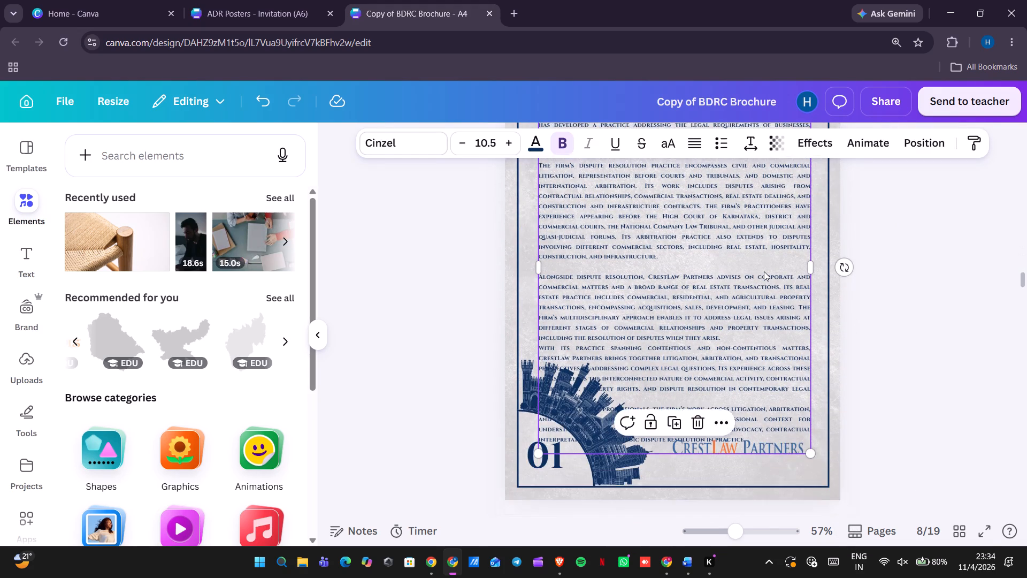
{"action": "scroll", "coordinate": [764, 271], "scroll_direction": "down", "scroll_amount": 1}
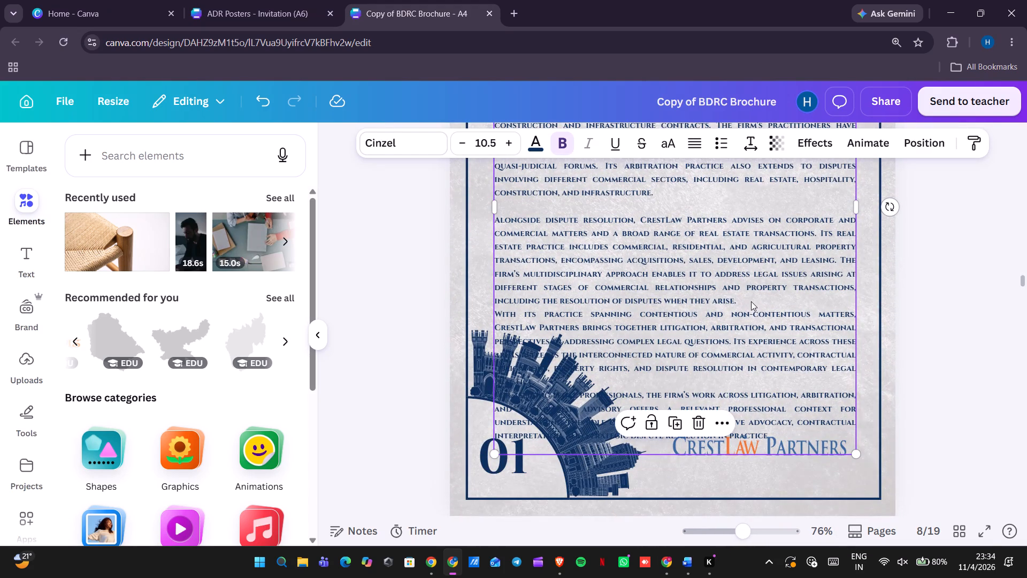
{"action": "left_click", "coordinate": [746, 302]}
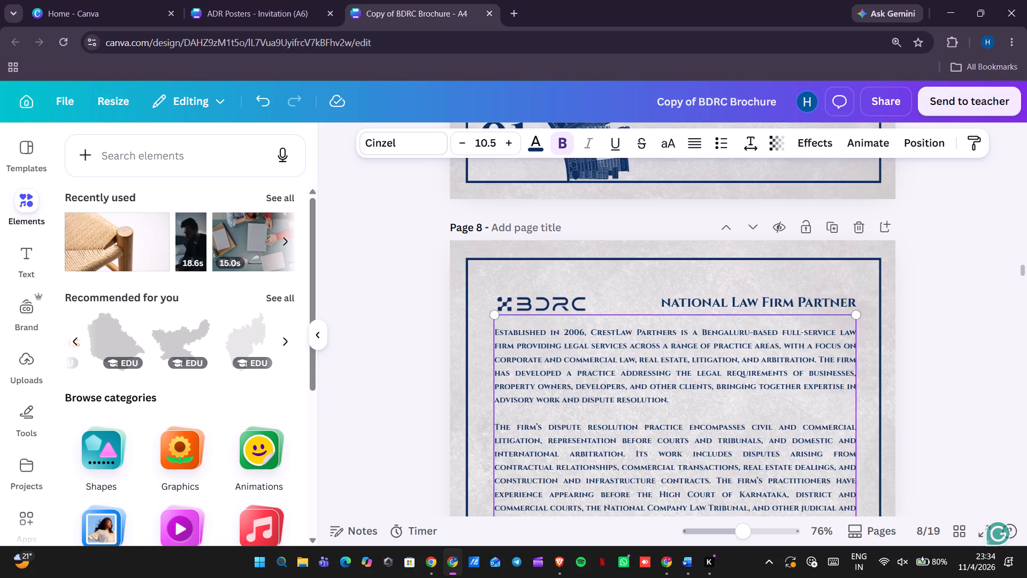
{"action": "scroll", "coordinate": [746, 364], "scroll_direction": "down", "scroll_amount": 3}
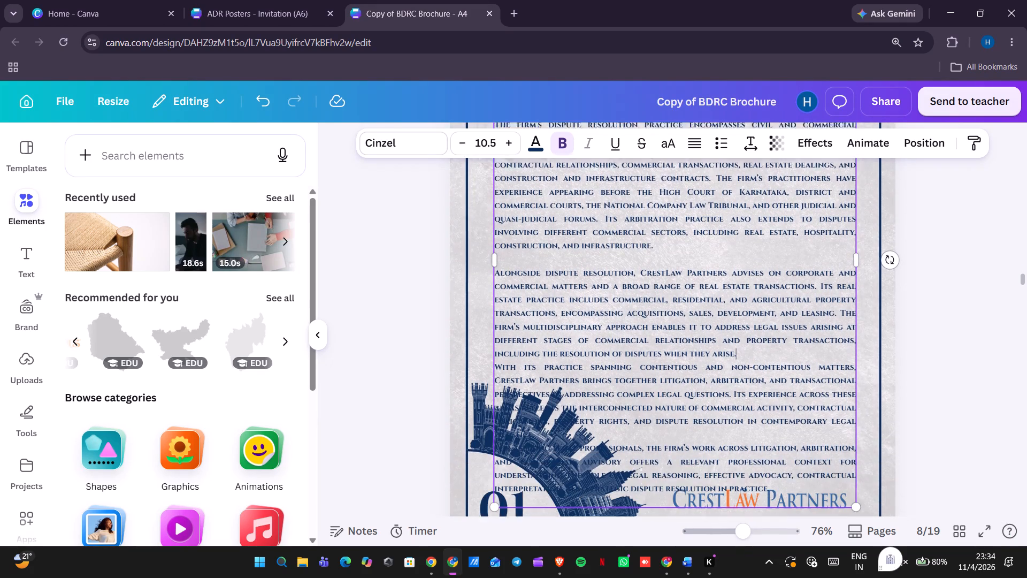
{"action": "scroll", "coordinate": [746, 364], "scroll_direction": "down", "scroll_amount": 1}
{"action": "key", "text": "Return"}
{"action": "scroll", "coordinate": [746, 364], "scroll_direction": "down", "scroll_amount": 1}
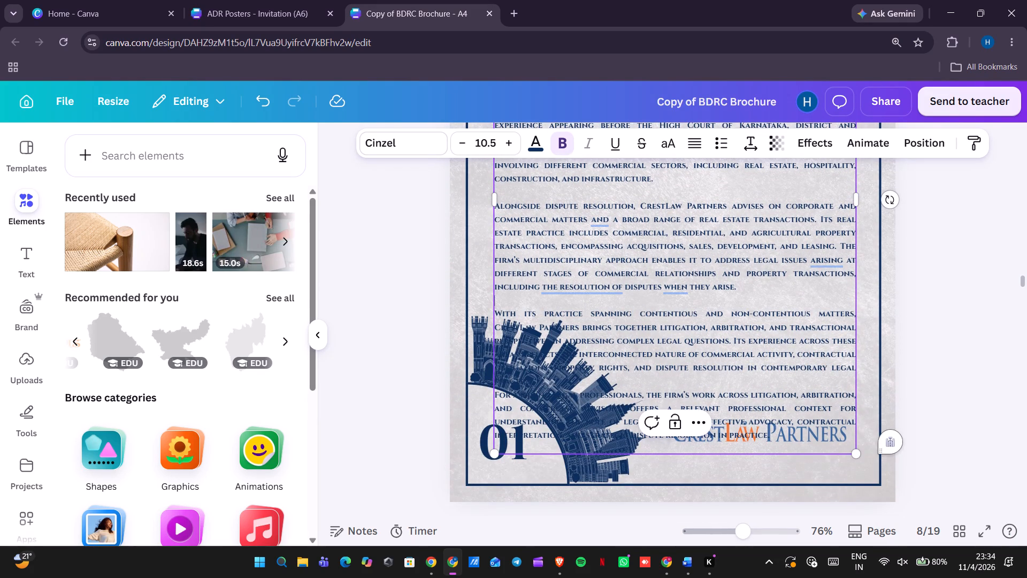
Delete the final paragraph starting "For aspiring legal professionals" from the CrestLaw Partners text on page 8.
{"action": "left_click_drag", "start_coordinate": [721, 382], "coordinate": [795, 444]}
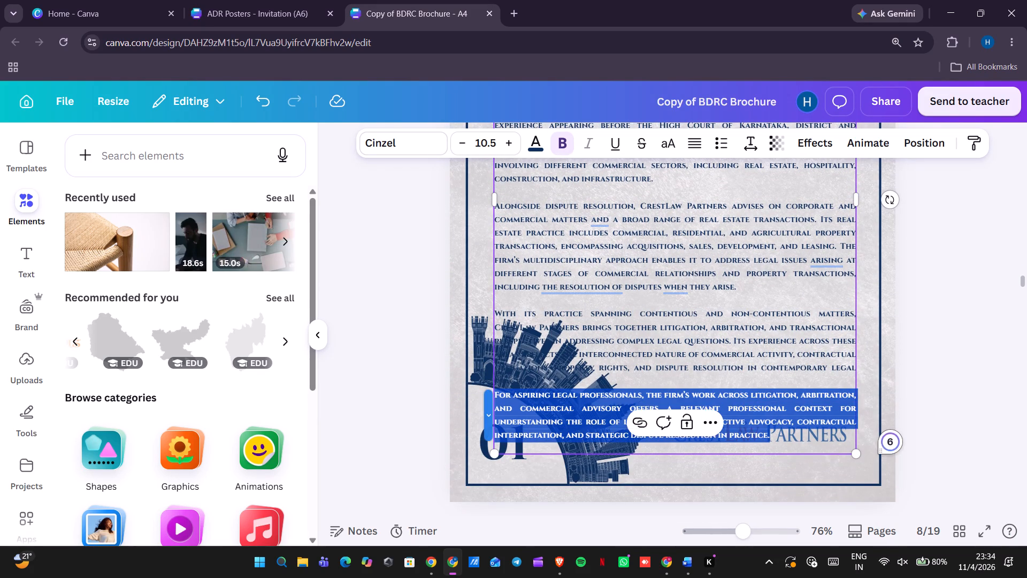
{"action": "key", "text": "BackSpace"}
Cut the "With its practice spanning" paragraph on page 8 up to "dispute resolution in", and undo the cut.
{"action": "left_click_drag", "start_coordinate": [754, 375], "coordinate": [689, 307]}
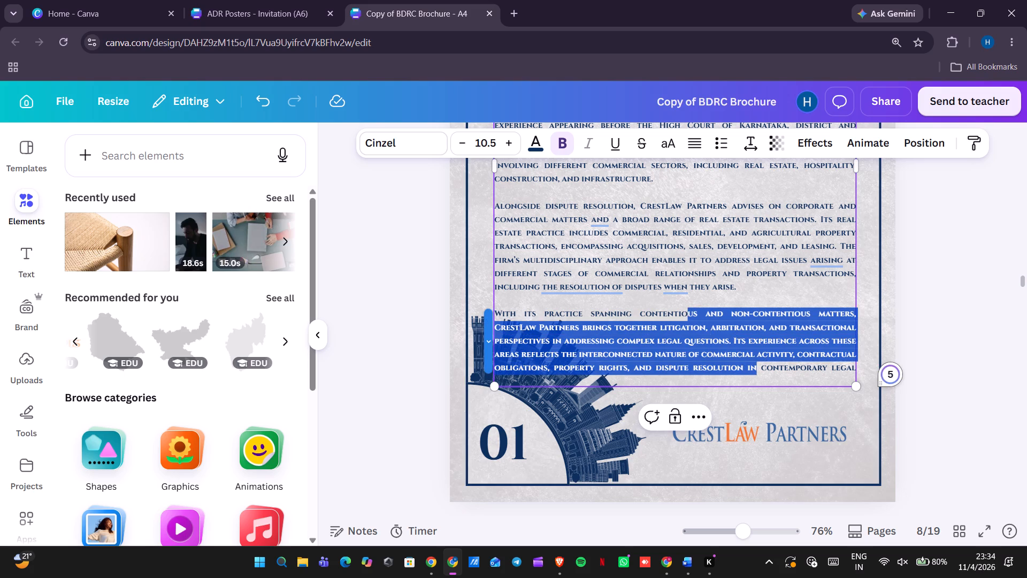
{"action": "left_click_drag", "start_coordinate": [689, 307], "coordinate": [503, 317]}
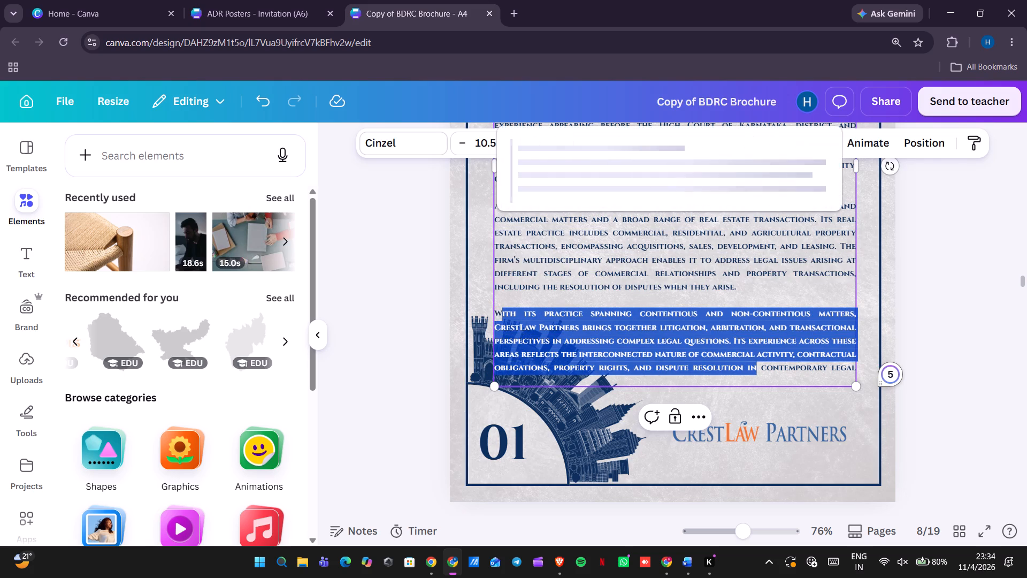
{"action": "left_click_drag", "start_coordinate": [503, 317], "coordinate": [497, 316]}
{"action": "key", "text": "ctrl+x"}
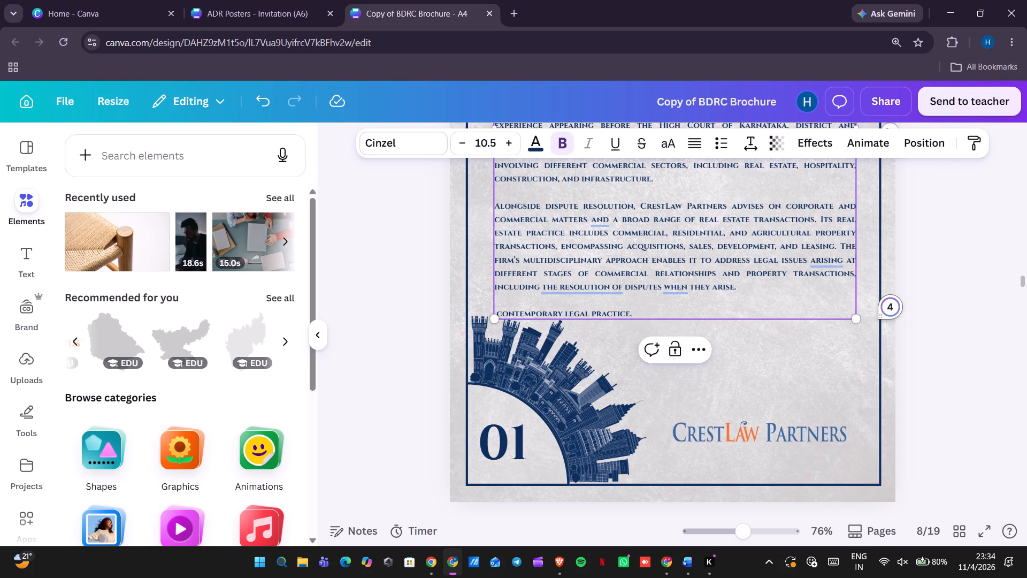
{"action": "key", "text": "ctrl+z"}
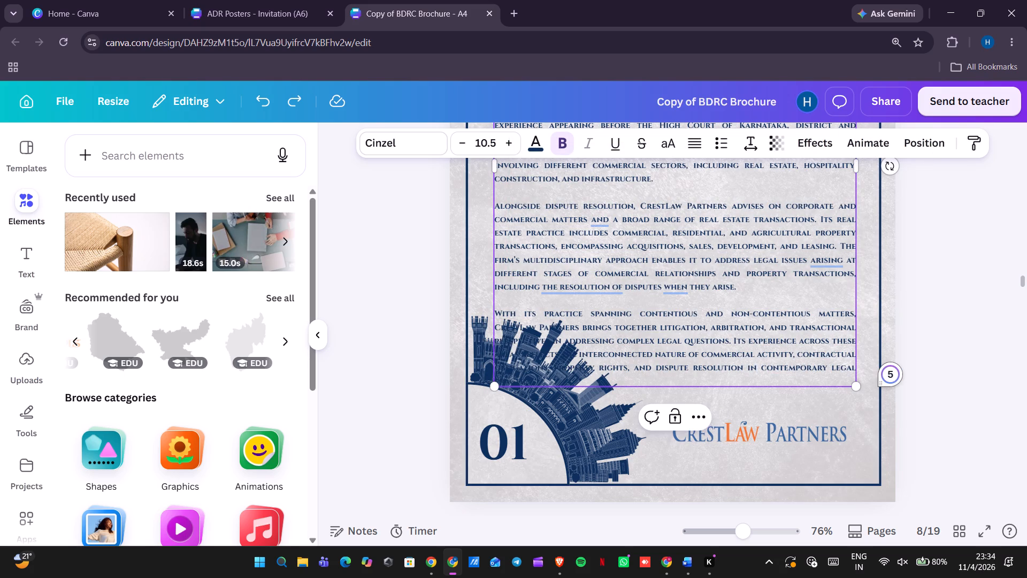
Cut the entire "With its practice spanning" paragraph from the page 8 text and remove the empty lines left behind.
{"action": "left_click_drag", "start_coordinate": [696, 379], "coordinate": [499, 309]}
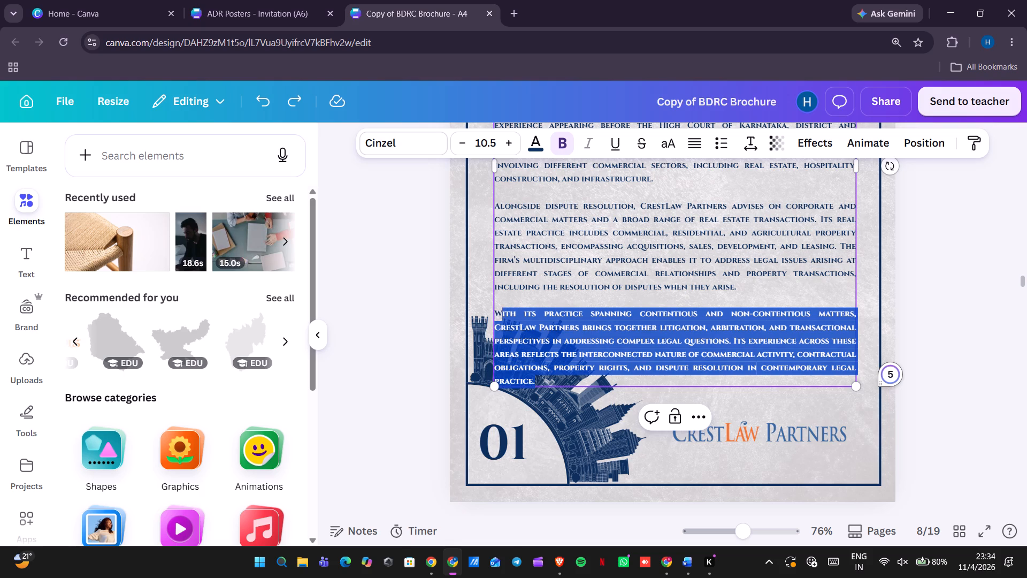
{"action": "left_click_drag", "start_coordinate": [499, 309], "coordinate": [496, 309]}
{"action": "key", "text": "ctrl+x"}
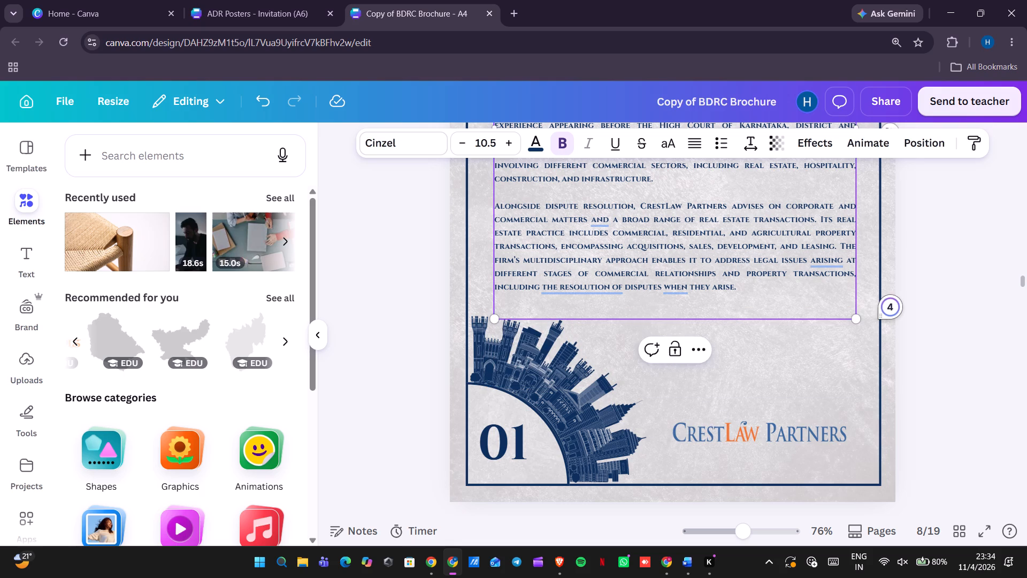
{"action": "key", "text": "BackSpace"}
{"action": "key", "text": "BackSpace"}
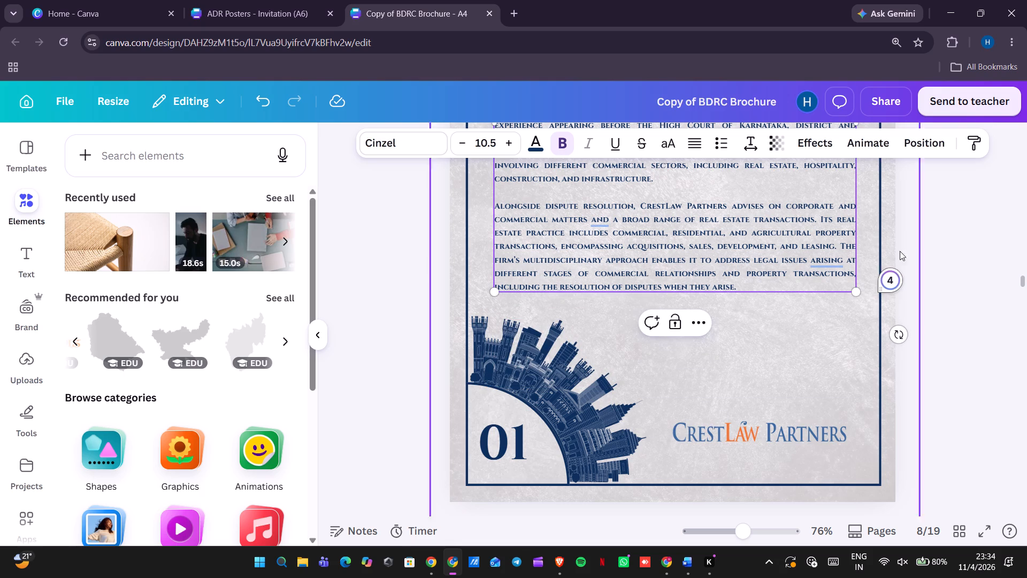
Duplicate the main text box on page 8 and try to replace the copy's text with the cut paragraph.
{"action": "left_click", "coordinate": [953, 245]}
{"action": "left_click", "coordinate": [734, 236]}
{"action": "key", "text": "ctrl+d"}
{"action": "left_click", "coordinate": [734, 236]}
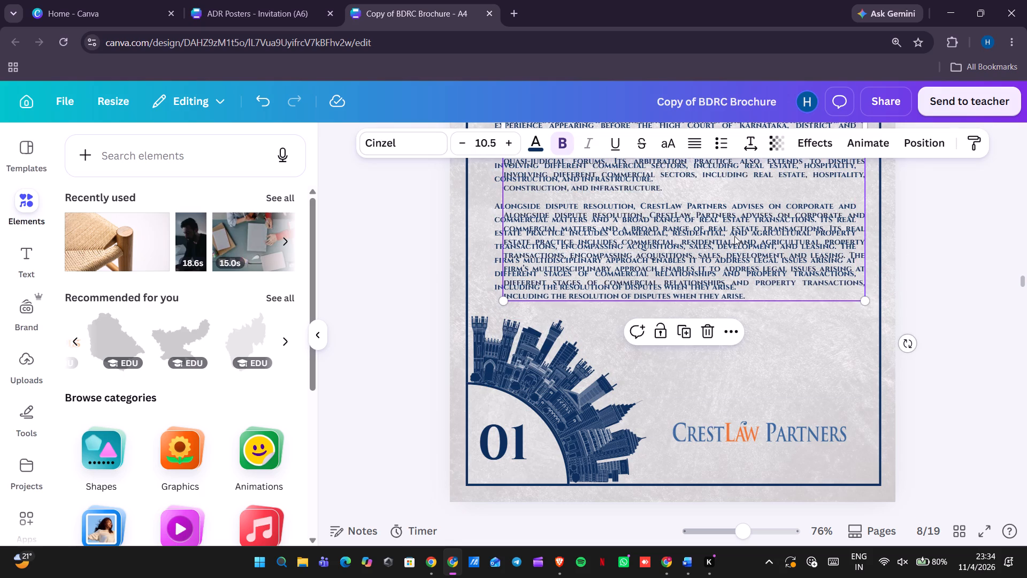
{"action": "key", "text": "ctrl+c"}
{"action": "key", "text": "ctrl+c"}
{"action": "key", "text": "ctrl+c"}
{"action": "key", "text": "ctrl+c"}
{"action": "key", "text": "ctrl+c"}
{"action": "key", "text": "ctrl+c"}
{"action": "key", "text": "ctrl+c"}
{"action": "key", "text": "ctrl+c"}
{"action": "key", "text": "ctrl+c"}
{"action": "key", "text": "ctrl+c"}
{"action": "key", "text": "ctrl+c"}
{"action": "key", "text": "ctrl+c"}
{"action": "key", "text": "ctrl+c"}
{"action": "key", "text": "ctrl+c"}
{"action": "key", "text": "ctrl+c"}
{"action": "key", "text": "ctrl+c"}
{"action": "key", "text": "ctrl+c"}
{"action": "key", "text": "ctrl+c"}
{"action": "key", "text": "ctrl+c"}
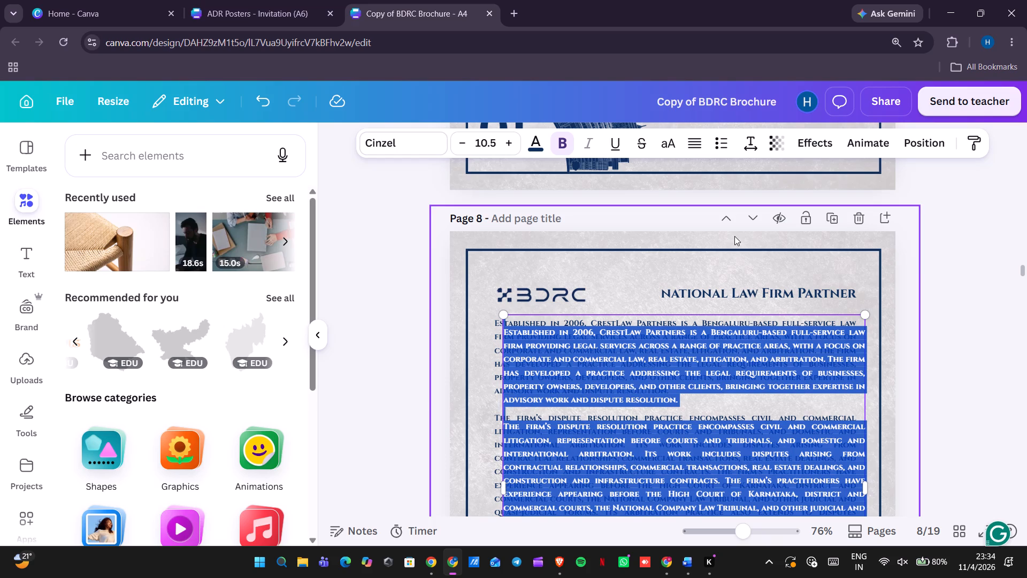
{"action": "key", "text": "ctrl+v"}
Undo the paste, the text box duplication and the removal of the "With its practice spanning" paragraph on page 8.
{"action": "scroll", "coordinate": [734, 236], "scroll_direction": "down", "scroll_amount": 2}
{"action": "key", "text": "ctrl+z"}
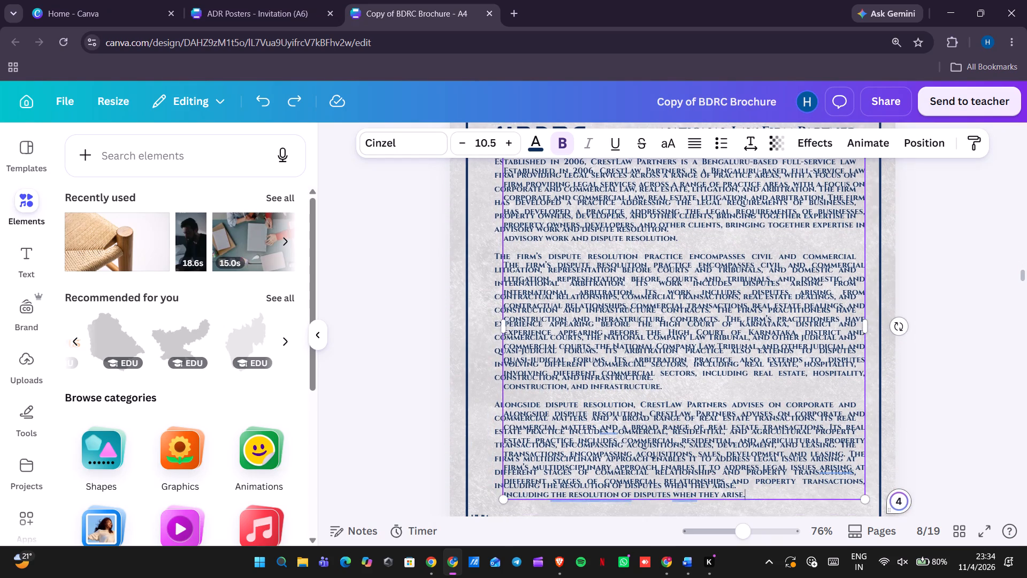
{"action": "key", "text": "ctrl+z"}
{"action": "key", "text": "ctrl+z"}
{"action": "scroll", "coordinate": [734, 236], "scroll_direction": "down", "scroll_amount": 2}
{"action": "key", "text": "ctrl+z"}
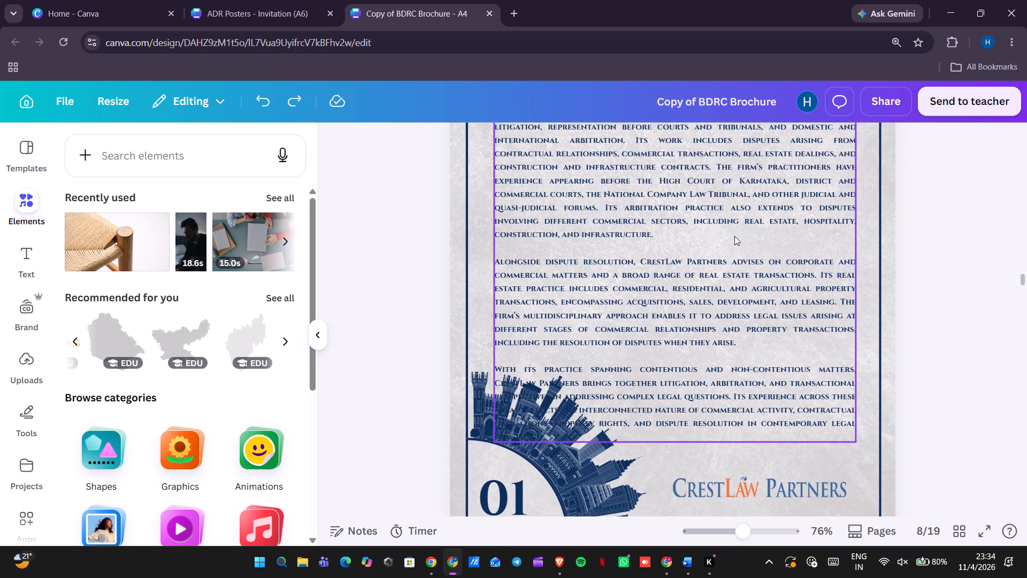
Cut the entire "With its practice spanning" paragraph from the main text box on page 8.
{"action": "left_click", "coordinate": [628, 436]}
{"action": "left_click", "coordinate": [628, 436]}
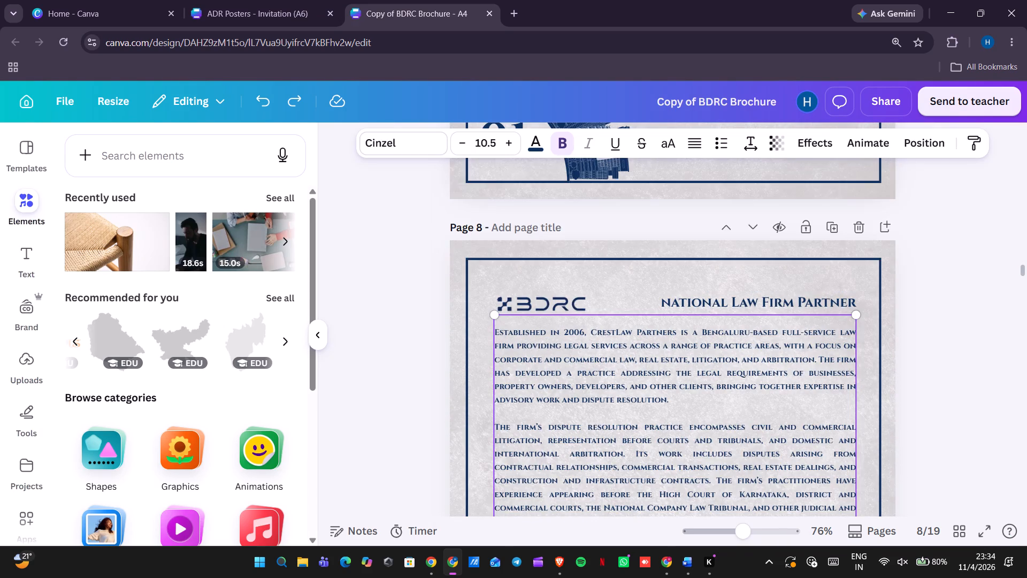
{"action": "scroll", "coordinate": [628, 435], "scroll_direction": "down", "scroll_amount": 3}
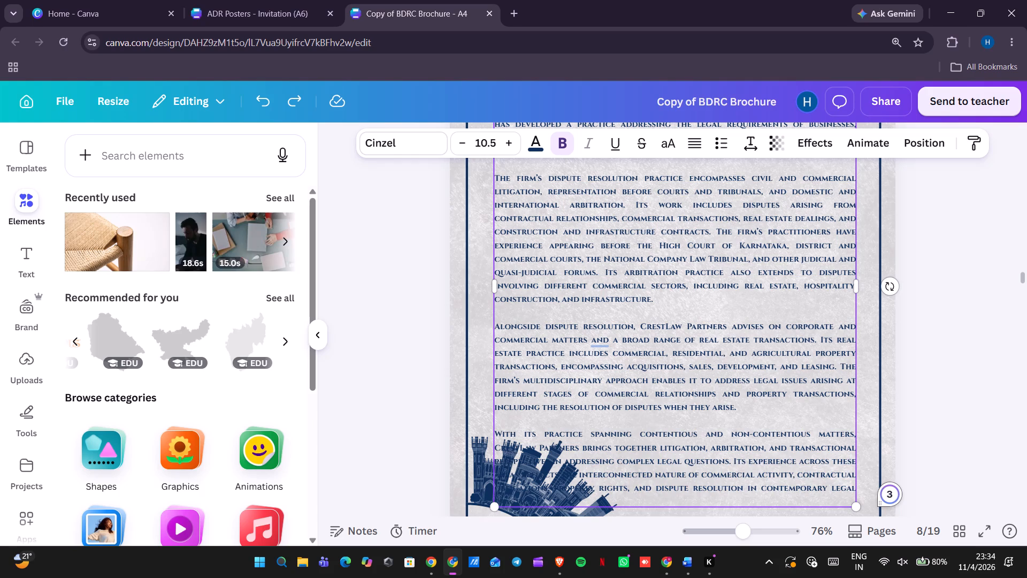
{"action": "left_click_drag", "start_coordinate": [612, 497], "coordinate": [497, 428]}
{"action": "scroll", "coordinate": [497, 428], "scroll_direction": "down", "scroll_amount": 1, "text": "ctrl"}
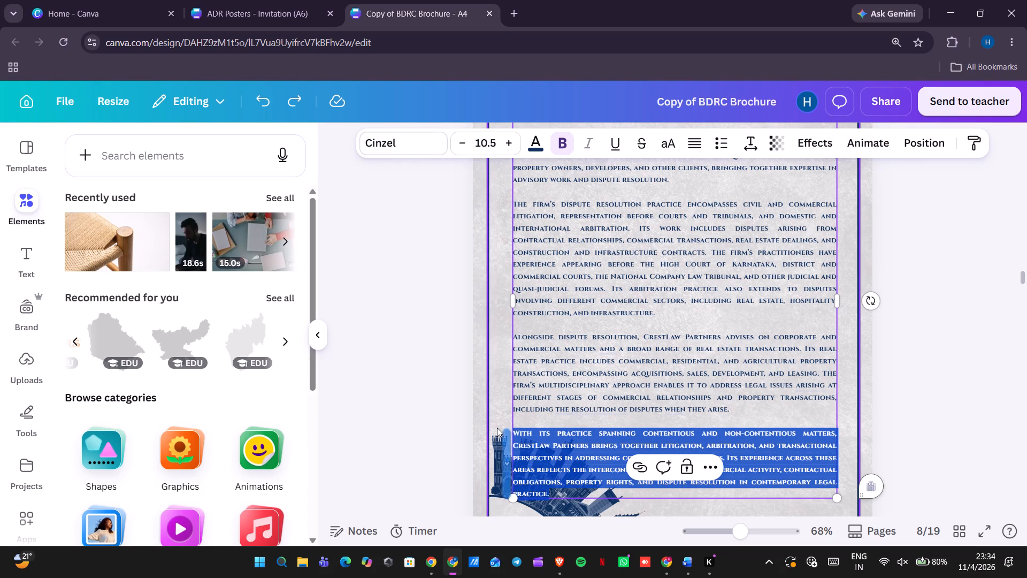
{"action": "key", "text": "ctrl+c"}
{"action": "key", "text": "ctrl+x"}
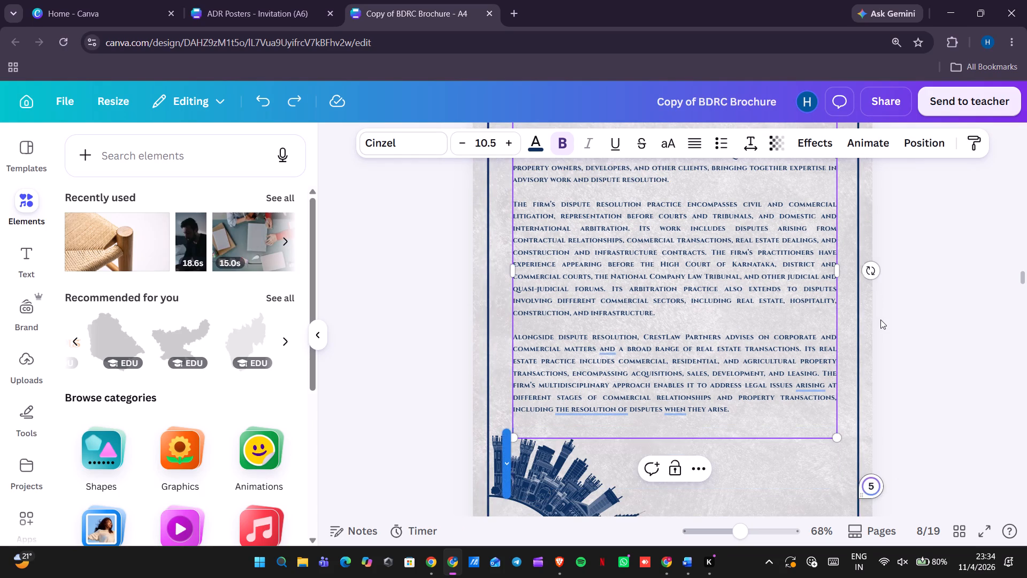
{"action": "left_click", "coordinate": [903, 337]}
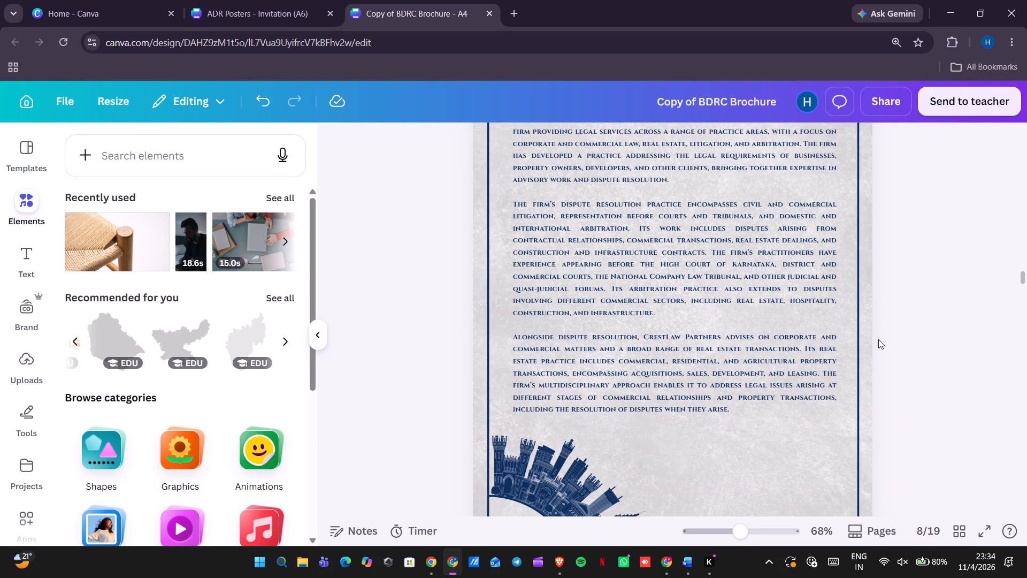
Duplicate the main text box on page 8 and replace the copy's text with the cut "With its practice spanning" paragraph.
{"action": "left_click", "coordinate": [844, 345]}
{"action": "left_click", "coordinate": [792, 352]}
{"action": "key", "text": "ctrl+d"}
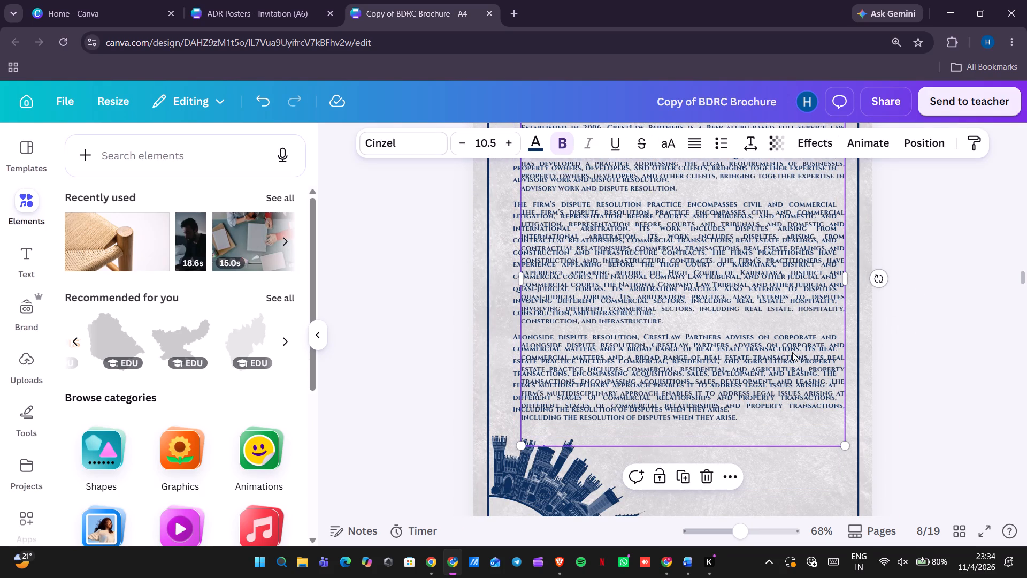
{"action": "left_click", "coordinate": [765, 356]}
{"action": "key", "text": "ctrl+v"}
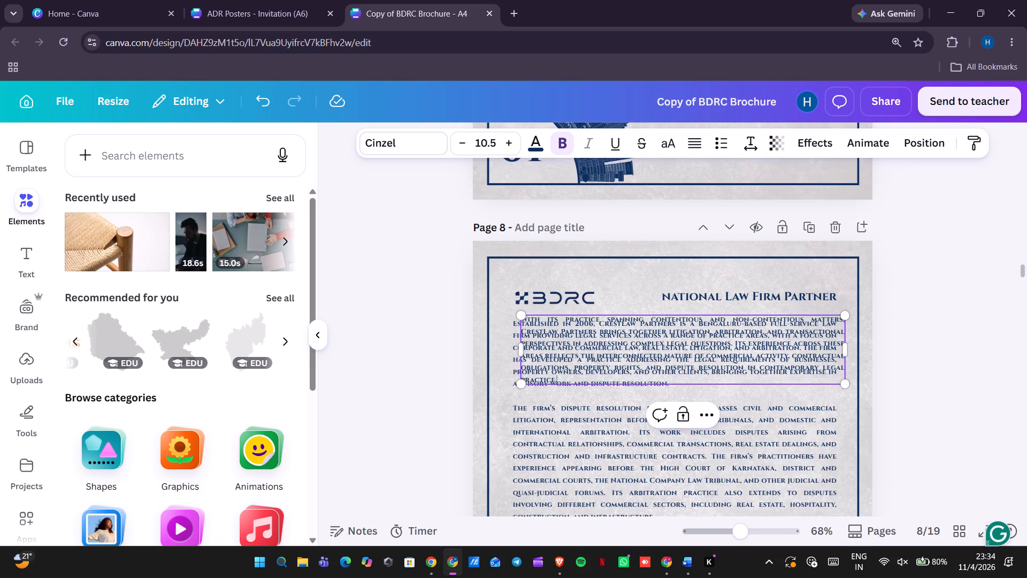
{"action": "scroll", "coordinate": [765, 356], "scroll_direction": "down", "scroll_amount": 2}
{"action": "left_click", "coordinate": [926, 256]}
Move the "With its practice spanning" text box below the "Alongside dispute resolution" paragraph, nearly in line with the main text's margins.
{"action": "left_click_drag", "start_coordinate": [794, 248], "coordinate": [788, 459]}
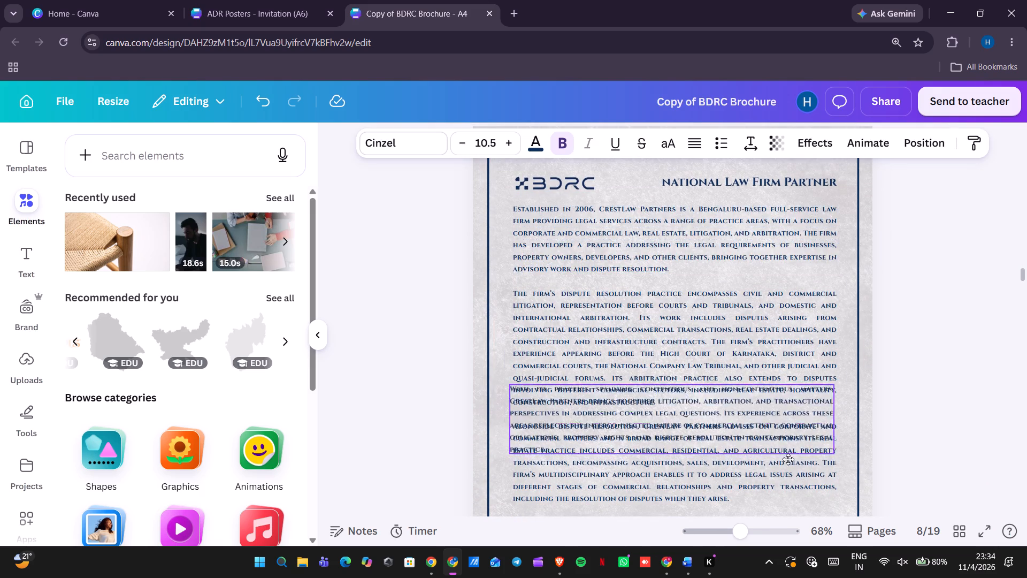
{"action": "left_click_drag", "start_coordinate": [788, 459], "coordinate": [790, 461]}
{"action": "scroll", "coordinate": [790, 461], "scroll_direction": "down", "scroll_amount": 3}
{"action": "left_click_drag", "start_coordinate": [747, 238], "coordinate": [756, 346]}
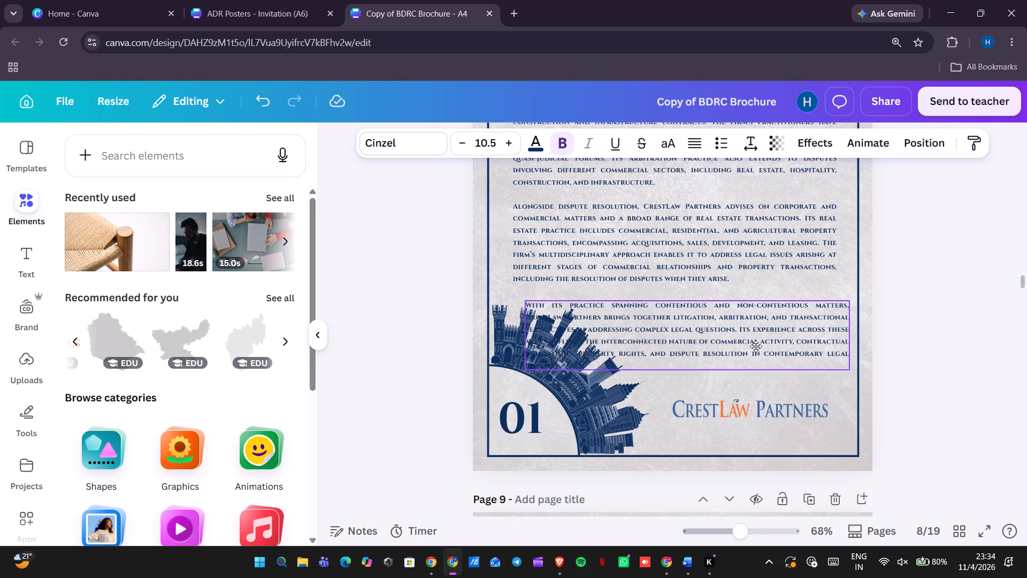
{"action": "left_click_drag", "start_coordinate": [756, 346], "coordinate": [744, 346]}
{"action": "left_click", "coordinate": [744, 346]}
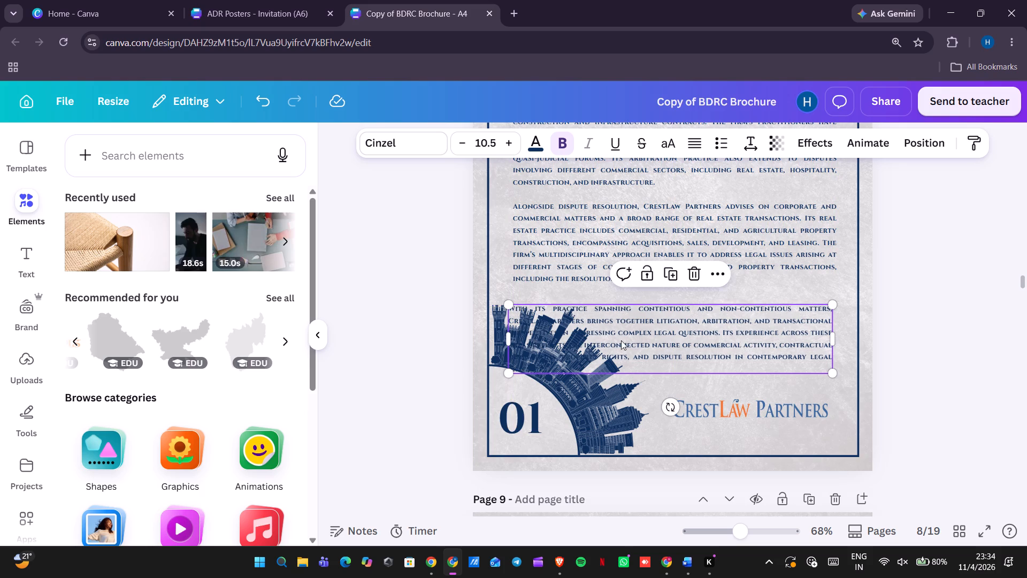
Narrow the "With its practice spanning" text box from its left side so the paragraph wraps clear of the skyline graphic.
{"action": "left_click_drag", "start_coordinate": [509, 340], "coordinate": [599, 344]}
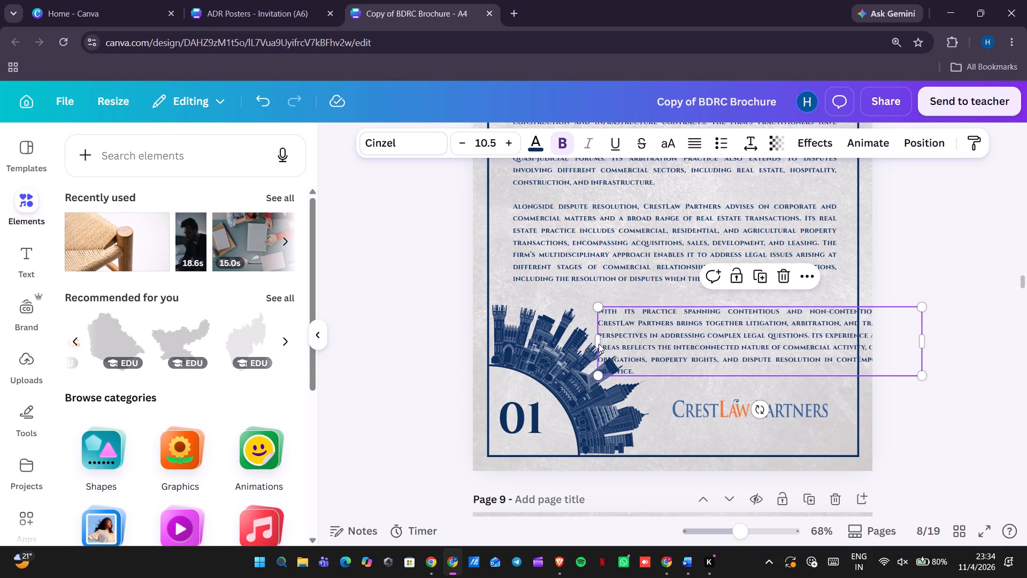
{"action": "key", "text": "ctrl+z"}
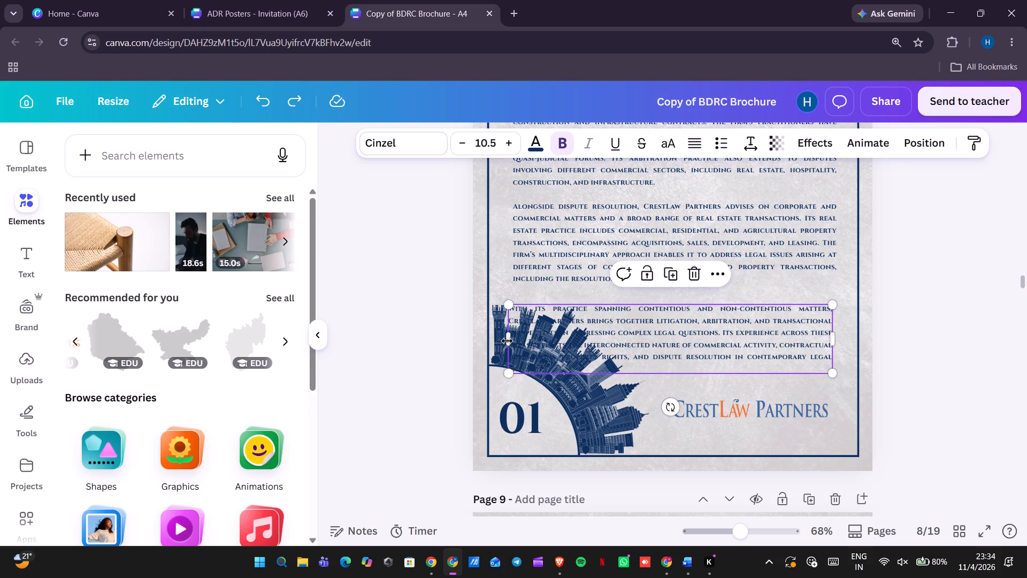
{"action": "left_click_drag", "start_coordinate": [506, 340], "coordinate": [638, 344]}
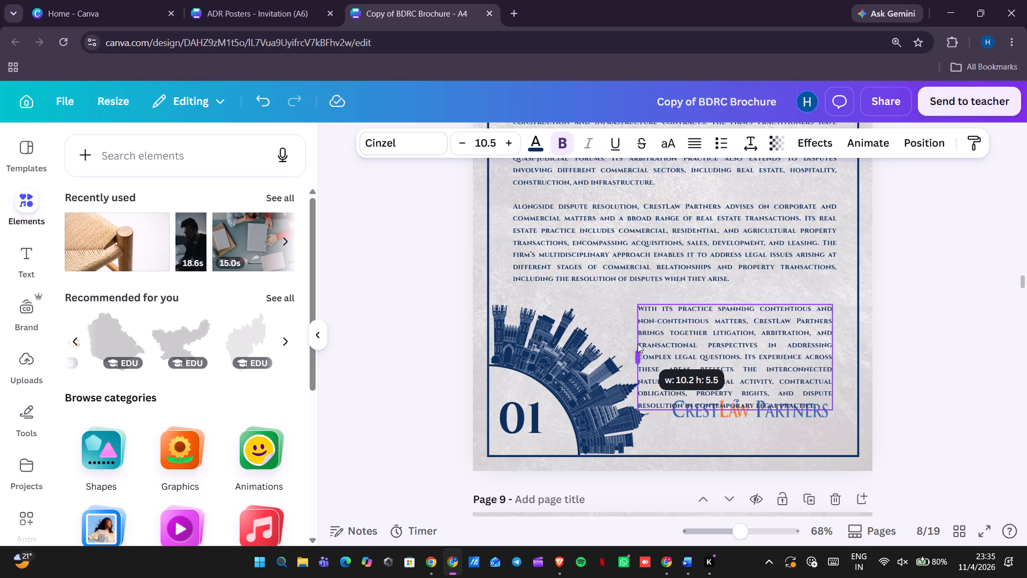
{"action": "left_click_drag", "start_coordinate": [638, 344], "coordinate": [644, 343]}
{"action": "left_click", "coordinate": [1002, 240]}
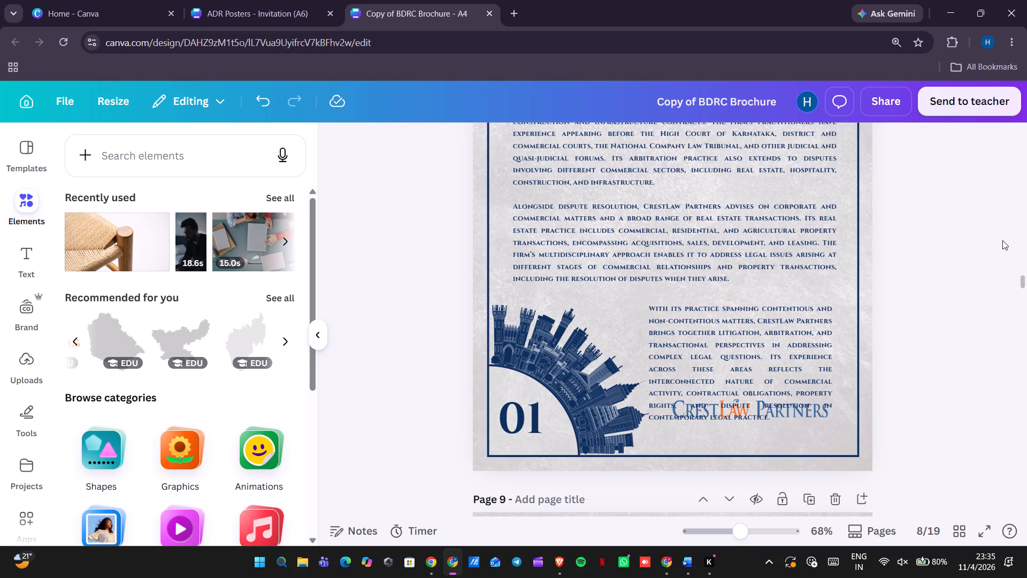
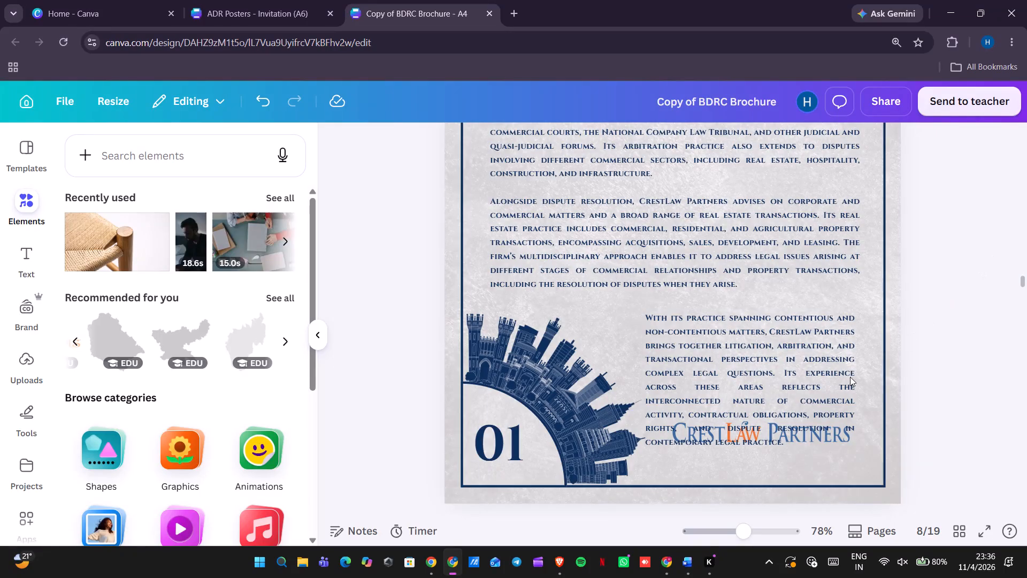
Delete everything from "Its experience across these areas" onward in the "With its practice spanning" text box on page 8.
{"action": "double_click", "coordinate": [780, 371]}
{"action": "left_click_drag", "start_coordinate": [780, 371], "coordinate": [840, 449]}
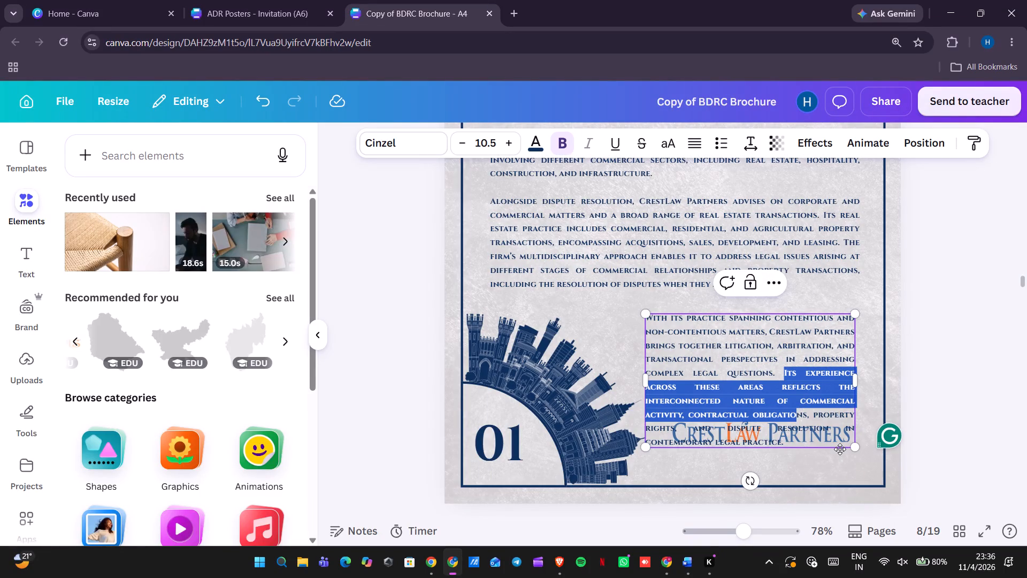
{"action": "left_click_drag", "start_coordinate": [840, 449], "coordinate": [823, 439]}
{"action": "key", "text": "BackSpace"}
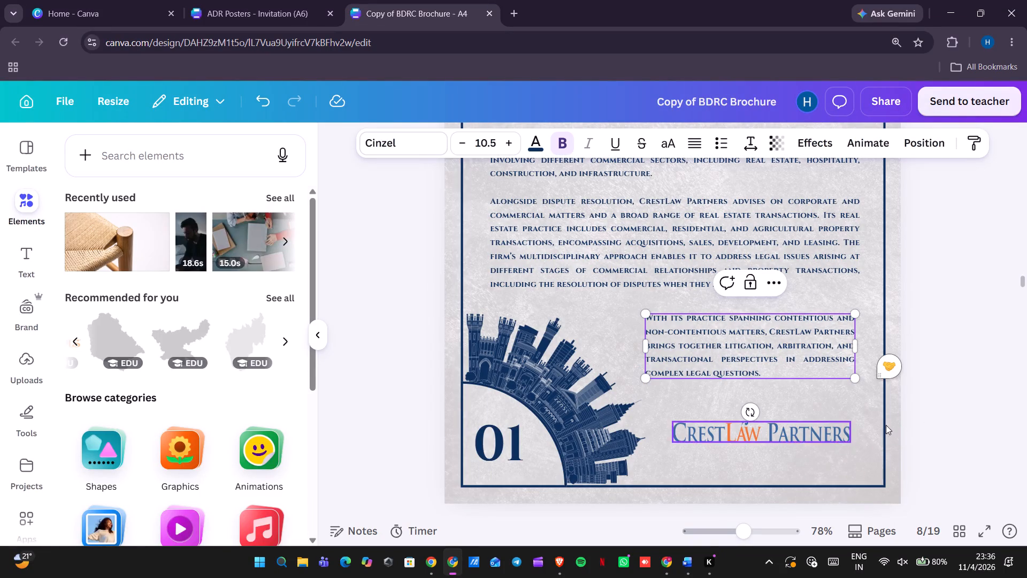
{"action": "left_click", "coordinate": [977, 398]}
Nudge the CrestLaw Partners logo on page 8 slightly upward, keeping its horizontal position.
{"action": "left_click", "coordinate": [800, 422]}
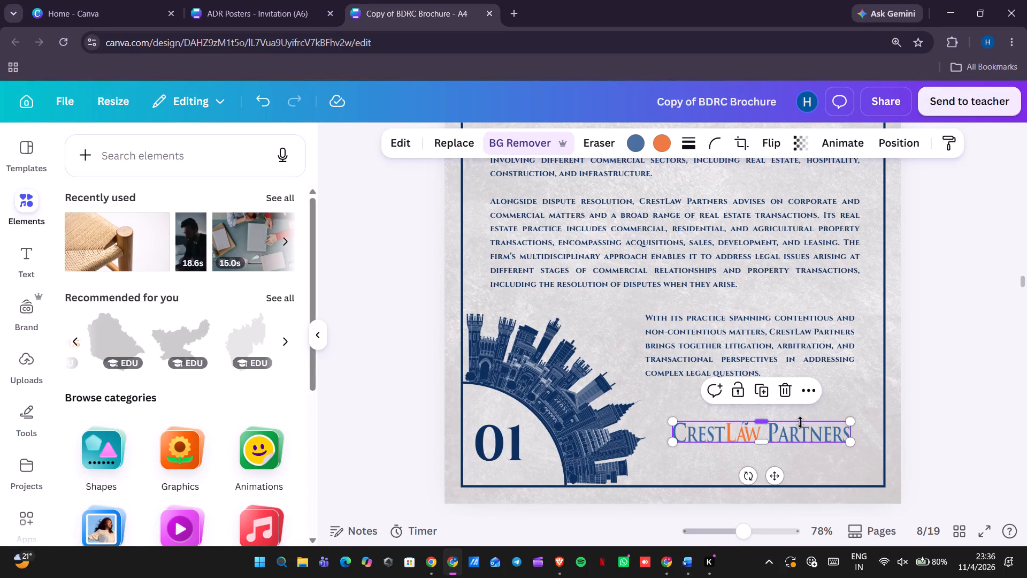
{"action": "key", "text": "Up"}
{"action": "key", "text": "Right"}
{"action": "key", "text": "Left"}
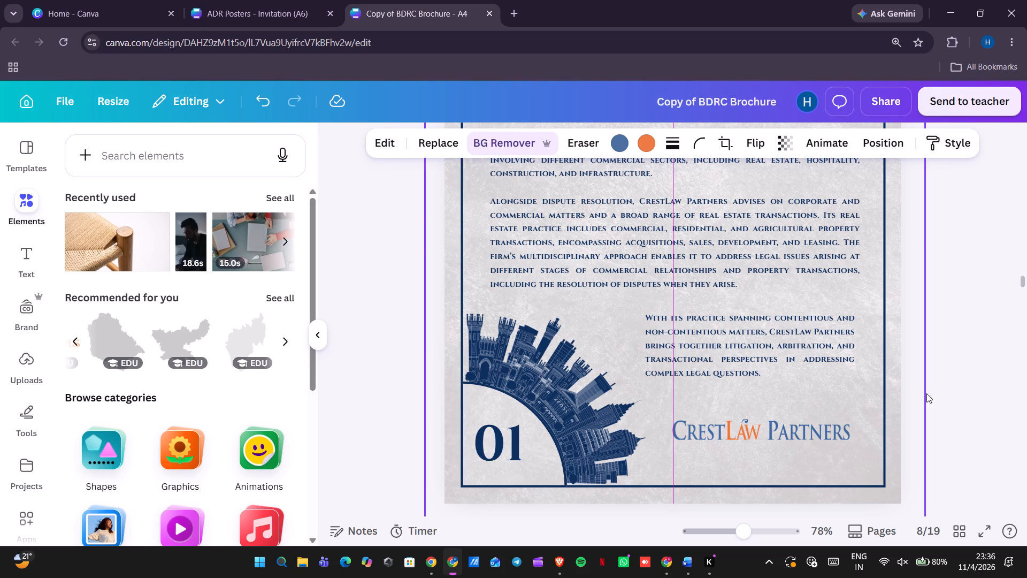
{"action": "left_click", "coordinate": [947, 391]}
Go to page 9 and make all of the Keystone Partners main text bold.
{"action": "left_click", "coordinate": [954, 523]}
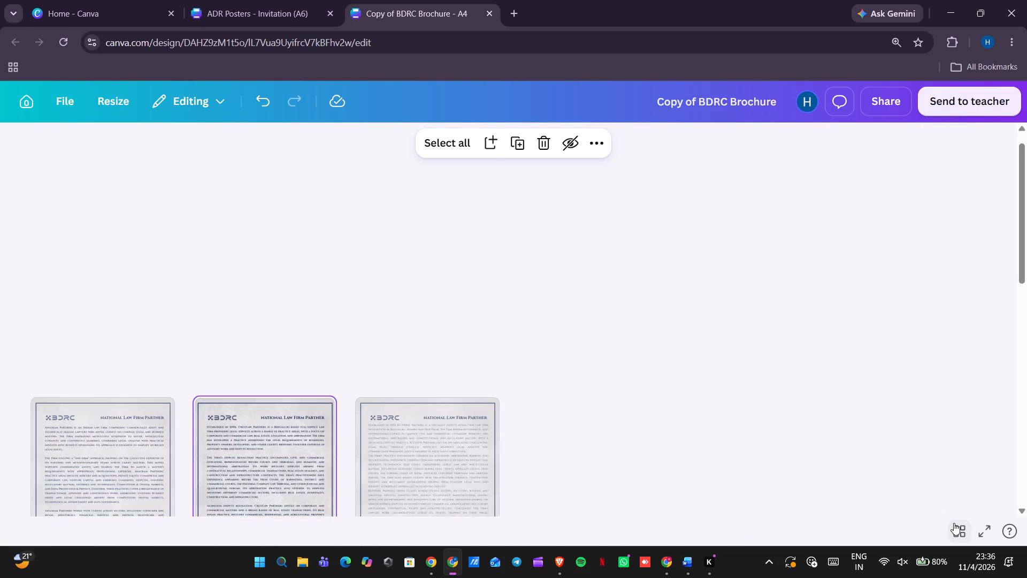
{"action": "scroll", "coordinate": [657, 403], "scroll_direction": "down", "scroll_amount": 3}
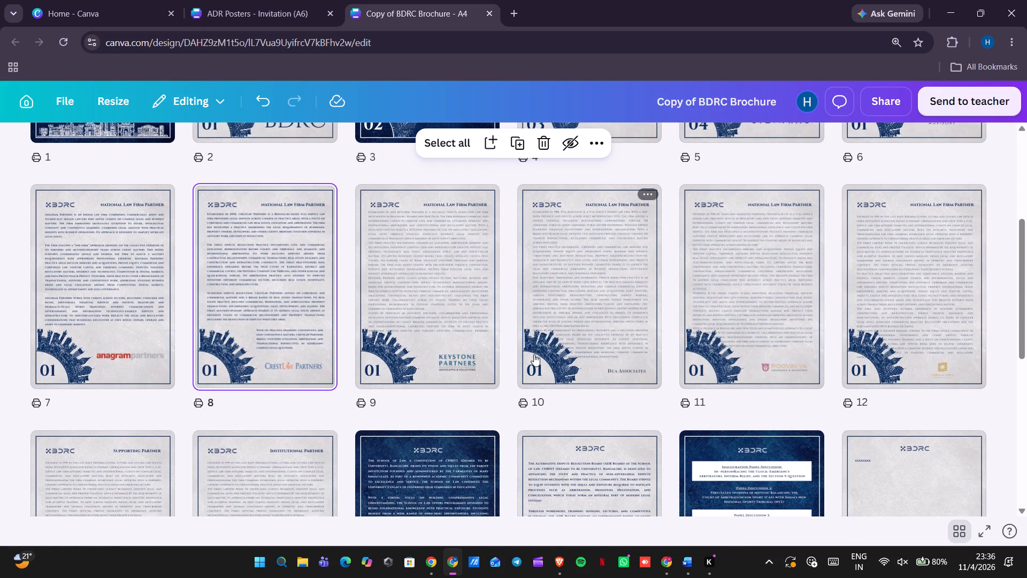
{"action": "left_click", "coordinate": [473, 326]}
{"action": "double_click", "coordinate": [473, 326]}
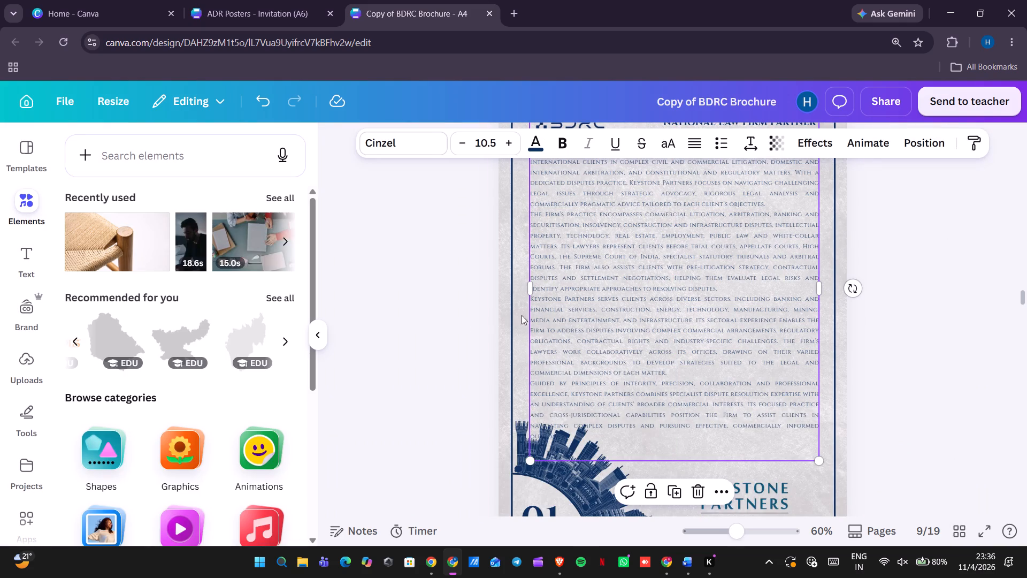
{"action": "left_click", "coordinate": [590, 308]}
{"action": "left_click", "coordinate": [568, 142]}
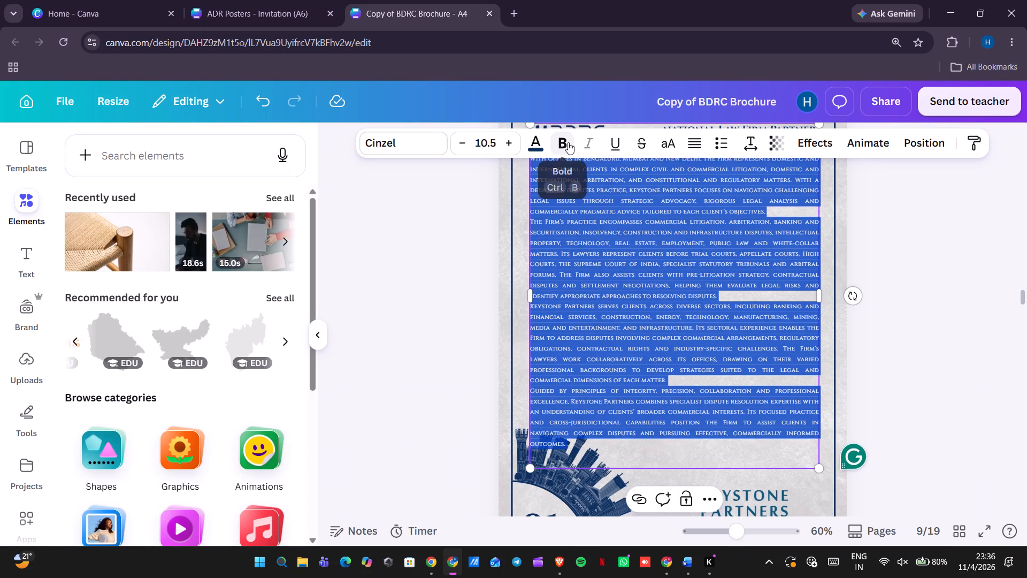
{"action": "left_click", "coordinate": [844, 237]}
Insert a blank line between each of the four paragraphs in the page 9 main text box.
{"action": "double_click", "coordinate": [799, 211]}
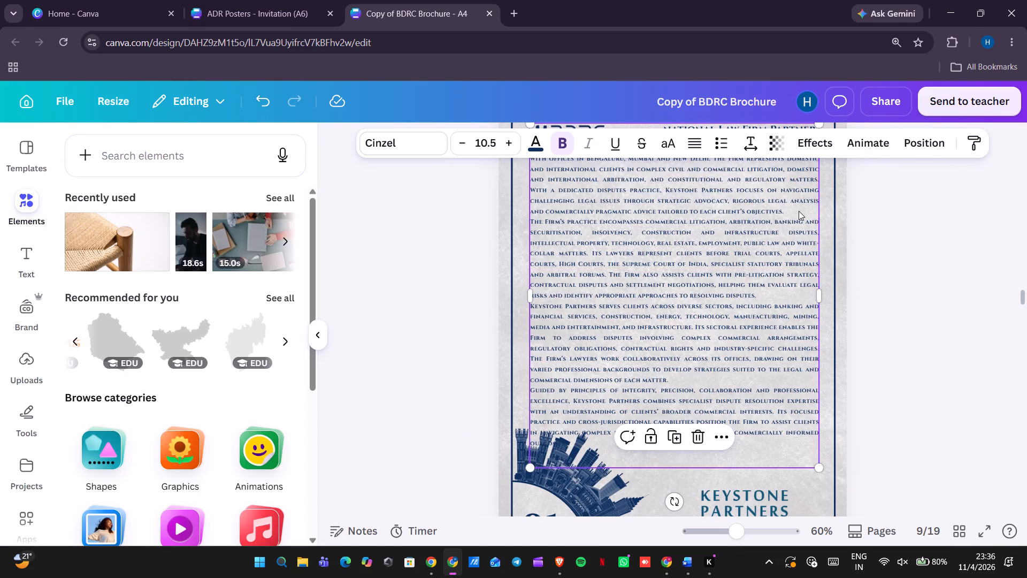
{"action": "left_click", "coordinate": [799, 211]}
{"action": "key", "text": "Return"}
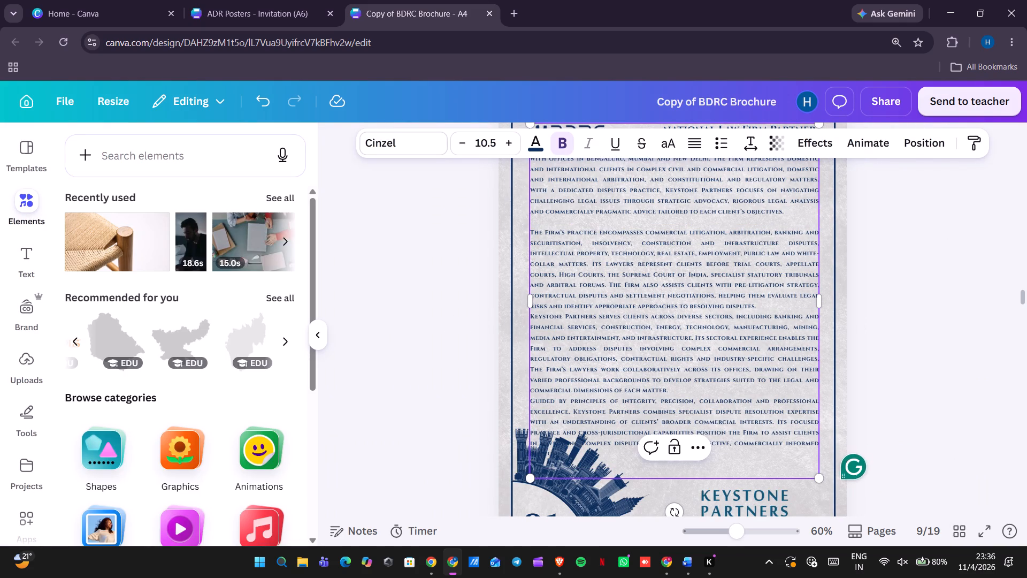
{"action": "left_click", "coordinate": [781, 308]}
{"action": "key", "text": "Return"}
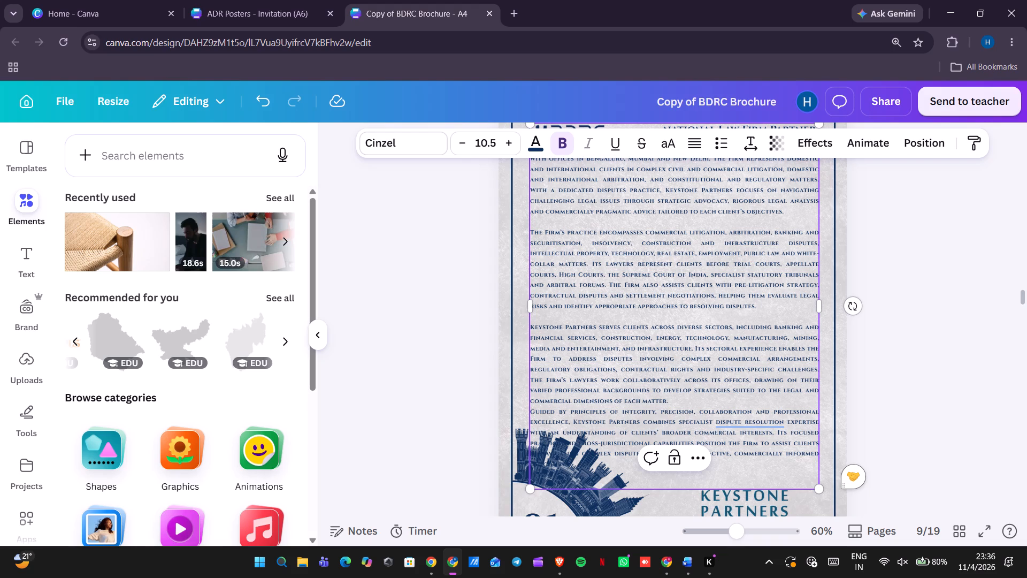
{"action": "left_click", "coordinate": [768, 403]}
{"action": "key", "text": "Return"}
Cut the "Guided by principles of integrity" paragraph from the page 9 main text box and remove the leftover blank lines.
{"action": "scroll", "coordinate": [768, 403], "scroll_direction": "down", "scroll_amount": 1}
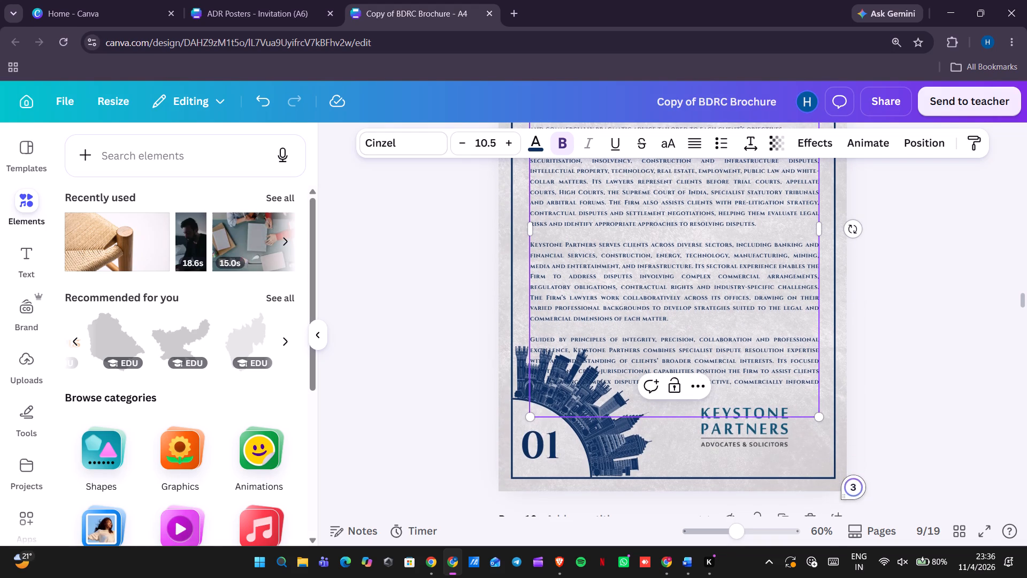
{"action": "left_click_drag", "start_coordinate": [636, 397], "coordinate": [537, 340]}
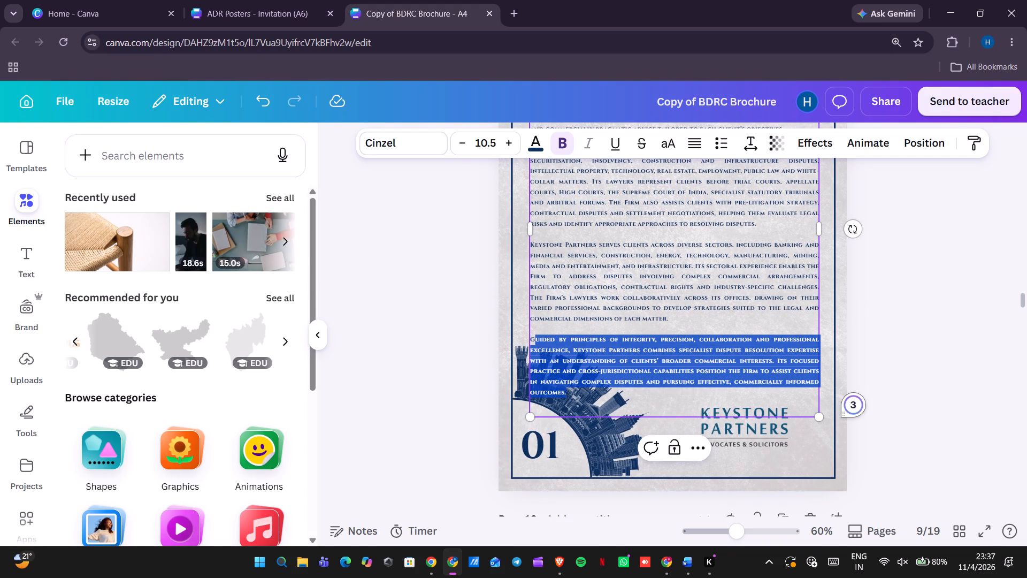
{"action": "left_click_drag", "start_coordinate": [537, 340], "coordinate": [532, 340]}
{"action": "key", "text": "ctrl+x"}
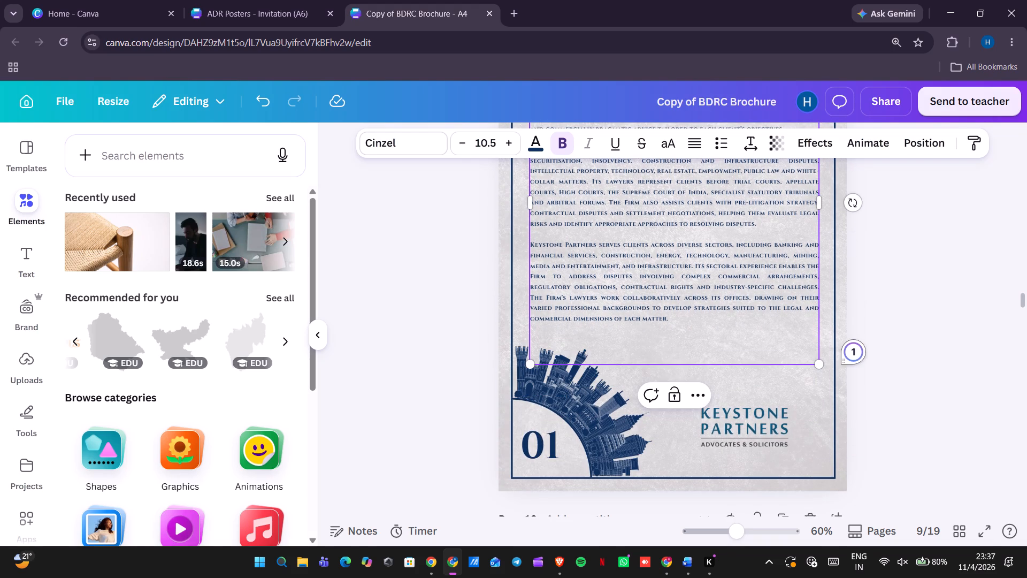
{"action": "left_click_drag", "start_coordinate": [594, 363], "coordinate": [545, 330]}
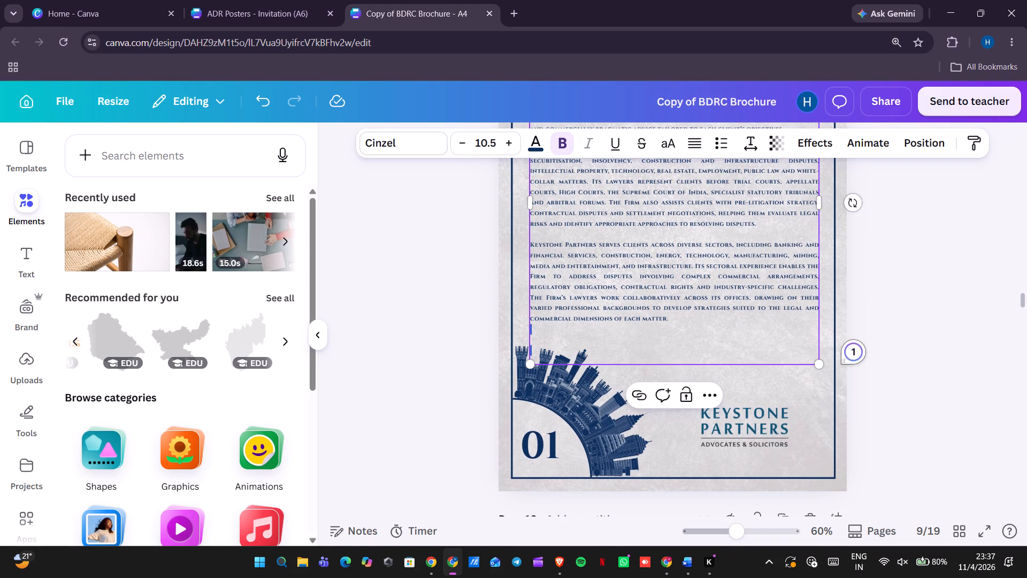
{"action": "key", "text": "BackSpace"}
{"action": "key", "text": "BackSpace"}
{"action": "left_click", "coordinate": [911, 282]}
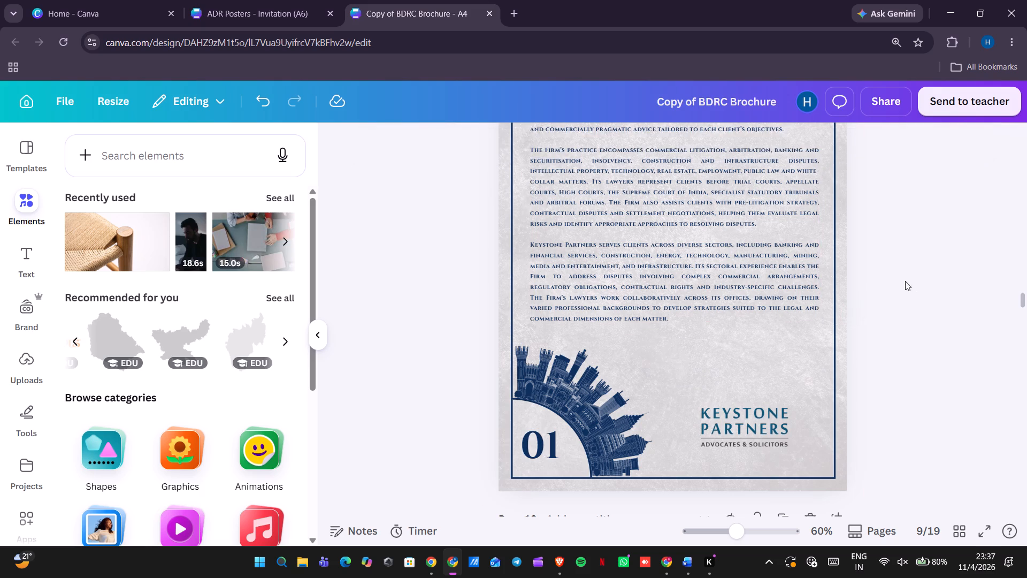
Duplicate the page 9 main text box and replace the copy's text with the cut "Guided by principles" paragraph.
{"action": "left_click", "coordinate": [800, 274]}
{"action": "key", "text": "ctrl+d"}
{"action": "left_click", "coordinate": [796, 282]}
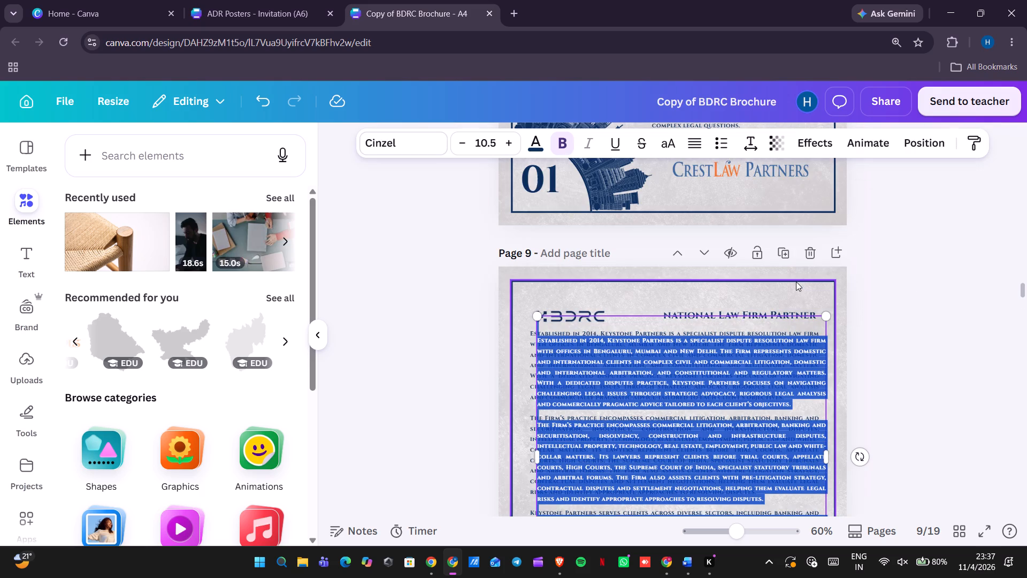
{"action": "key", "text": "ctrl+v"}
Move the "Guided by principles" text box below the "Keystone Partners serves clients" paragraph, nearly in line with the main text's margins.
{"action": "scroll", "coordinate": [796, 282], "scroll_direction": "down", "scroll_amount": 1}
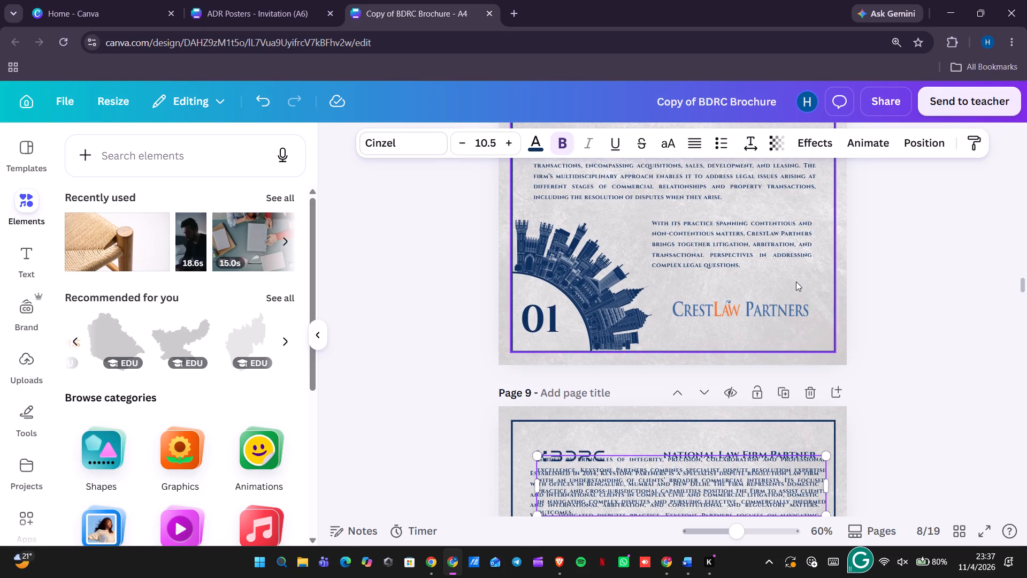
{"action": "scroll", "coordinate": [796, 282], "scroll_direction": "down", "scroll_amount": 4}
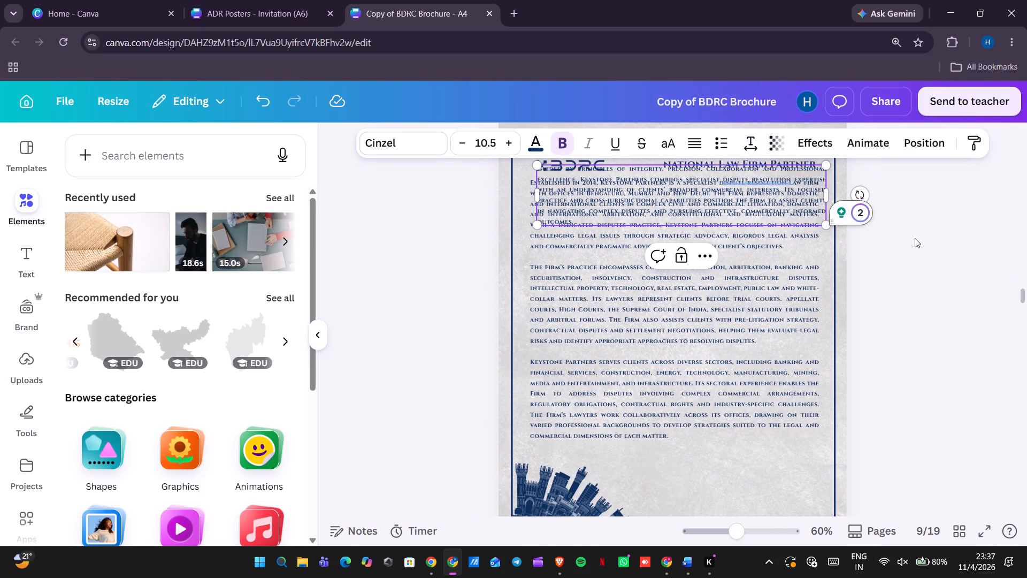
{"action": "left_click", "coordinate": [915, 239]}
{"action": "left_click_drag", "start_coordinate": [765, 200], "coordinate": [773, 477]}
{"action": "scroll", "coordinate": [773, 477], "scroll_direction": "down", "scroll_amount": 2}
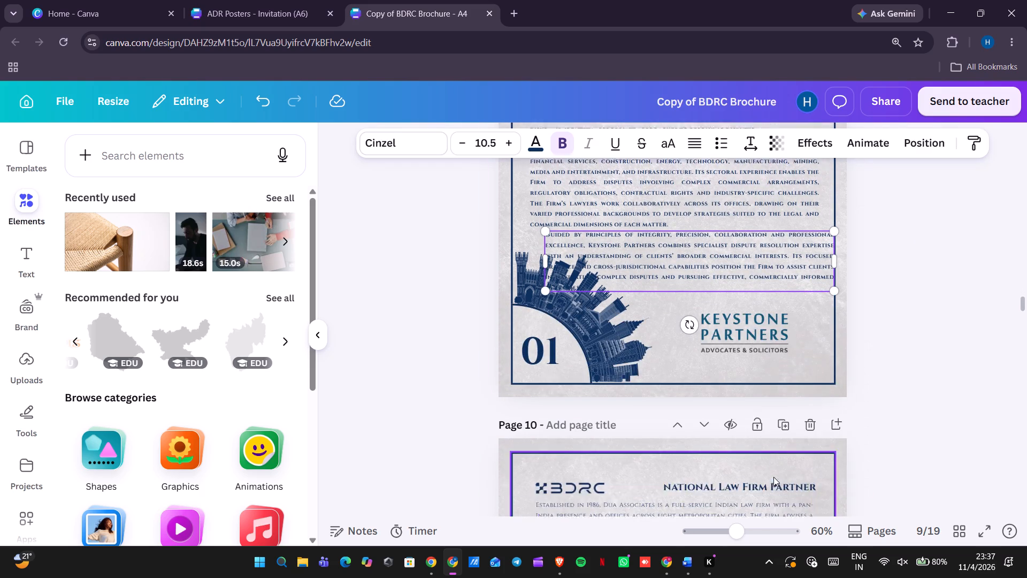
{"action": "scroll", "coordinate": [773, 477], "scroll_direction": "down", "scroll_amount": 1}
{"action": "scroll", "coordinate": [773, 477], "scroll_direction": "up", "scroll_amount": 2}
{"action": "scroll", "coordinate": [773, 477], "scroll_direction": "down", "scroll_amount": 1}
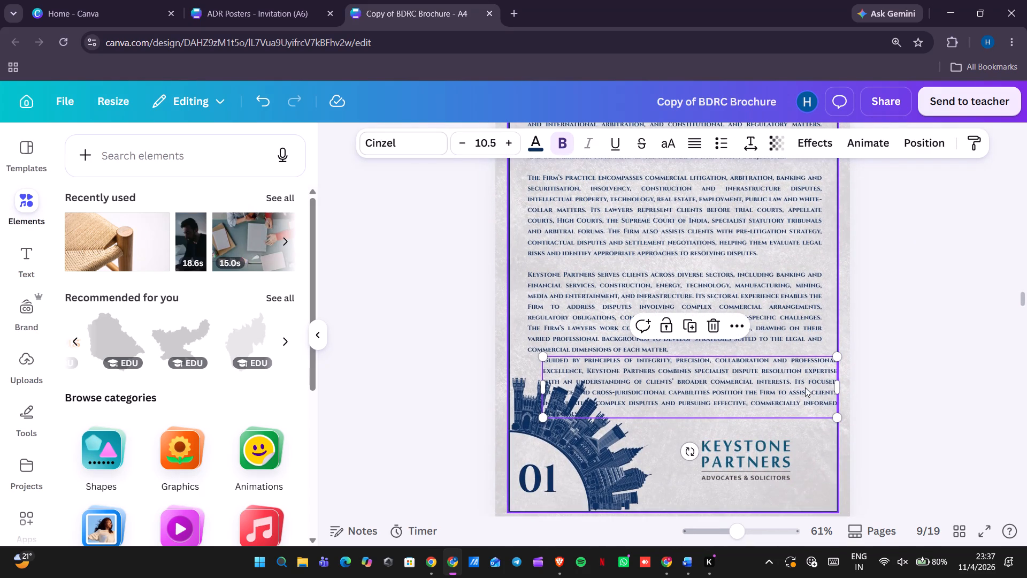
{"action": "left_click_drag", "start_coordinate": [814, 386], "coordinate": [800, 391]}
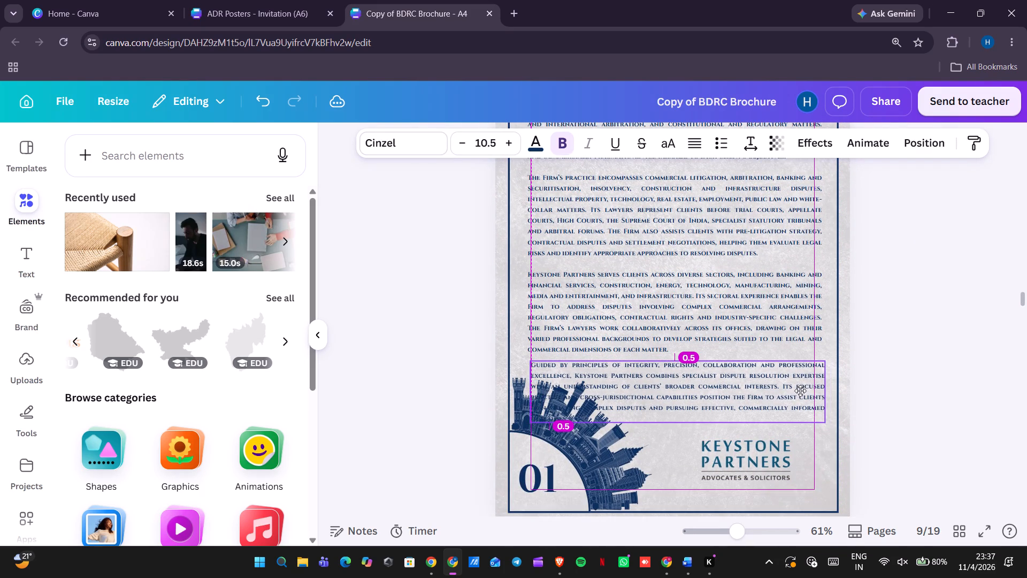
{"action": "left_click_drag", "start_coordinate": [800, 391], "coordinate": [799, 391]}
Narrow the "Guided by principles" text box from its left side so the paragraph wraps clear of the skyline graphic.
{"action": "left_click_drag", "start_coordinate": [527, 391], "coordinate": [631, 395]}
{"action": "left_click", "coordinate": [924, 406]}
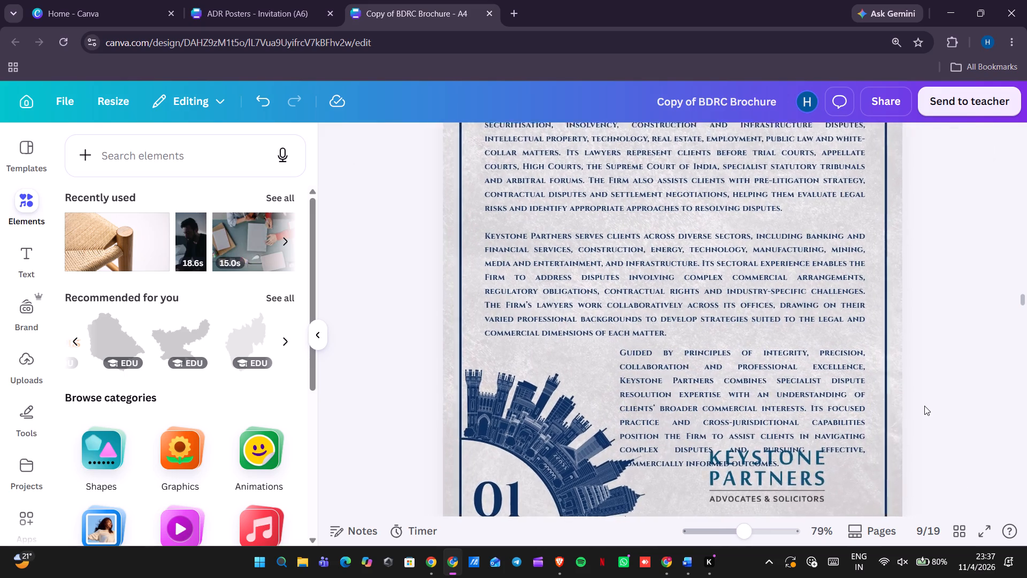
Delete the final sentence, starting "Its focused practice", from the "Guided by principles" text box on page 9.
{"action": "scroll", "coordinate": [924, 406], "scroll_direction": "down", "scroll_amount": 1}
{"action": "left_click", "coordinate": [841, 376]}
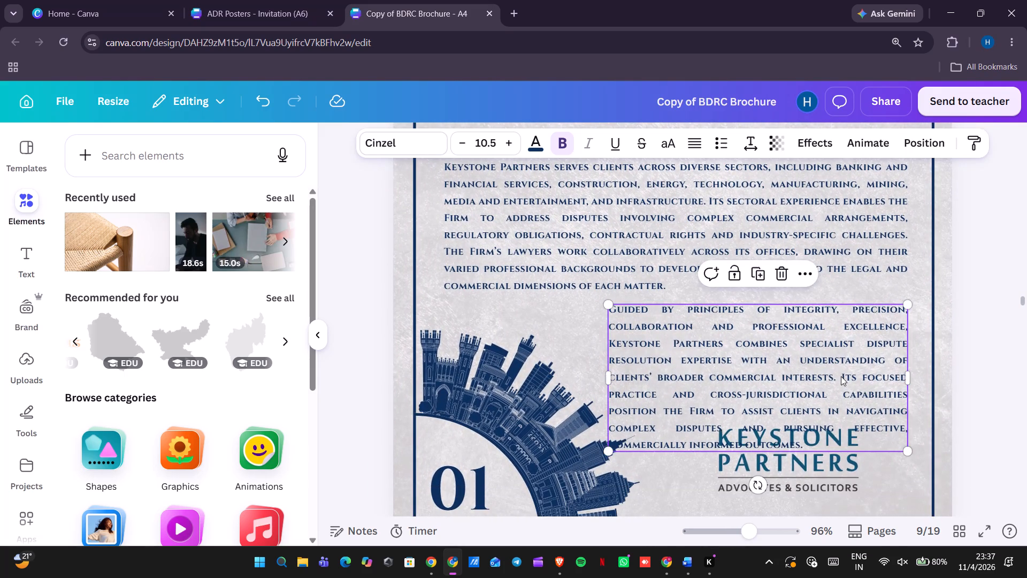
{"action": "left_click", "coordinate": [841, 376]}
{"action": "left_click_drag", "start_coordinate": [841, 376], "coordinate": [857, 433]}
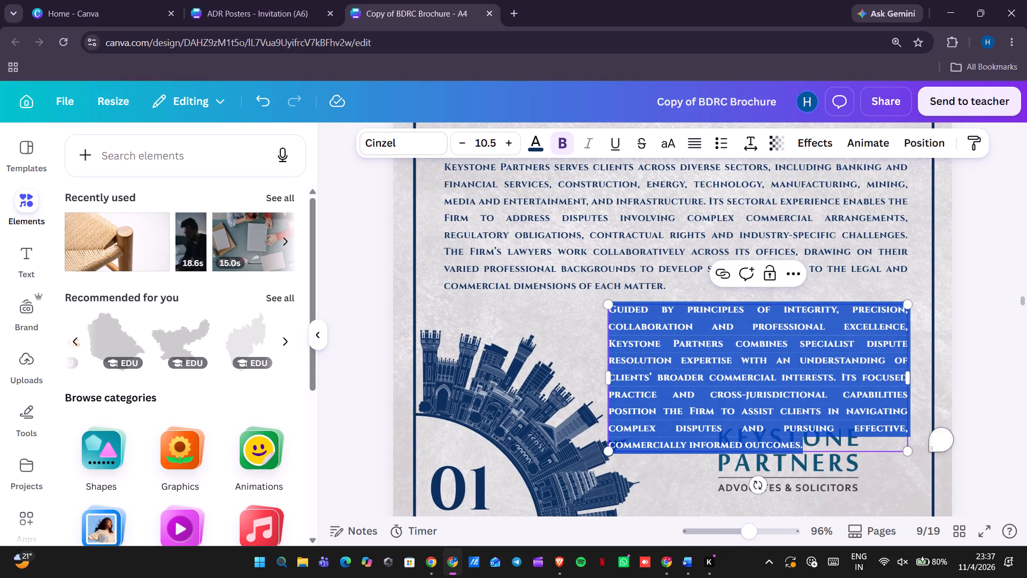
{"action": "left_click", "coordinate": [866, 442]}
{"action": "left_click_drag", "start_coordinate": [868, 444], "coordinate": [839, 380]}
{"action": "key", "text": "BackSpace"}
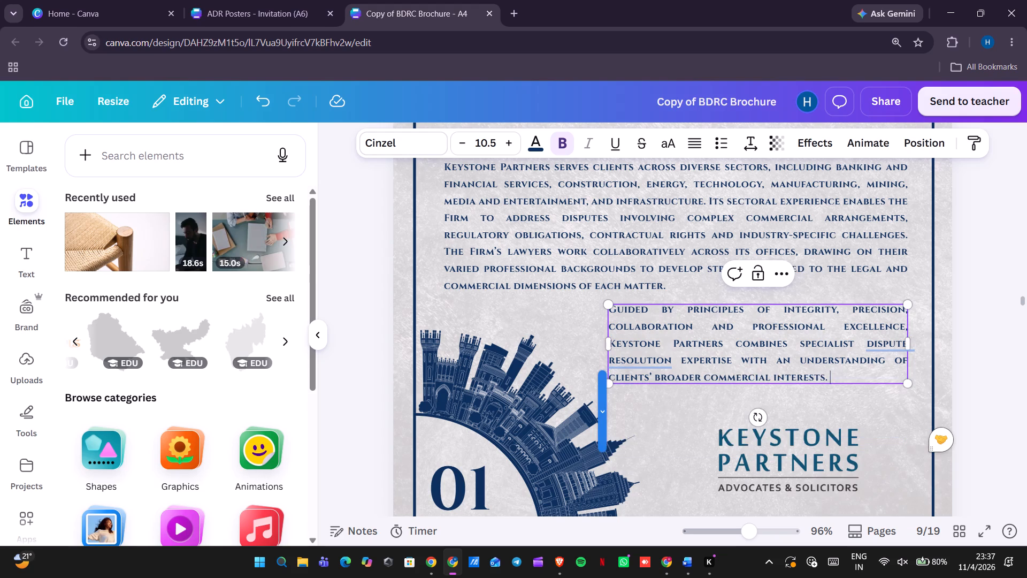
{"action": "left_click", "coordinate": [982, 345]}
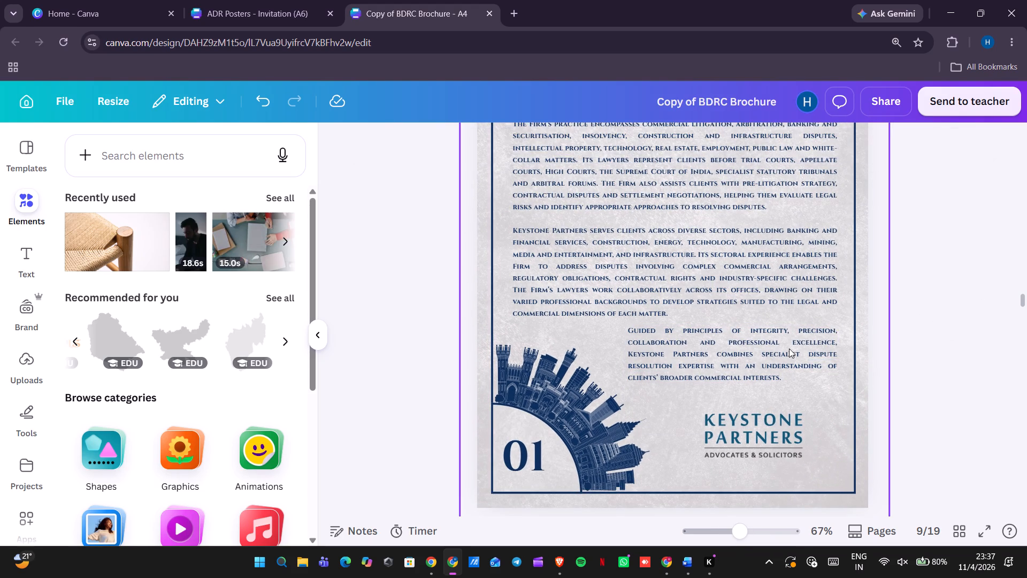
Nudge the "Guided by principles" text box slightly down, away from the main text on page 9.
{"action": "left_click", "coordinate": [785, 348]}
{"action": "key", "text": "Down"}
{"action": "key", "text": "Down"}
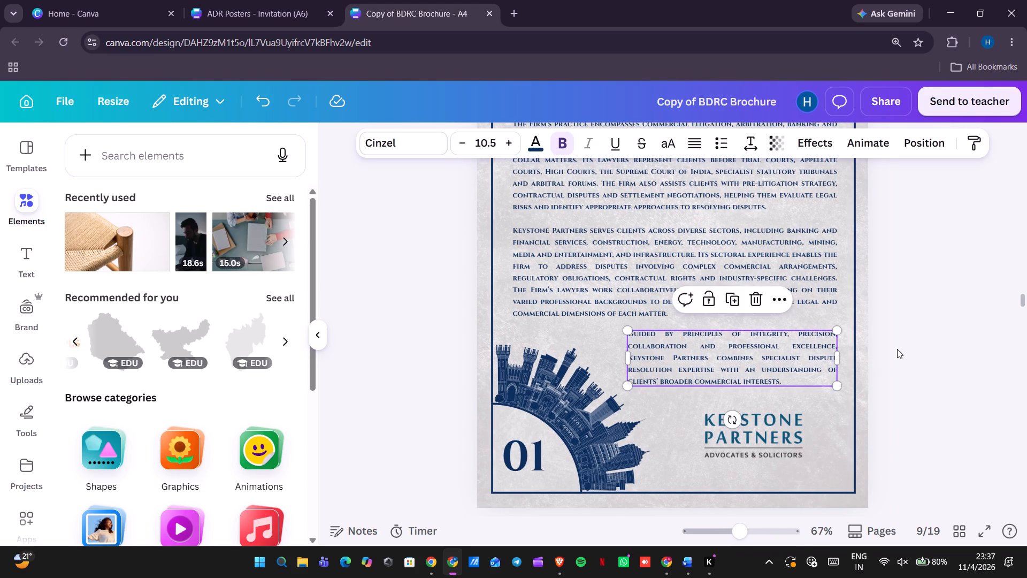
{"action": "left_click", "coordinate": [897, 349]}
Nudge the main Keystone Partners text box on page 9 slightly down from the header.
{"action": "scroll", "coordinate": [897, 349], "scroll_direction": "up", "scroll_amount": 2}
{"action": "scroll", "coordinate": [897, 349], "scroll_direction": "down", "scroll_amount": 2}
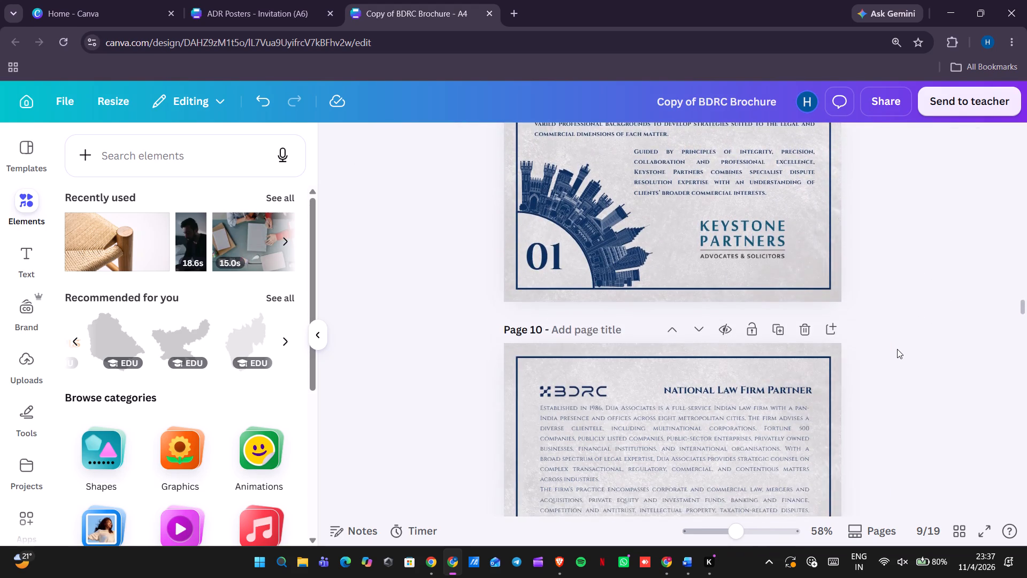
{"action": "scroll", "coordinate": [897, 349], "scroll_direction": "down", "scroll_amount": 3}
{"action": "left_click", "coordinate": [701, 372]}
{"action": "scroll", "coordinate": [701, 372], "scroll_direction": "up", "scroll_amount": 2}
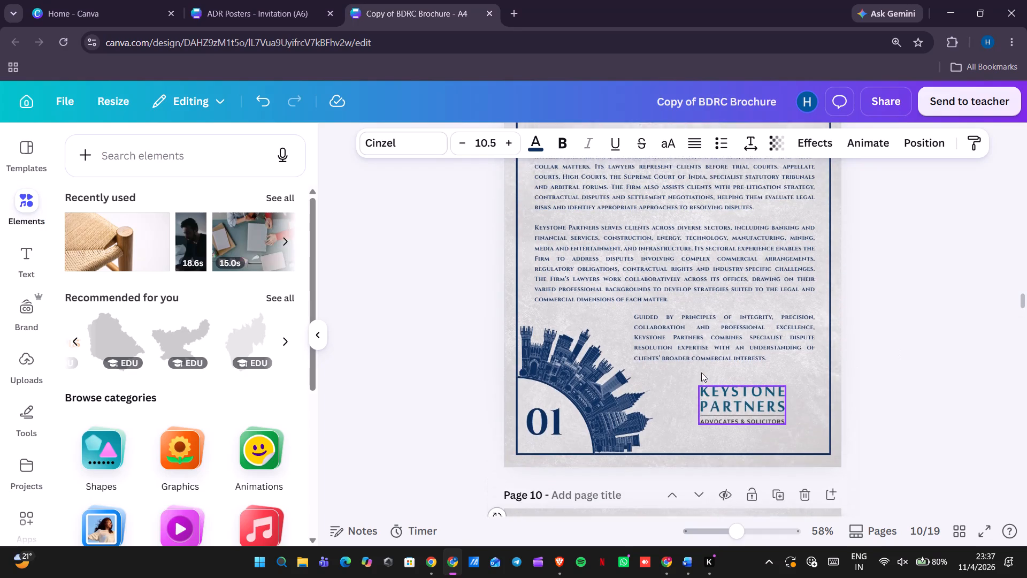
{"action": "scroll", "coordinate": [701, 372], "scroll_direction": "up", "scroll_amount": 1}
{"action": "left_click", "coordinate": [700, 254]}
{"action": "key", "text": "Down"}
{"action": "key", "text": "Down"}
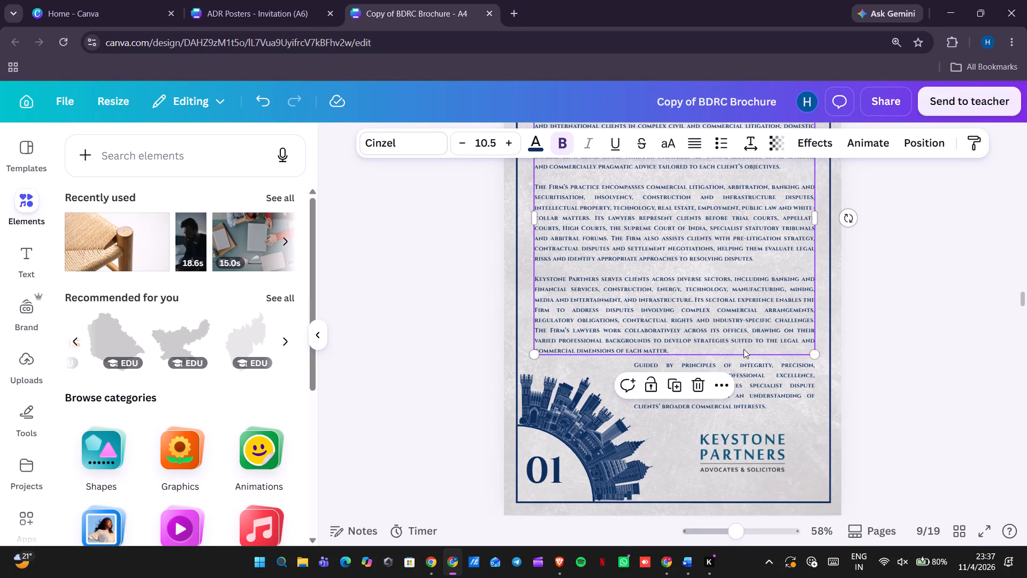
Nudge the "Guided by principles" text box further down to widen the gap below the main text on page 9.
{"action": "left_click", "coordinate": [748, 370]}
{"action": "key", "text": "Down"}
{"action": "key", "text": "Down"}
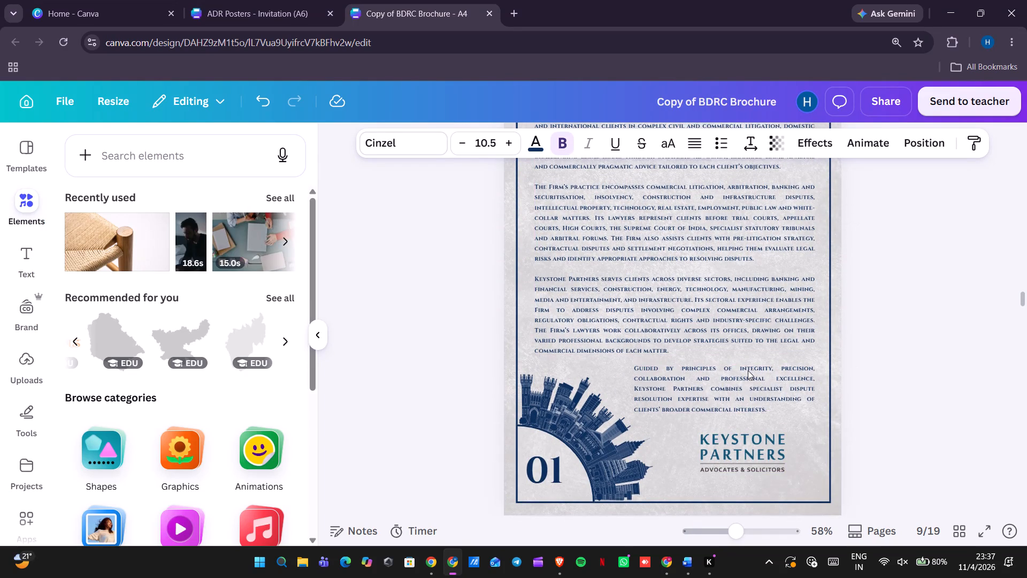
{"action": "left_click", "coordinate": [909, 349]}
Make all of the Dua Associates main text on page 10 bold.
{"action": "scroll", "coordinate": [909, 349], "scroll_direction": "down", "scroll_amount": 4}
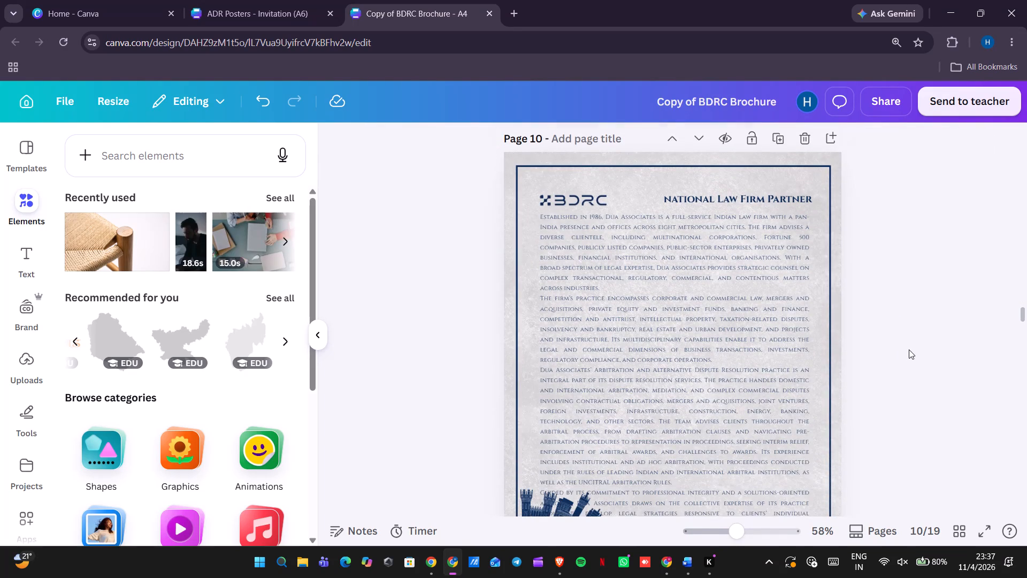
{"action": "left_click", "coordinate": [651, 376]}
{"action": "left_click", "coordinate": [561, 146]}
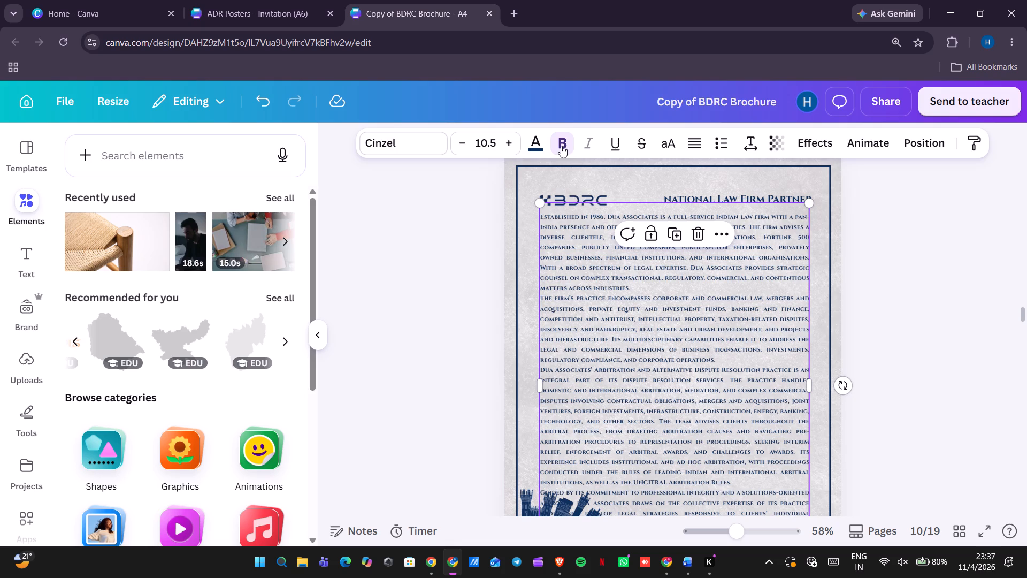
Insert a blank line between each of the four paragraphs in the Dua Associates main text on page 10.
{"action": "left_click", "coordinate": [661, 288]}
{"action": "left_click", "coordinate": [661, 288]}
{"action": "left_click", "coordinate": [661, 288]}
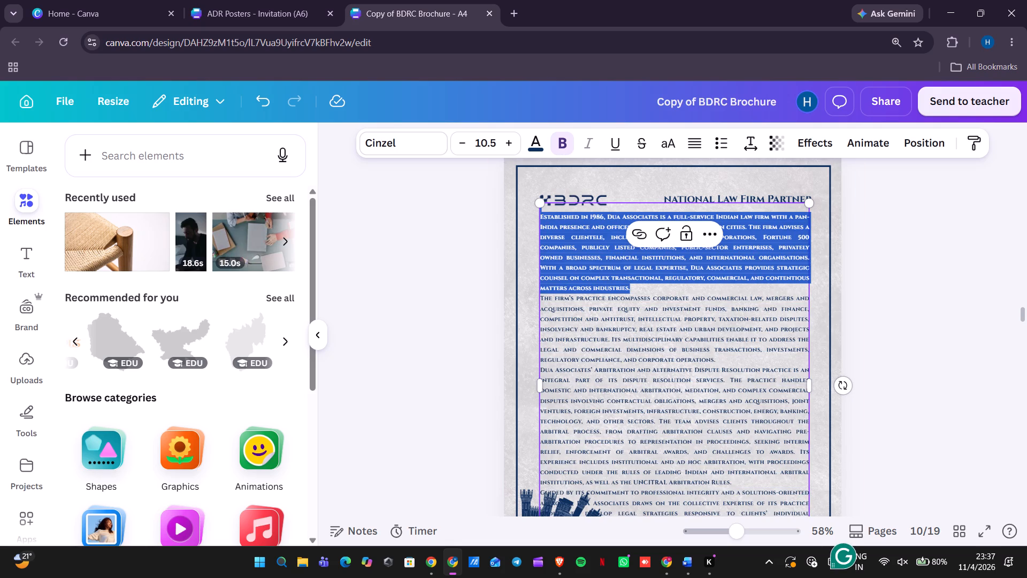
{"action": "key", "text": "Return"}
{"action": "left_click", "coordinate": [726, 367]}
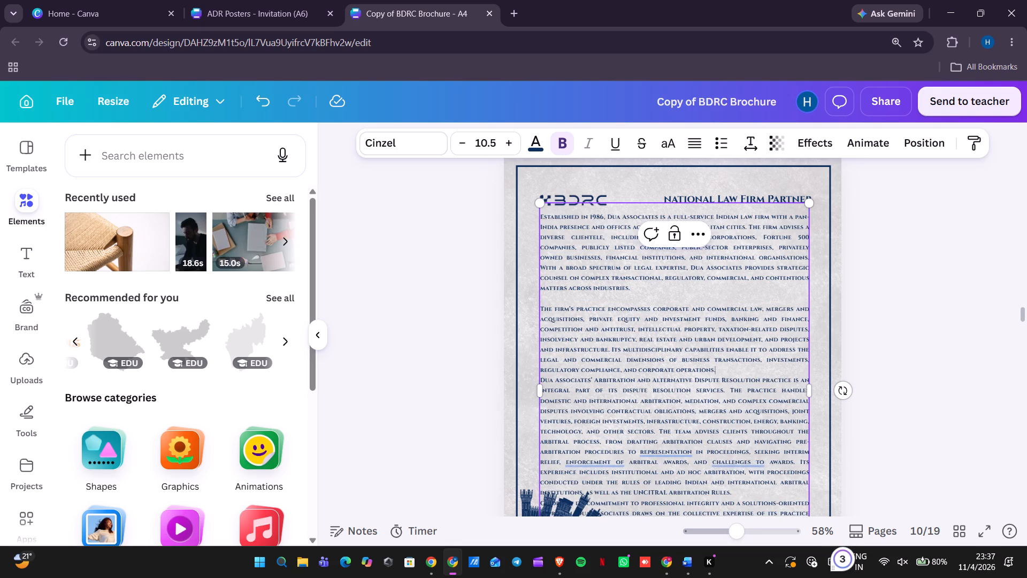
{"action": "key", "text": "Return"}
{"action": "scroll", "coordinate": [726, 367], "scroll_direction": "down", "scroll_amount": 1}
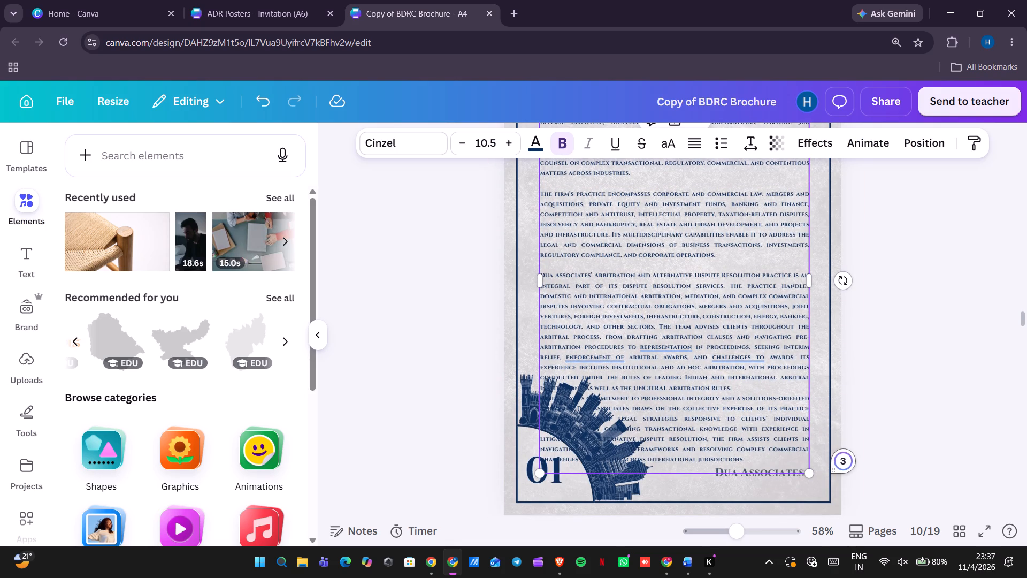
{"action": "left_click", "coordinate": [745, 391]}
{"action": "key", "text": "Return"}
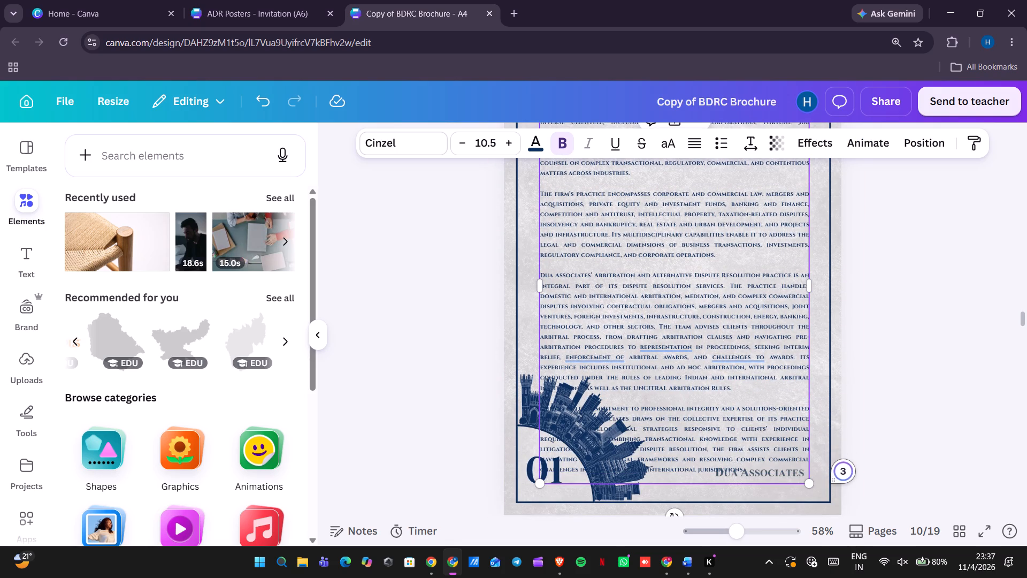
Cut the page 10 main text from "Its experience includes institutional" to the end and remove the leftover blank line.
{"action": "scroll", "coordinate": [745, 391], "scroll_direction": "down", "scroll_amount": 1}
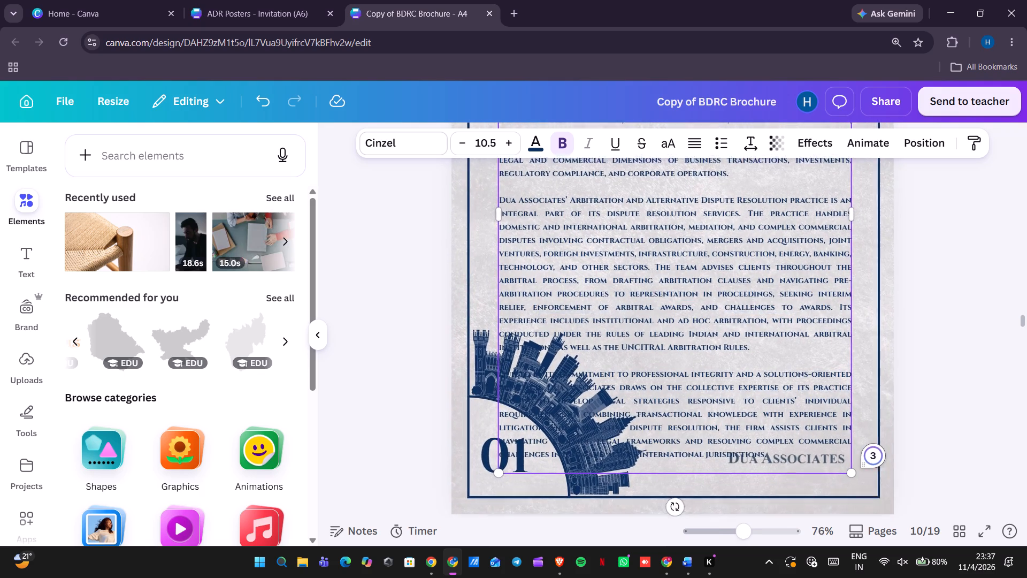
{"action": "left_click_drag", "start_coordinate": [783, 460], "coordinate": [695, 420]}
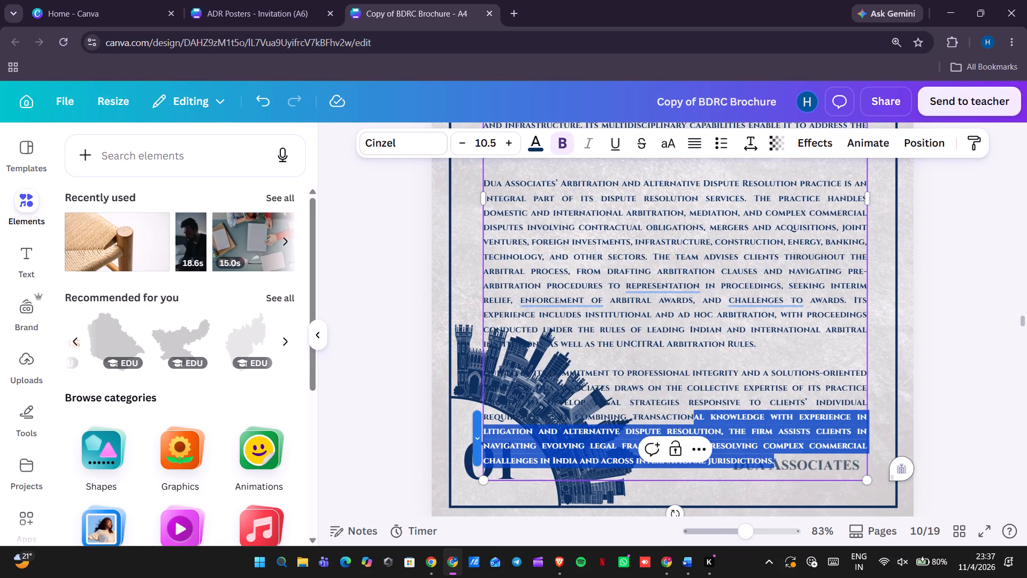
{"action": "left_click_drag", "start_coordinate": [695, 420], "coordinate": [853, 298]}
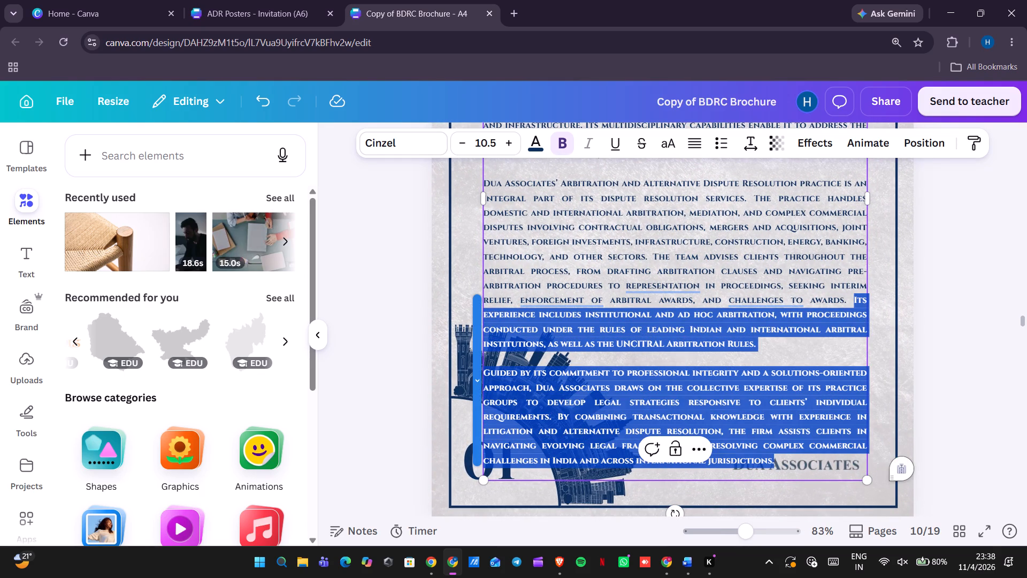
{"action": "left_click_drag", "start_coordinate": [853, 298], "coordinate": [854, 298]}
{"action": "key", "text": "ctrl+x"}
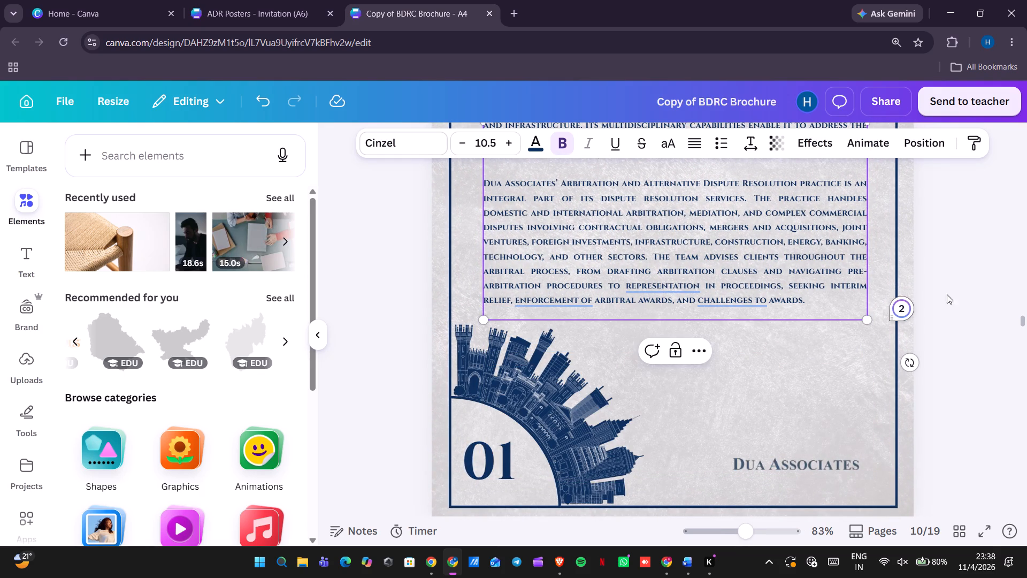
{"action": "left_click", "coordinate": [960, 296]}
{"action": "key", "text": "Down"}
{"action": "key", "text": "BackSpace"}
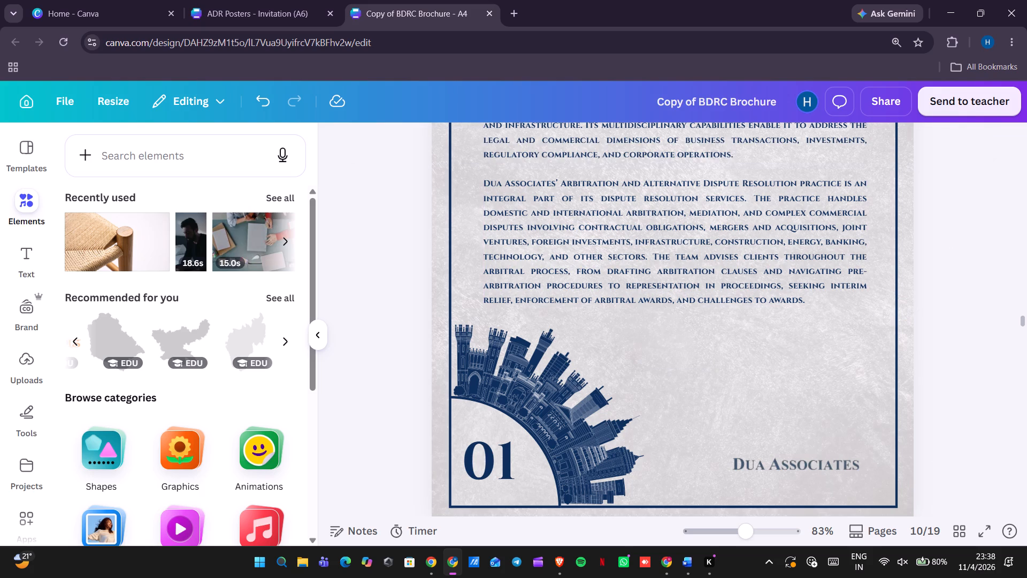
{"action": "left_click", "coordinate": [822, 305]}
{"action": "left_click", "coordinate": [822, 305]}
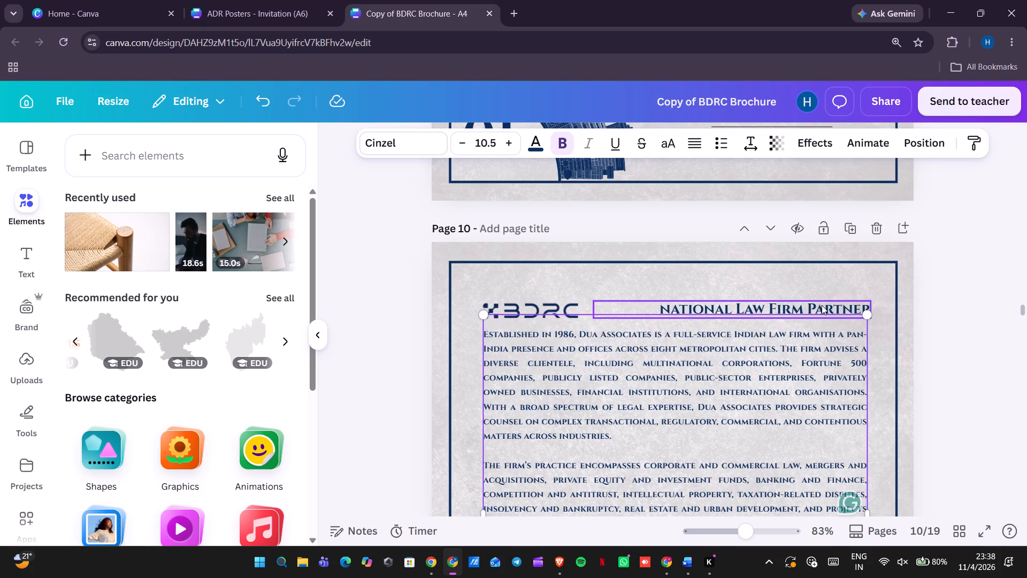
{"action": "scroll", "coordinate": [822, 305], "scroll_direction": "down", "scroll_amount": 3}
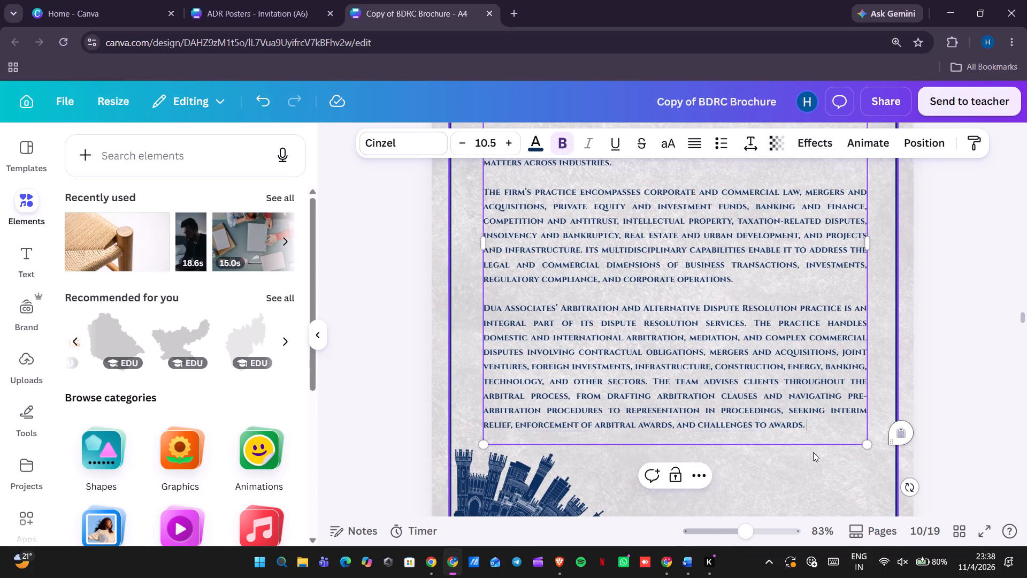
{"action": "key", "text": "Down"}
{"action": "key", "text": "BackSpace"}
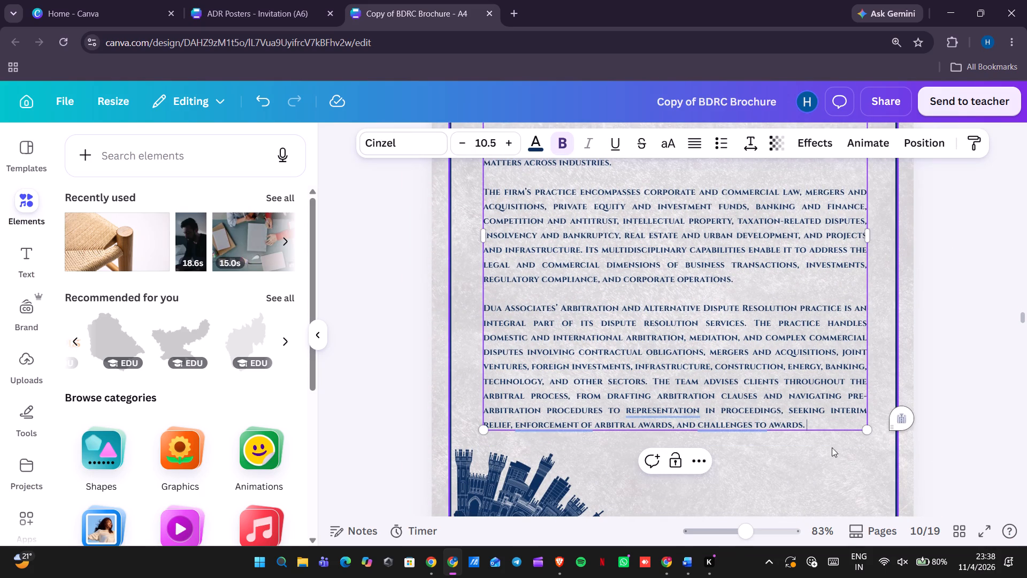
{"action": "left_click", "coordinate": [905, 432]}
{"action": "left_click", "coordinate": [944, 410]}
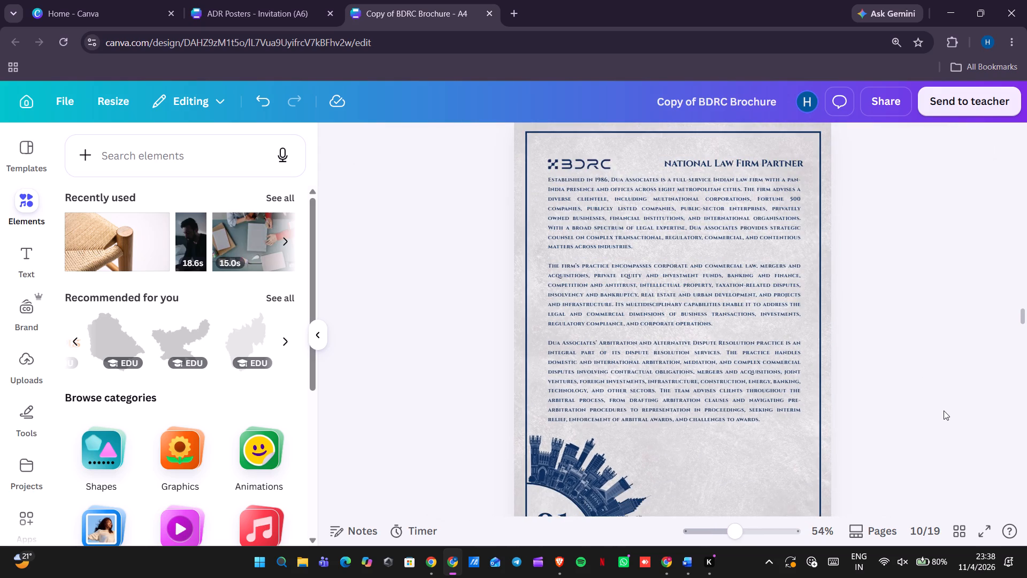
Duplicate the page 10 main text box, replace its content with the cut text, and place it below the original.
{"action": "scroll", "coordinate": [944, 410], "scroll_direction": "down", "scroll_amount": 1}
{"action": "left_click", "coordinate": [743, 311]}
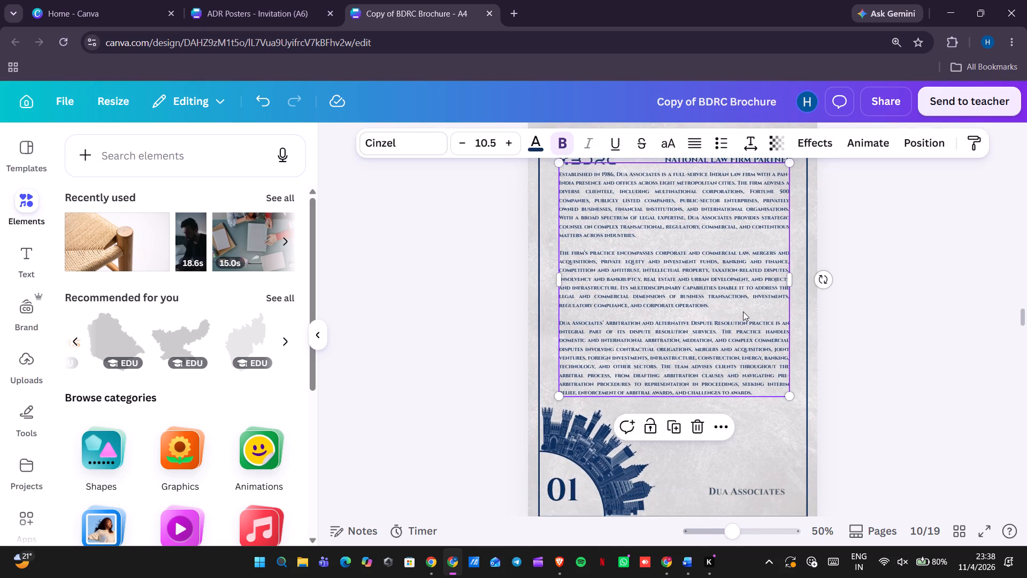
{"action": "key", "text": "ctrl+d"}
{"action": "left_click", "coordinate": [743, 311]}
{"action": "key", "text": "ctrl+v"}
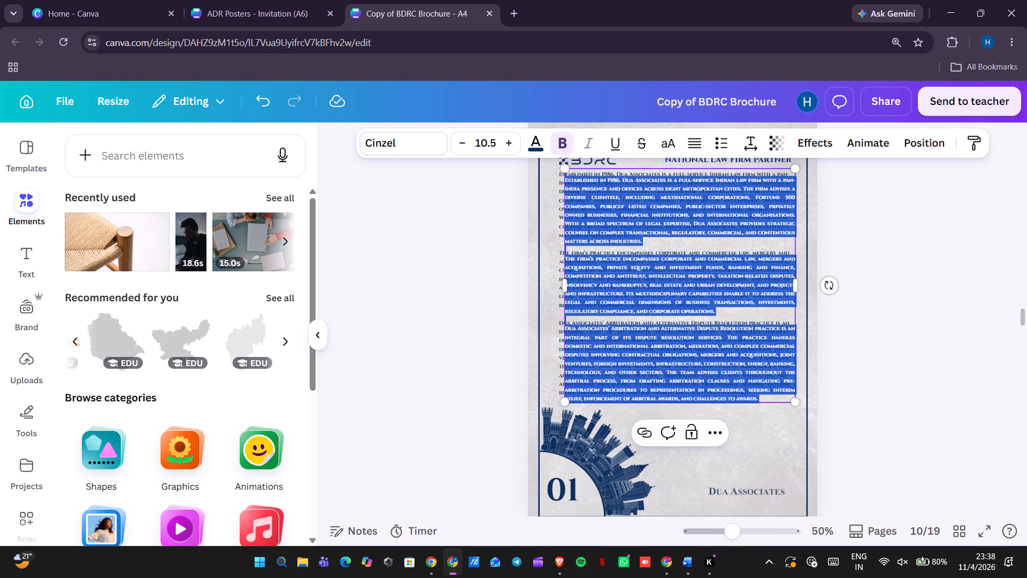
{"action": "left_click", "coordinate": [894, 242]}
{"action": "left_click_drag", "start_coordinate": [732, 228], "coordinate": [735, 477]}
{"action": "scroll", "coordinate": [735, 477], "scroll_direction": "down", "scroll_amount": 1}
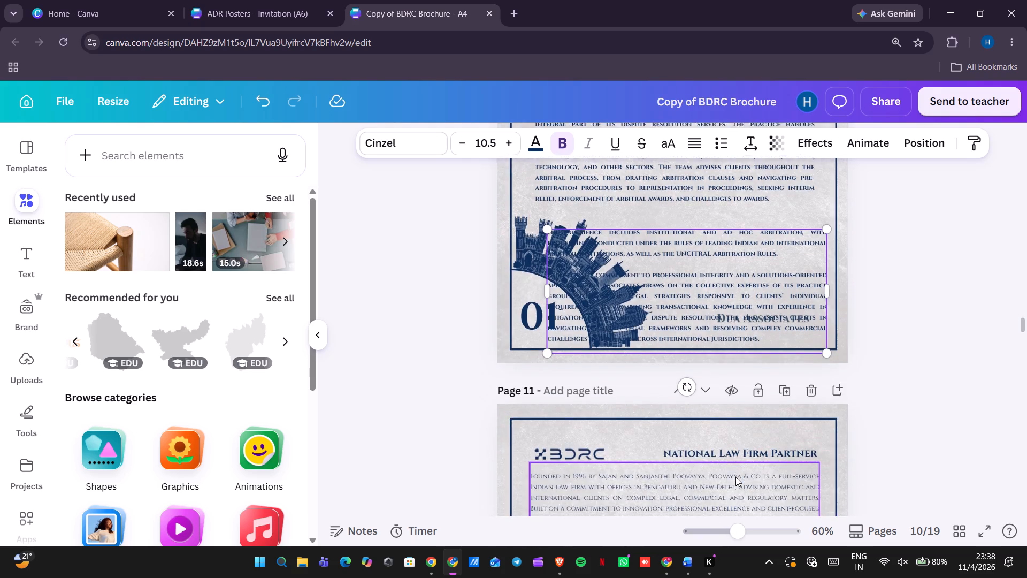
Delete the "Guided by its commitment" paragraph and trailing blank lines from the lower text box on page 10.
{"action": "scroll", "coordinate": [735, 477], "scroll_direction": "up", "scroll_amount": 1}
{"action": "left_click", "coordinate": [772, 459]}
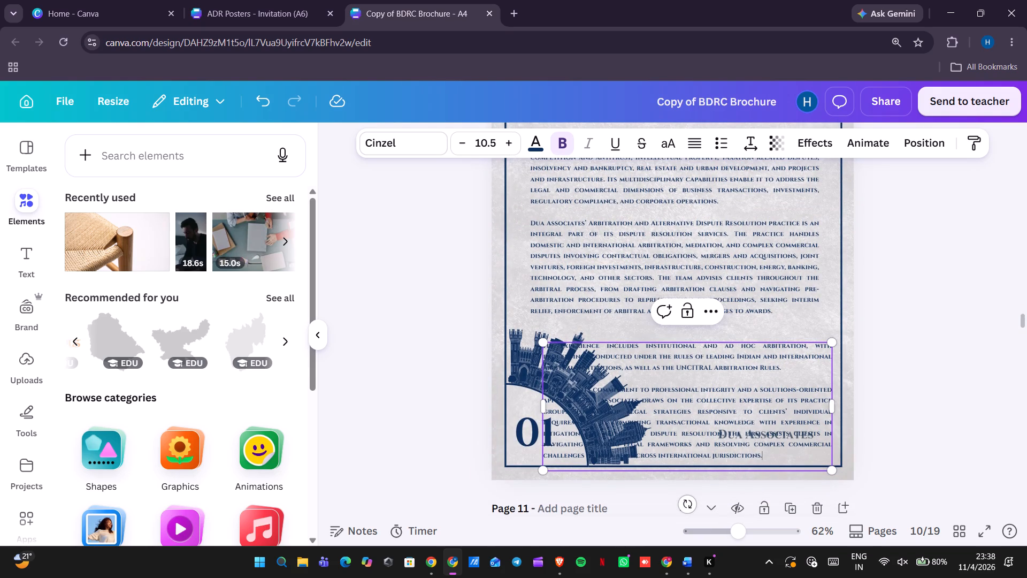
{"action": "left_click_drag", "start_coordinate": [772, 459], "coordinate": [546, 382]}
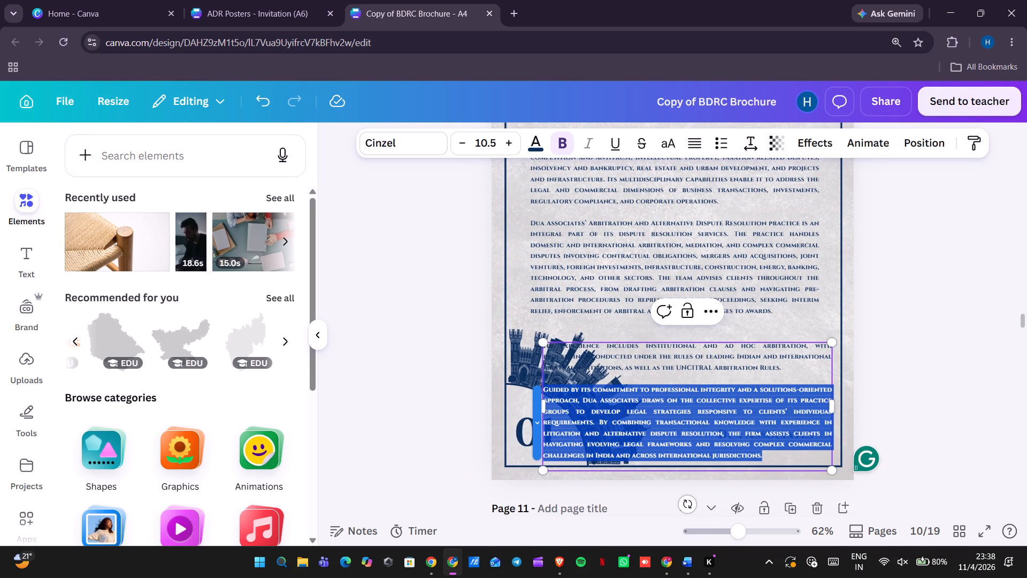
{"action": "left_click_drag", "start_coordinate": [546, 382], "coordinate": [546, 381]}
{"action": "key", "text": "BackSpace"}
{"action": "key", "text": "BackSpace"}
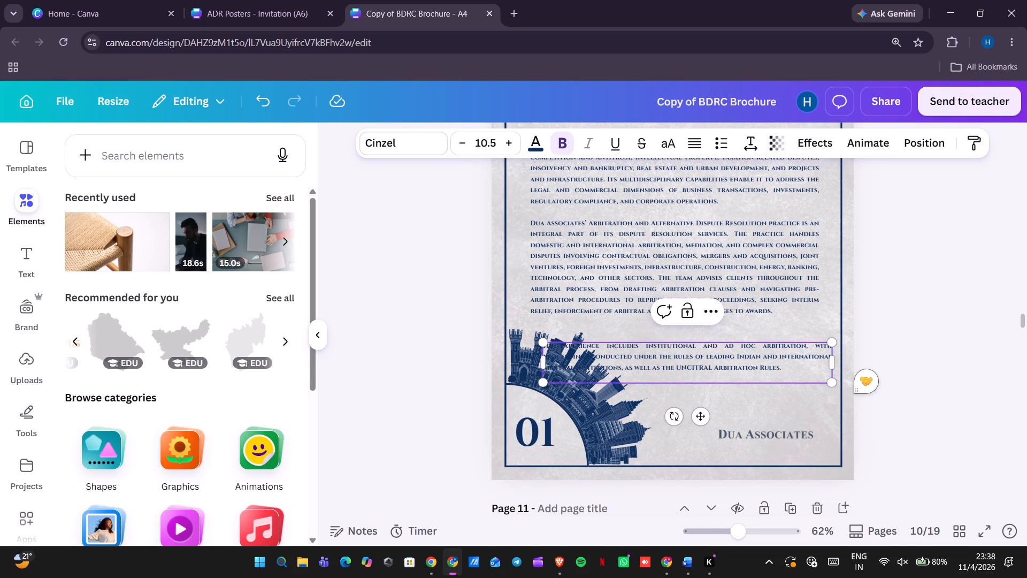
{"action": "key", "text": "BackSpace"}
{"action": "key", "text": "ctrl+z"}
{"action": "key", "text": "Down"}
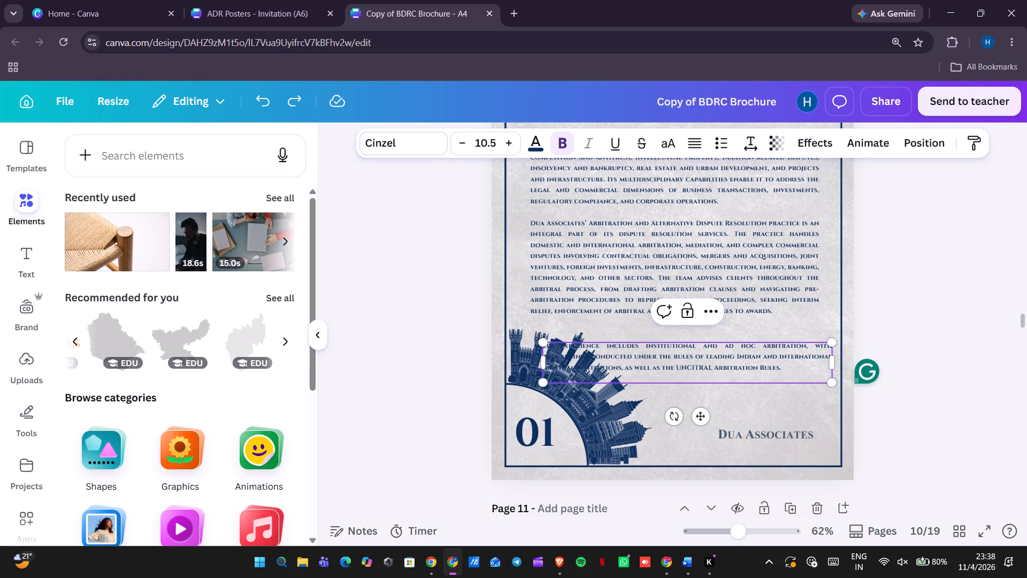
{"action": "key", "text": "BackSpace"}
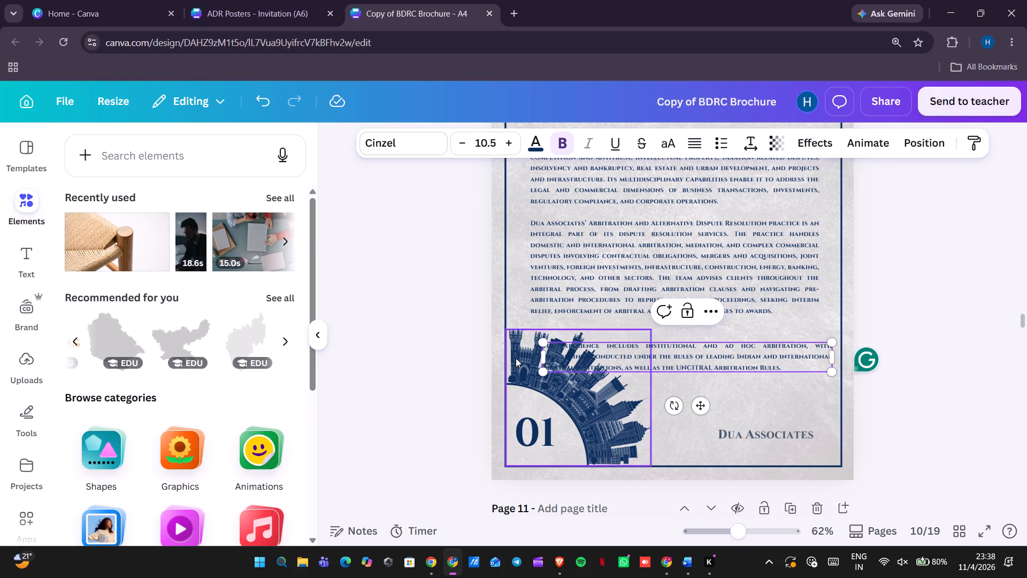
Narrow the "Its experience includes" text box to about 11 wide and place it beside the skyline, below the main text.
{"action": "left_click_drag", "start_coordinate": [542, 360], "coordinate": [641, 360]}
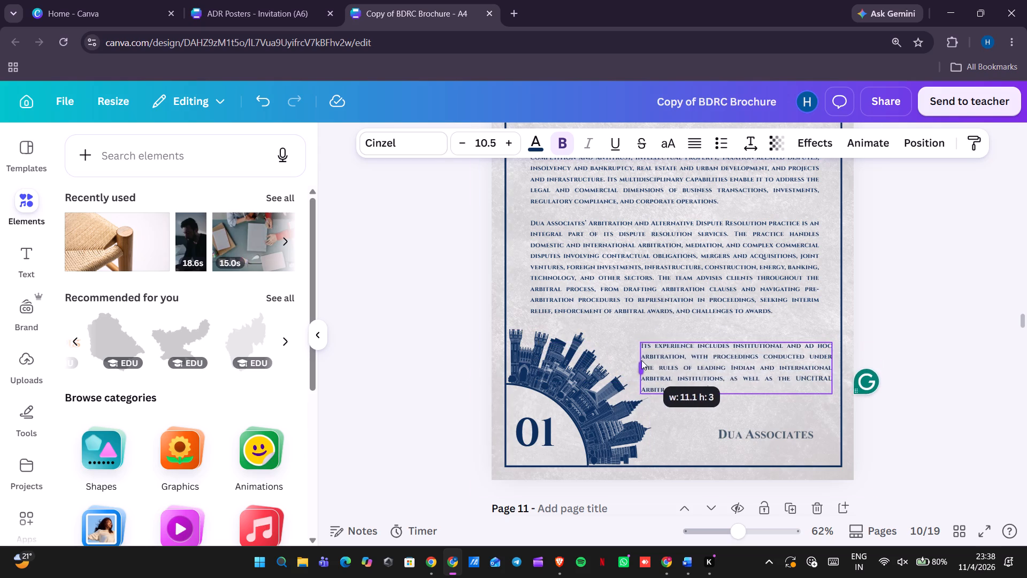
{"action": "left_click_drag", "start_coordinate": [641, 360], "coordinate": [645, 360]}
{"action": "left_click", "coordinate": [903, 309]}
{"action": "left_click_drag", "start_coordinate": [786, 369], "coordinate": [776, 365]}
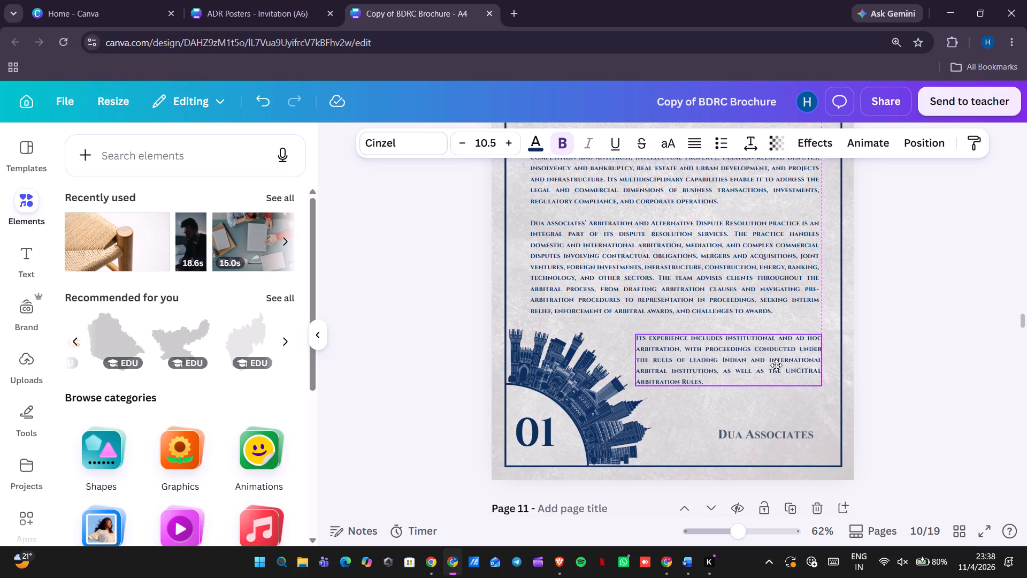
{"action": "left_click_drag", "start_coordinate": [776, 365], "coordinate": [778, 366]}
{"action": "left_click", "coordinate": [863, 353]}
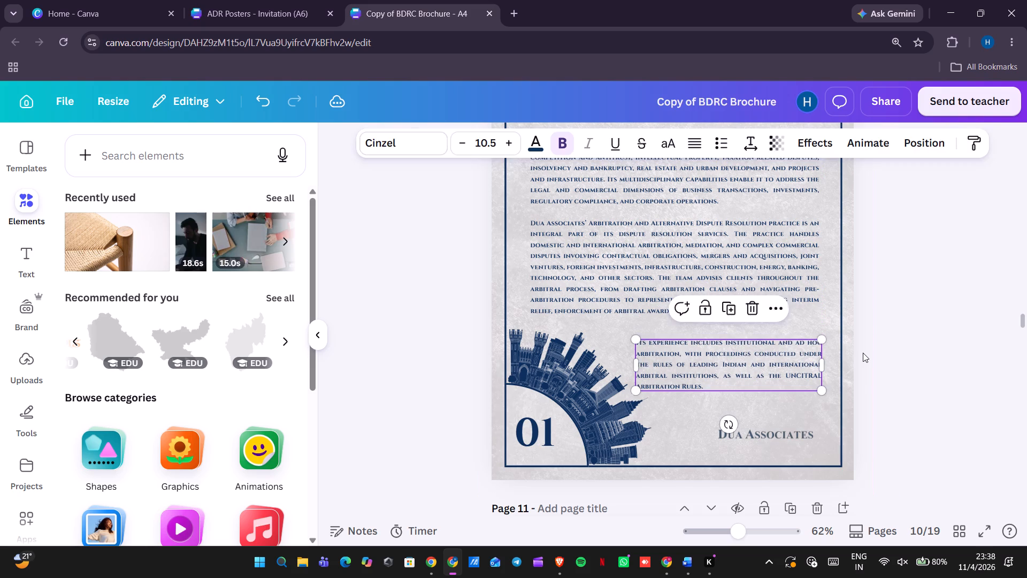
Enlarge the Dua Associates logo on page 10 and place it below the narrowed text box, level with the 01.
{"action": "left_click", "coordinate": [778, 430]}
{"action": "left_click_drag", "start_coordinate": [718, 389], "coordinate": [676, 385]}
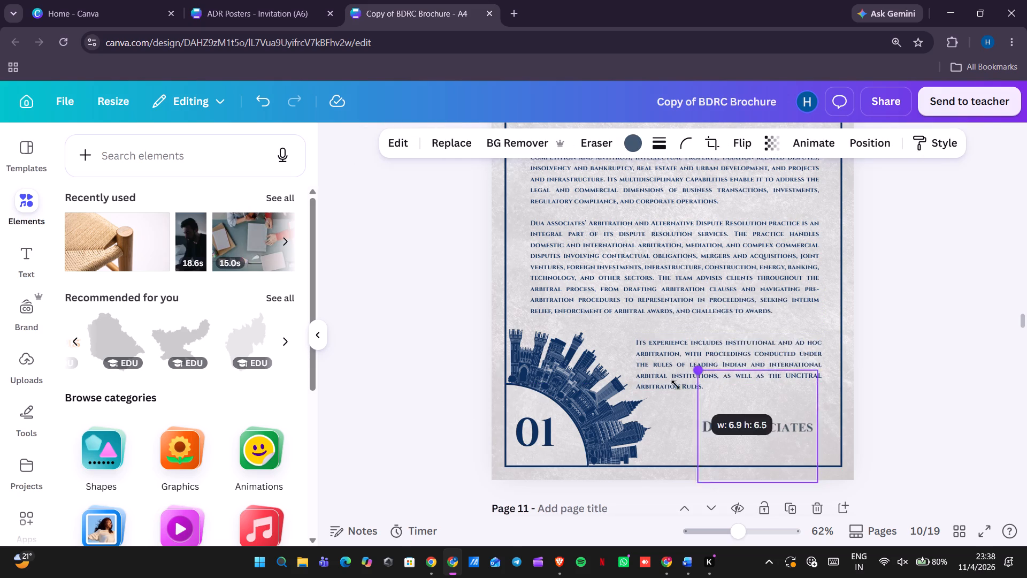
{"action": "left_click_drag", "start_coordinate": [676, 385], "coordinate": [610, 374]}
{"action": "left_click", "coordinate": [906, 379]}
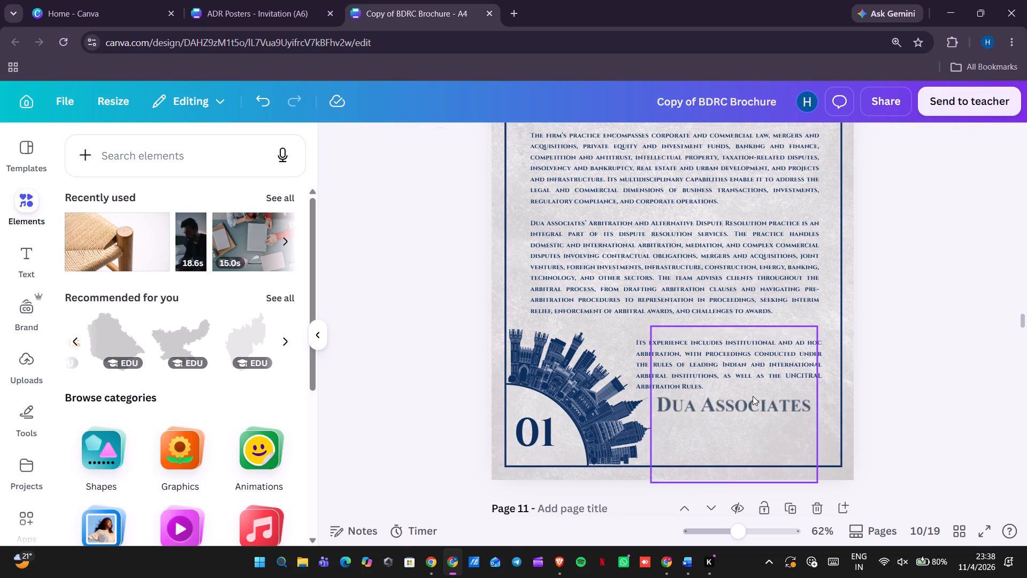
{"action": "left_click_drag", "start_coordinate": [753, 397], "coordinate": [761, 419]}
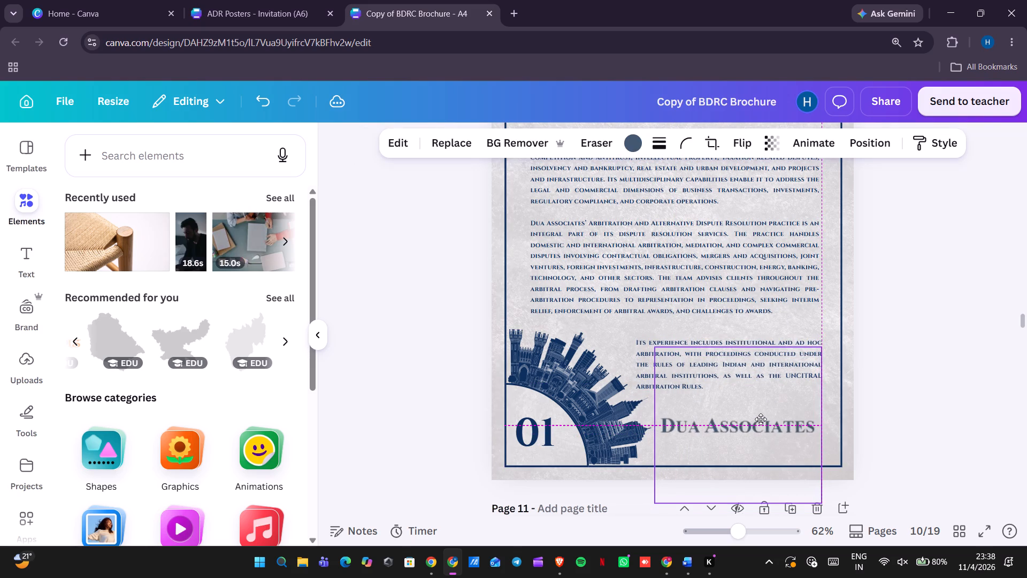
{"action": "left_click_drag", "start_coordinate": [761, 419], "coordinate": [762, 421]}
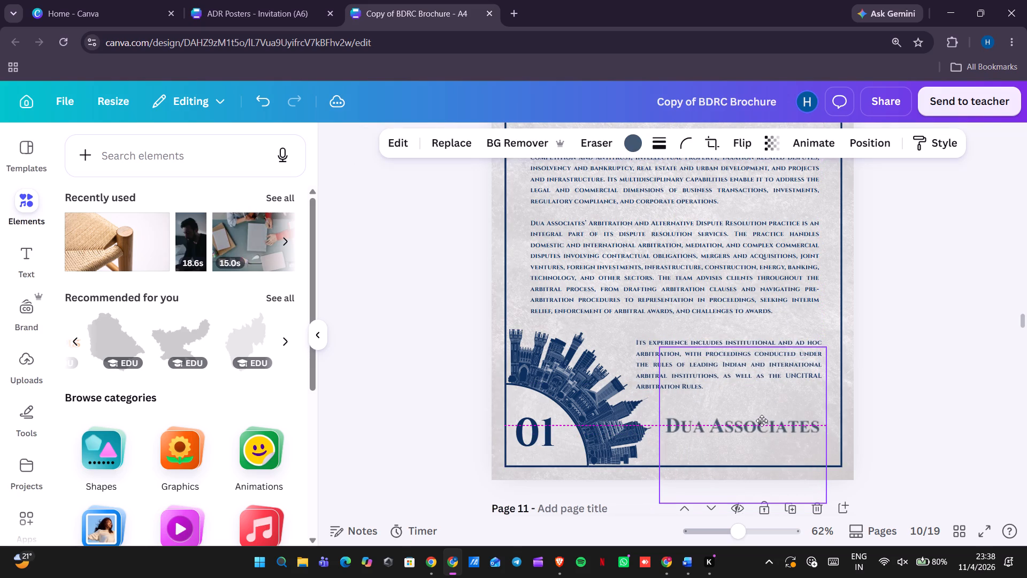
{"action": "left_click_drag", "start_coordinate": [762, 421], "coordinate": [762, 421]}
{"action": "left_click", "coordinate": [876, 400]}
Look through the partner pages from page 11 to page 14.
{"action": "scroll", "coordinate": [876, 400], "scroll_direction": "down", "scroll_amount": 1}
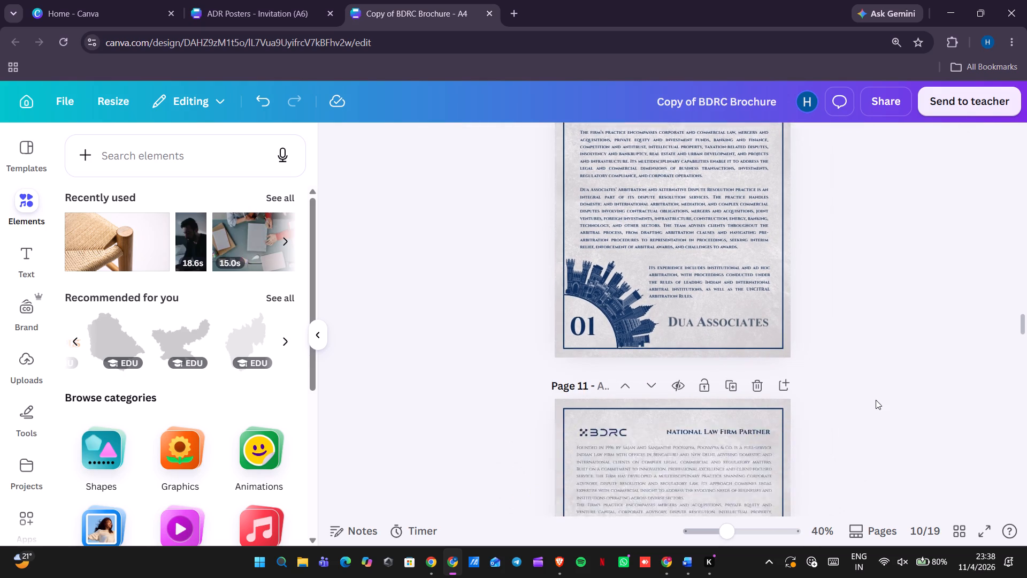
{"action": "scroll", "coordinate": [876, 400], "scroll_direction": "down", "scroll_amount": 8}
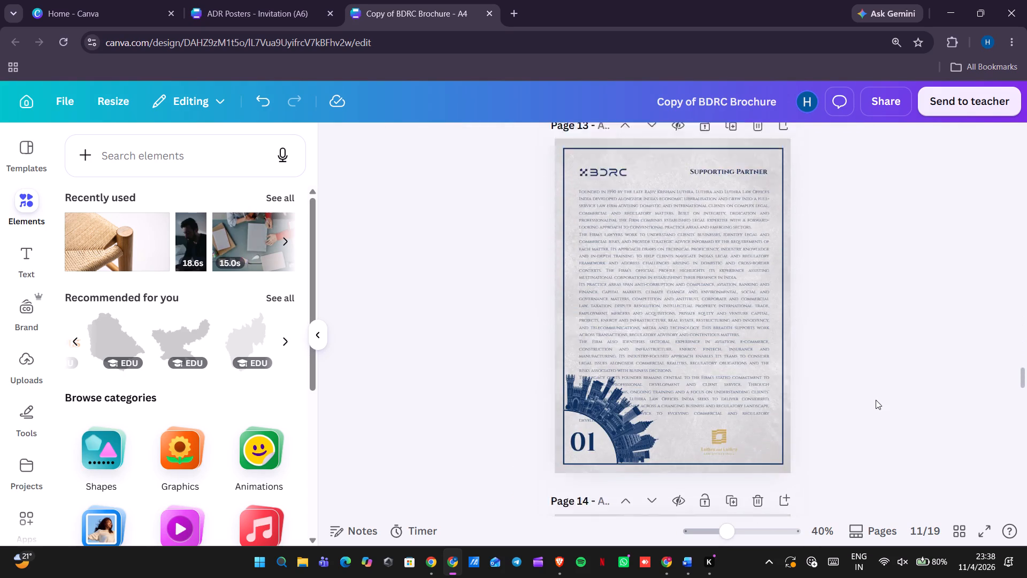
{"action": "scroll", "coordinate": [876, 400], "scroll_direction": "up", "scroll_amount": 4}
{"action": "scroll", "coordinate": [876, 400], "scroll_direction": "down", "scroll_amount": 3}
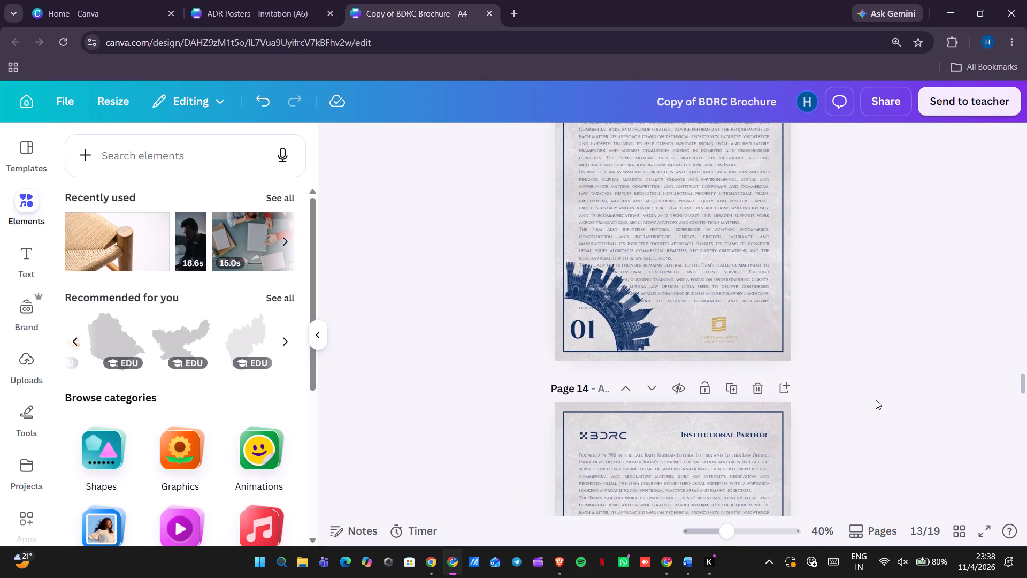
{"action": "scroll", "coordinate": [876, 400], "scroll_direction": "down", "scroll_amount": 1}
{"action": "scroll", "coordinate": [876, 400], "scroll_direction": "up", "scroll_amount": 6}
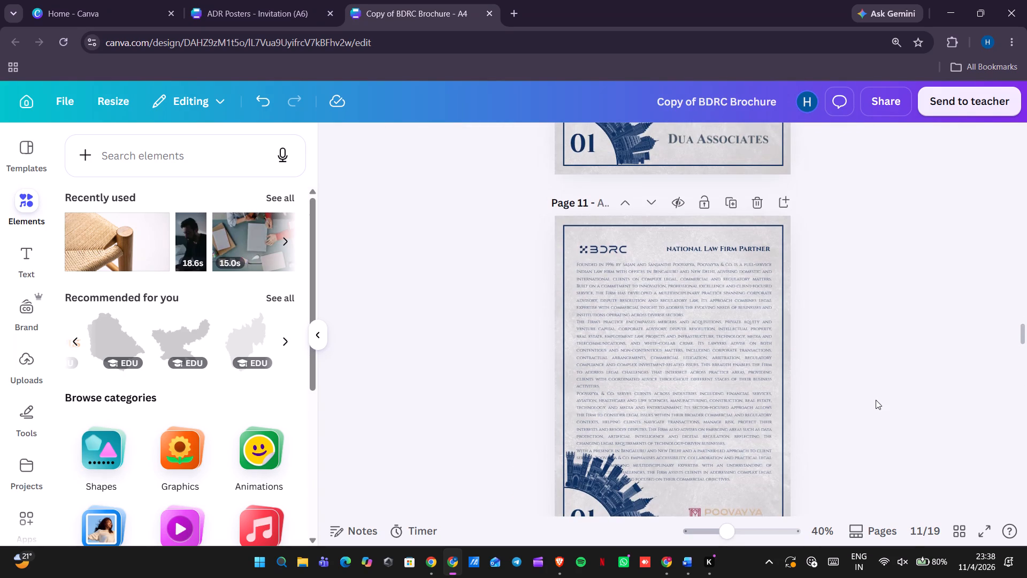
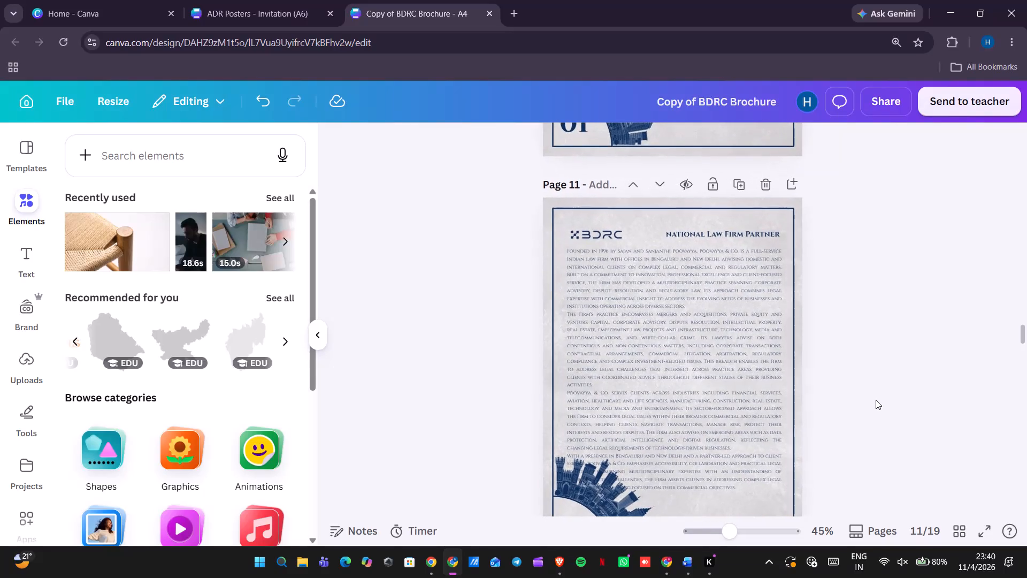
Make the Poovayya & Co. body text on page 11 bold.
{"action": "scroll", "coordinate": [849, 414], "scroll_direction": "down", "scroll_amount": 1}
{"action": "left_click", "coordinate": [692, 333]}
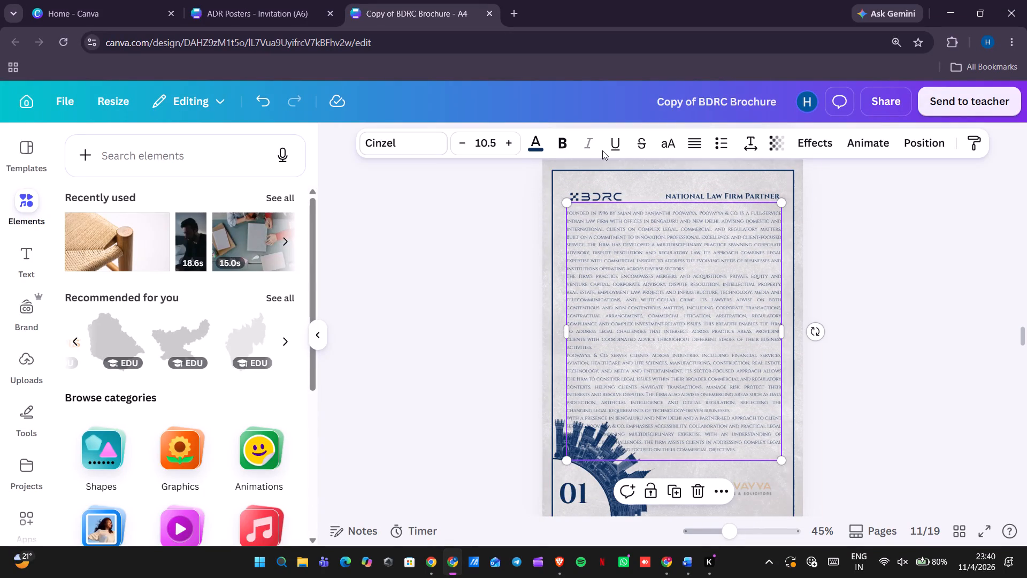
{"action": "left_click", "coordinate": [568, 141]}
{"action": "left_click", "coordinate": [826, 252]}
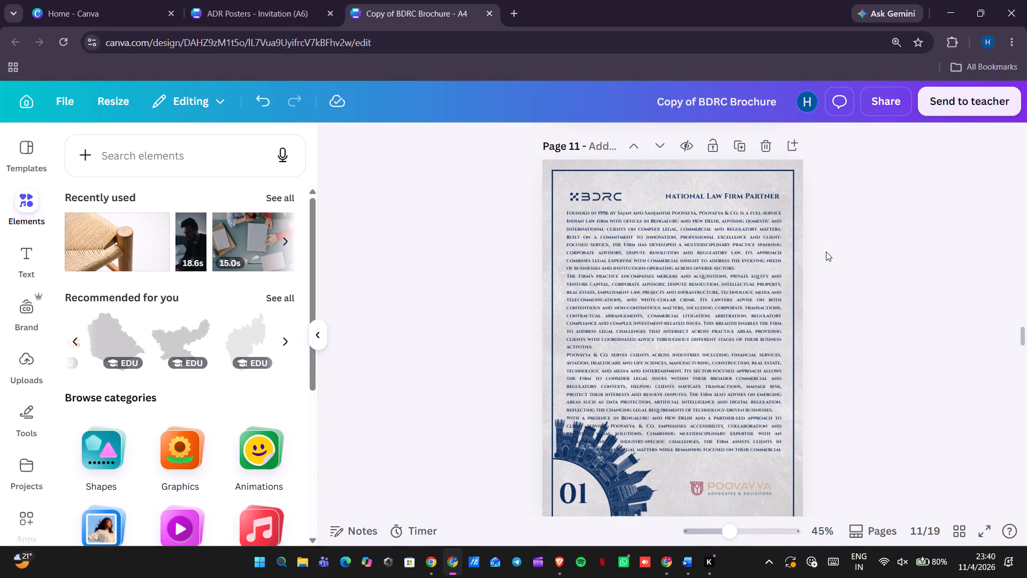
Insert blank lines before the paragraphs starting "The Firm's practice" and "Poovayya & Co. serves clients" on page 11.
{"action": "double_click", "coordinate": [770, 270]}
{"action": "left_click", "coordinate": [769, 275]}
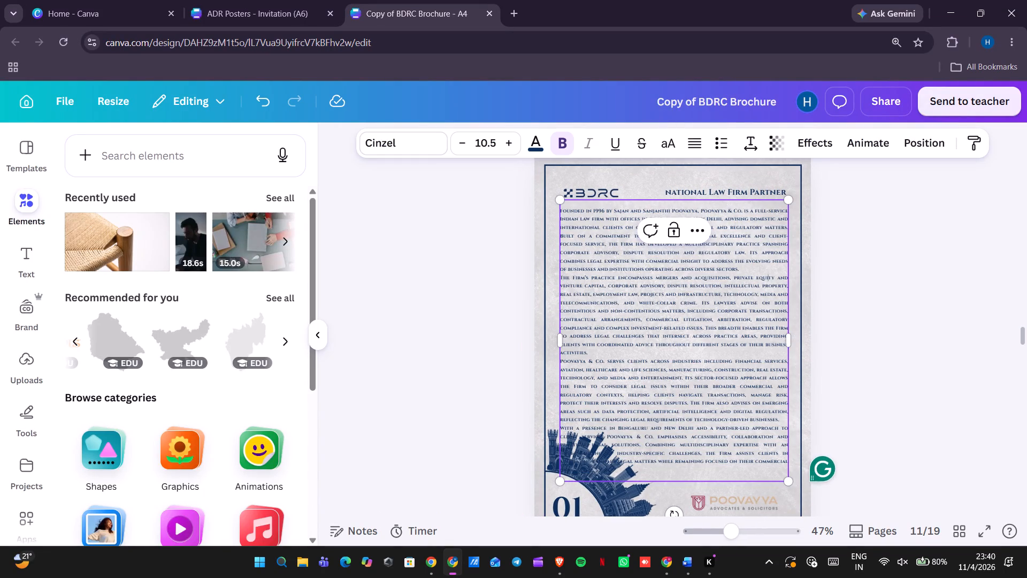
{"action": "key", "text": "Return"}
{"action": "key", "text": "ctrl+z"}
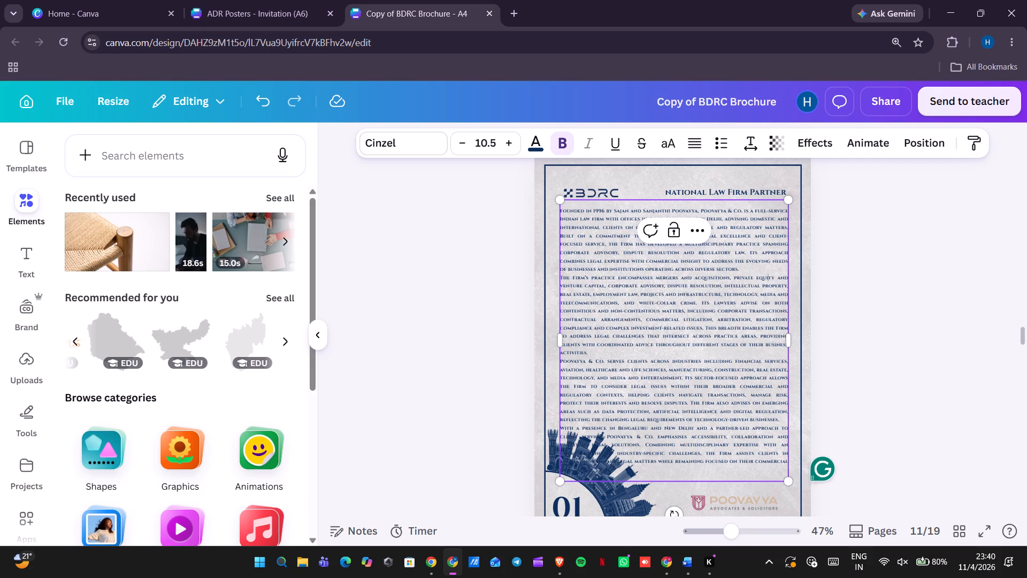
{"action": "left_click", "coordinate": [752, 269]}
{"action": "key", "text": "Return"}
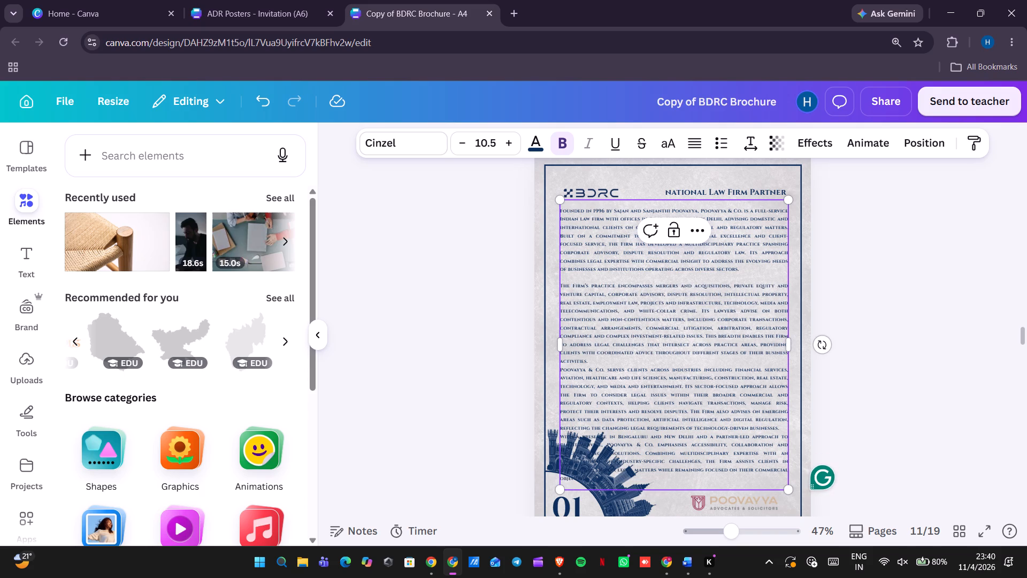
{"action": "left_click", "coordinate": [736, 359]}
{"action": "key", "text": "Return"}
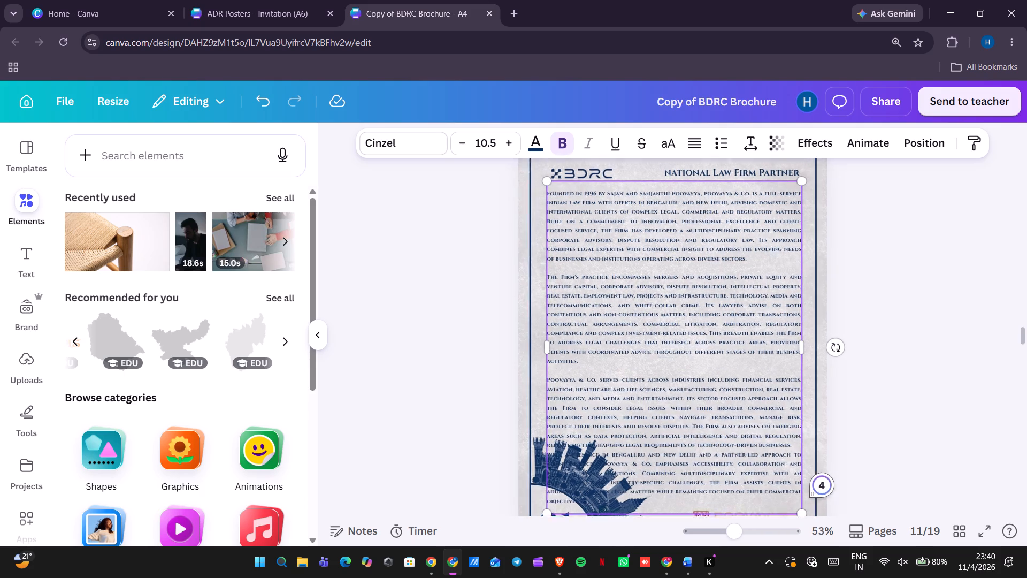
Cut the page 11 text from "protect their interests" to the end and paste it into a duplicate text box.
{"action": "scroll", "coordinate": [736, 359], "scroll_direction": "down", "scroll_amount": 1}
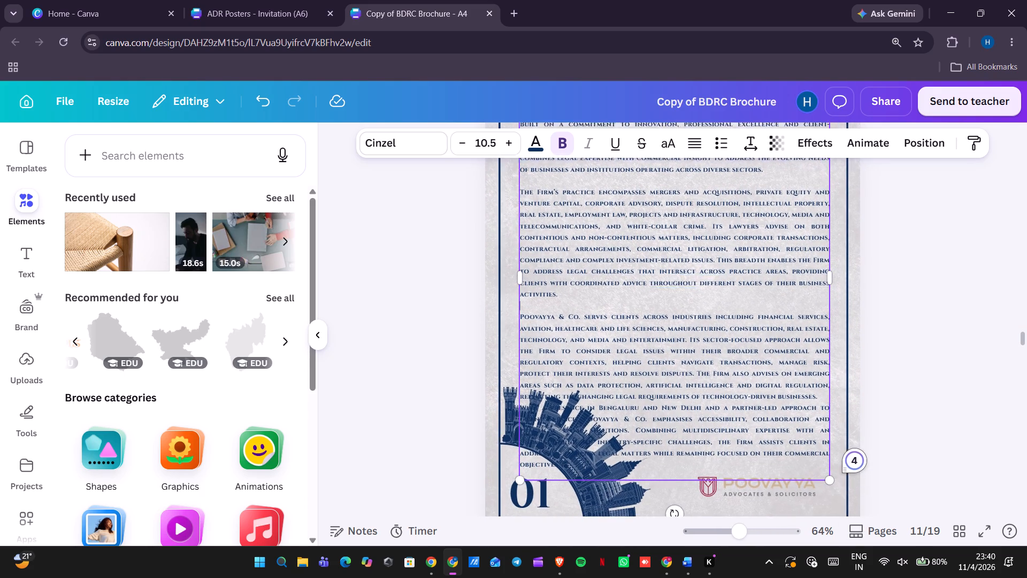
{"action": "scroll", "coordinate": [736, 359], "scroll_direction": "down", "scroll_amount": 1}
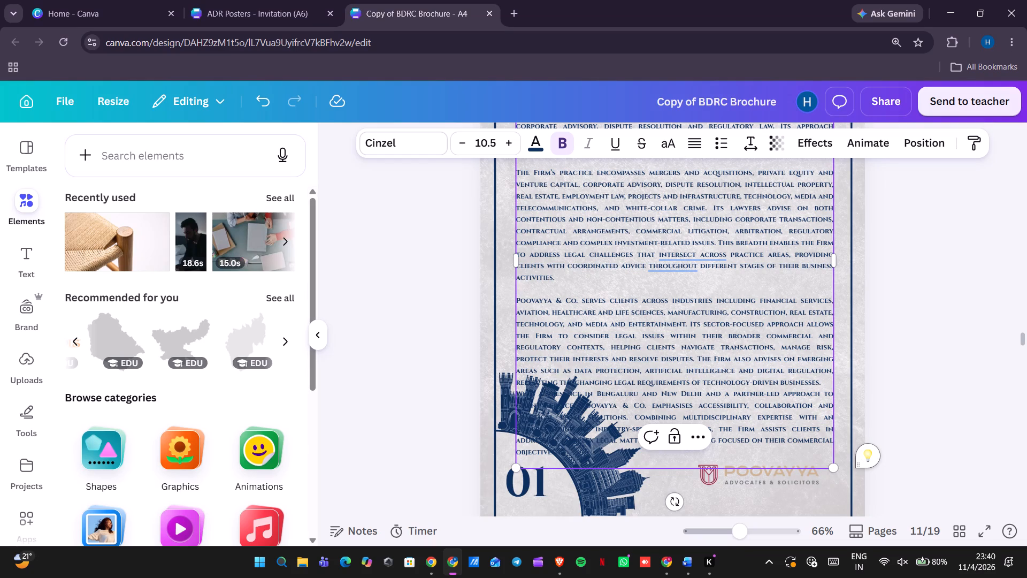
{"action": "left_click_drag", "start_coordinate": [749, 462], "coordinate": [647, 381]}
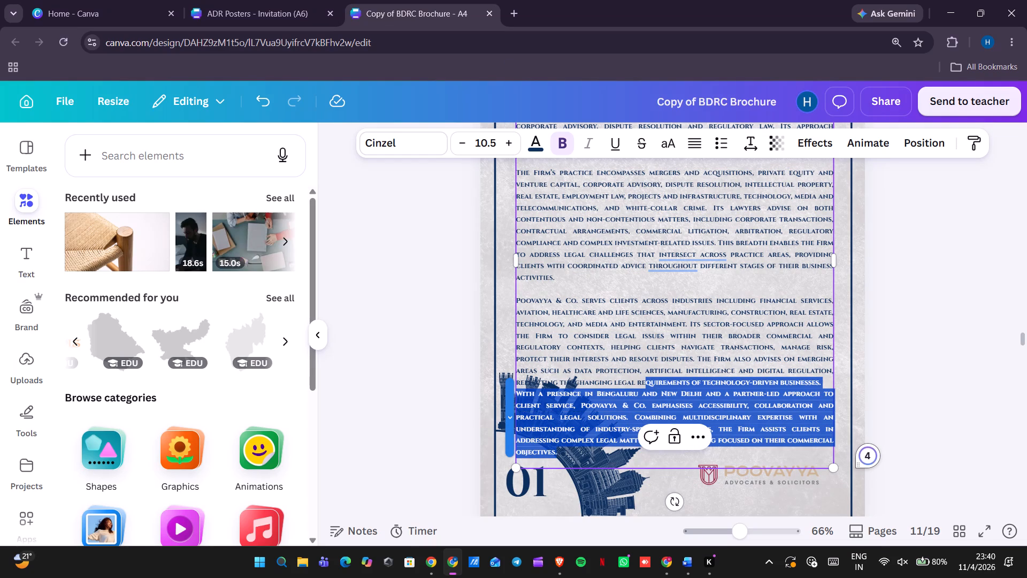
{"action": "left_click_drag", "start_coordinate": [647, 381], "coordinate": [519, 363]}
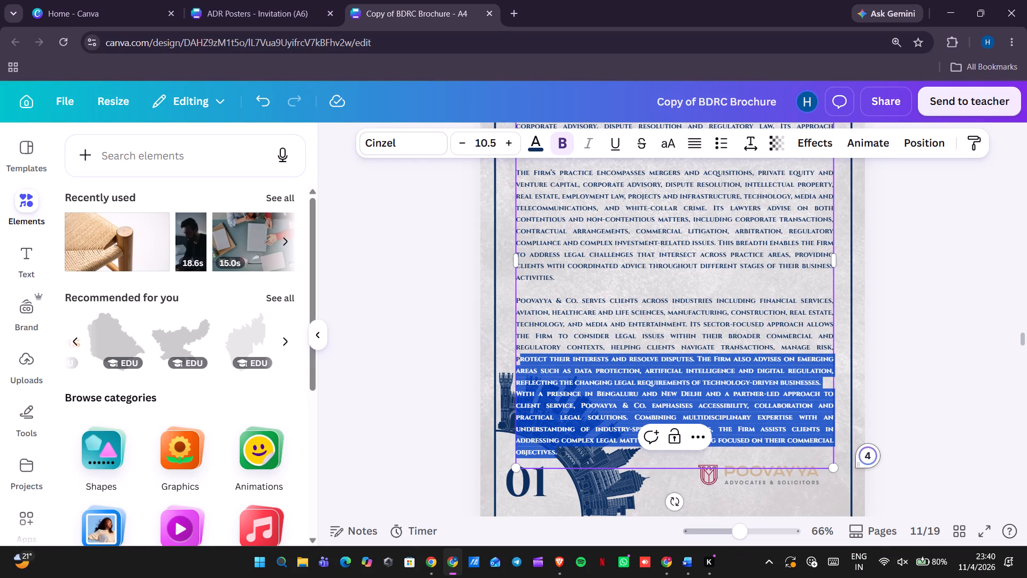
{"action": "left_click_drag", "start_coordinate": [519, 363], "coordinate": [516, 361]}
{"action": "key", "text": "ctrl+x"}
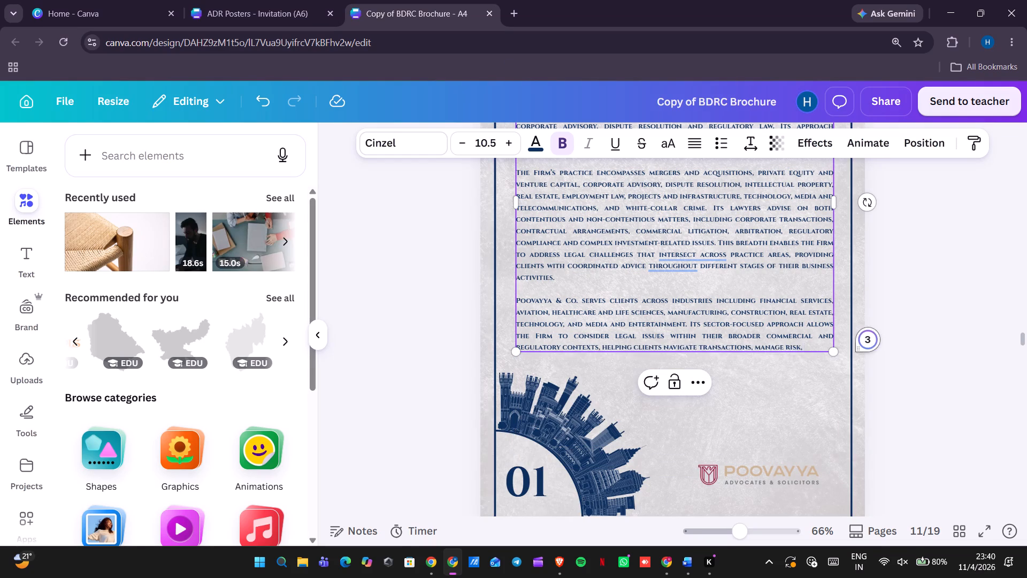
{"action": "left_click", "coordinate": [933, 344]}
{"action": "scroll", "coordinate": [933, 344], "scroll_direction": "down", "scroll_amount": 1}
{"action": "left_click", "coordinate": [792, 302]}
{"action": "key", "text": "ctrl+d"}
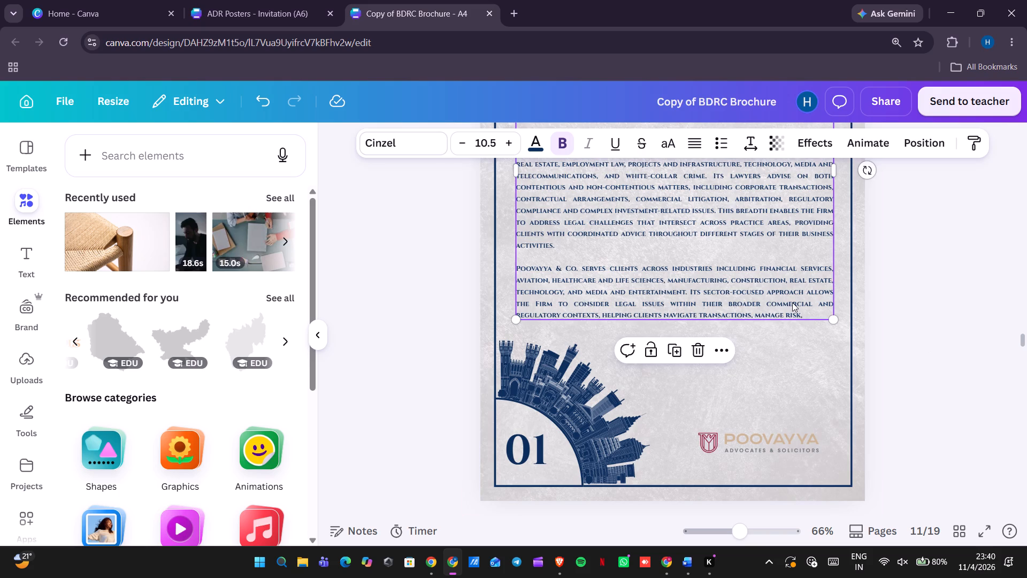
{"action": "left_click", "coordinate": [792, 302]}
{"action": "key", "text": "ctrl+v"}
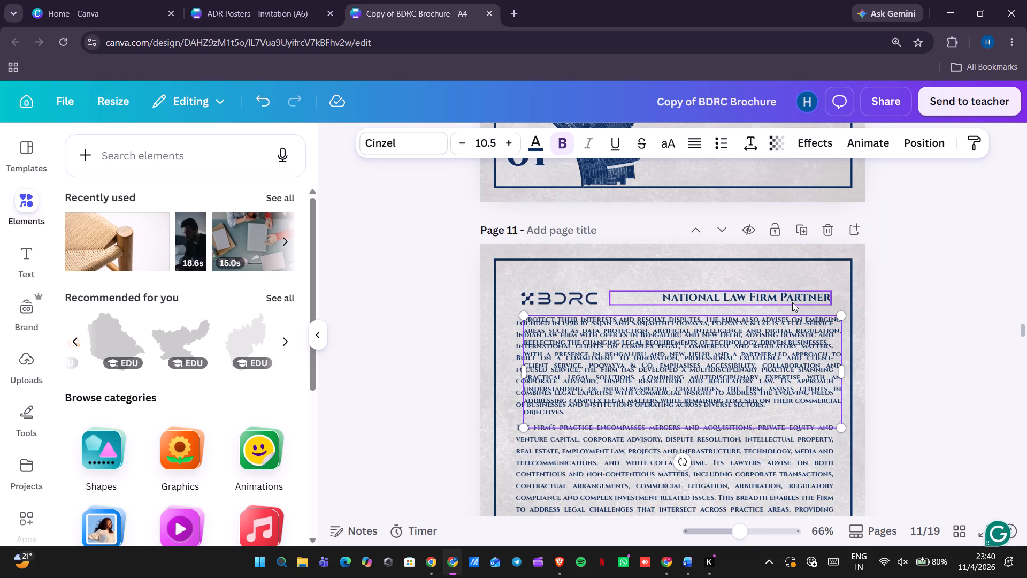
Move the separated text box down to just below the "Poovayya & Co. serves clients" paragraph.
{"action": "scroll", "coordinate": [792, 302], "scroll_direction": "down", "scroll_amount": 2}
{"action": "left_click", "coordinate": [924, 284]}
{"action": "left_click_drag", "start_coordinate": [758, 217], "coordinate": [758, 317]}
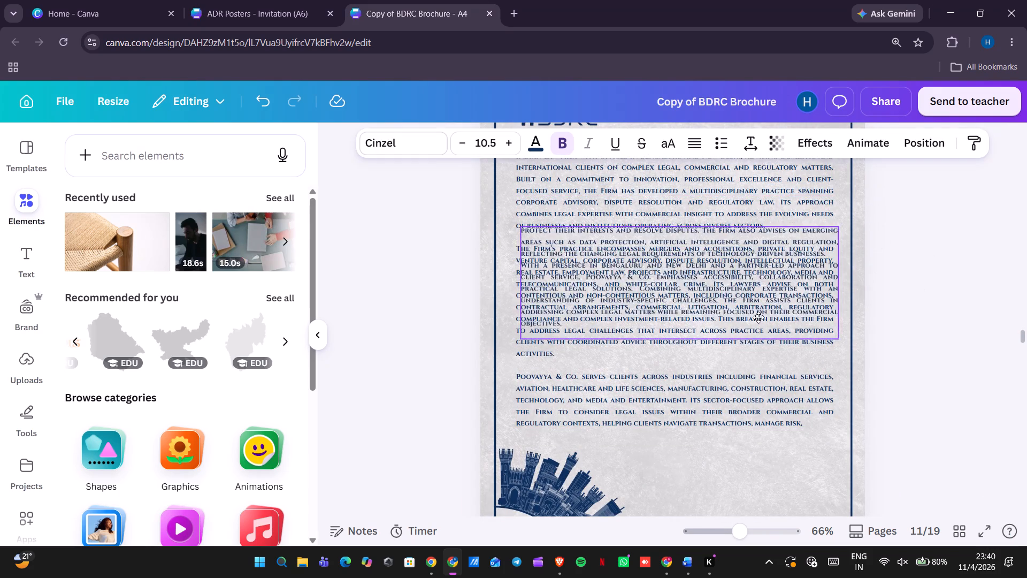
{"action": "left_click_drag", "start_coordinate": [758, 317], "coordinate": [753, 445]}
{"action": "scroll", "coordinate": [753, 445], "scroll_direction": "down", "scroll_amount": 2}
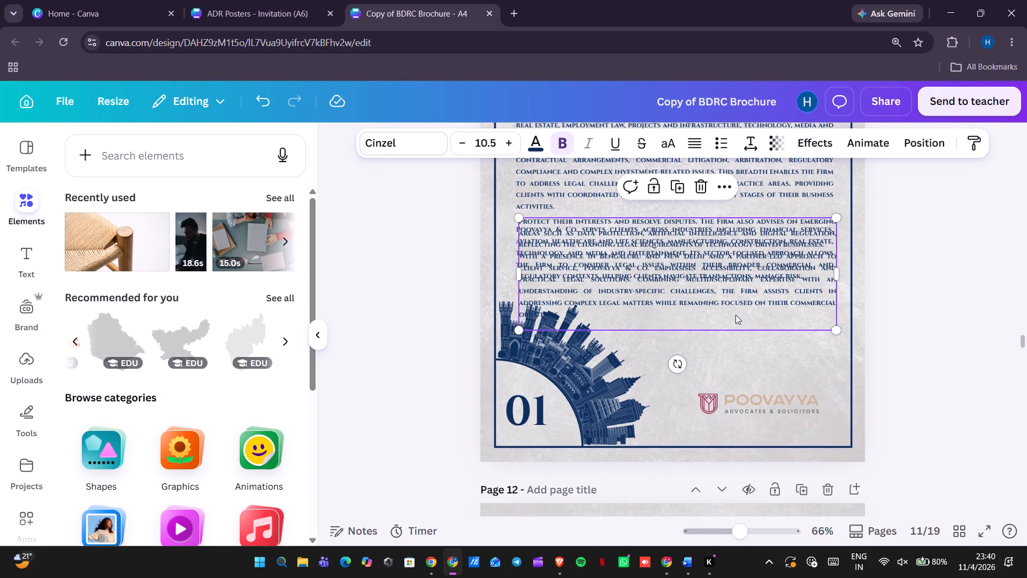
{"action": "left_click_drag", "start_coordinate": [728, 291], "coordinate": [724, 370]}
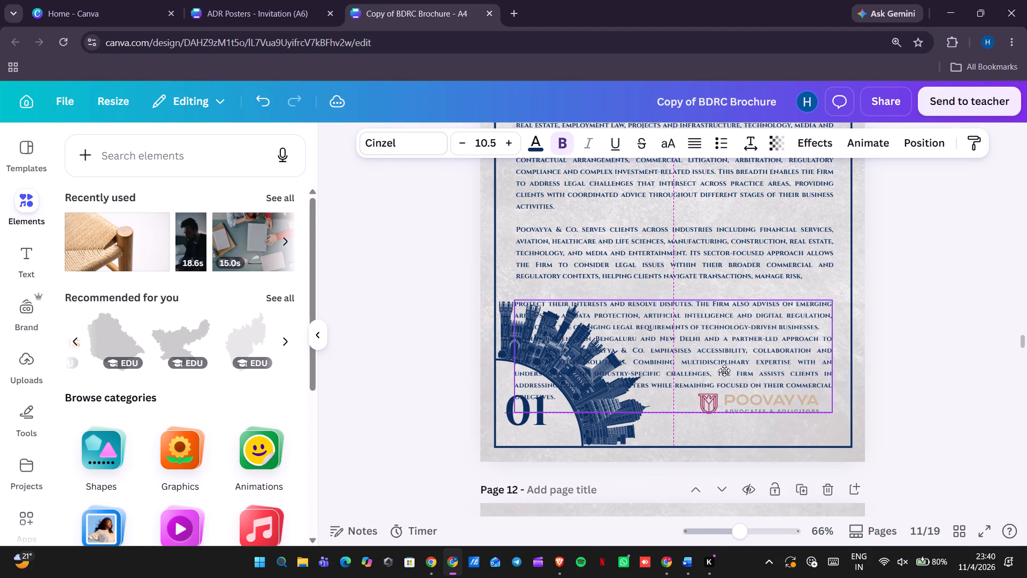
{"action": "left_click_drag", "start_coordinate": [724, 370], "coordinate": [724, 365]}
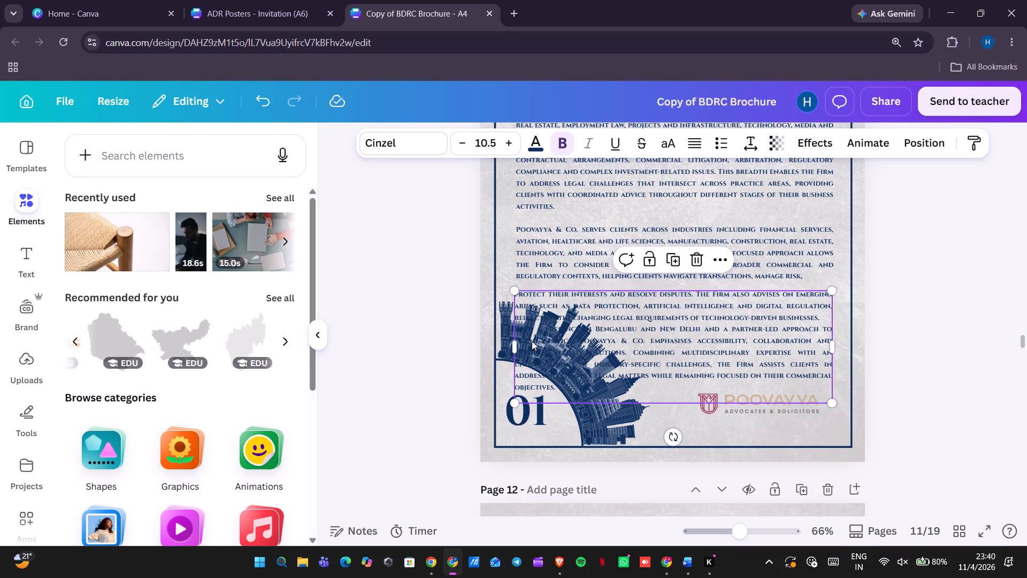
Narrow the separated text box from its left side to a width of about 11, clear of the skyline graphic.
{"action": "left_click_drag", "start_coordinate": [516, 348], "coordinate": [618, 347]}
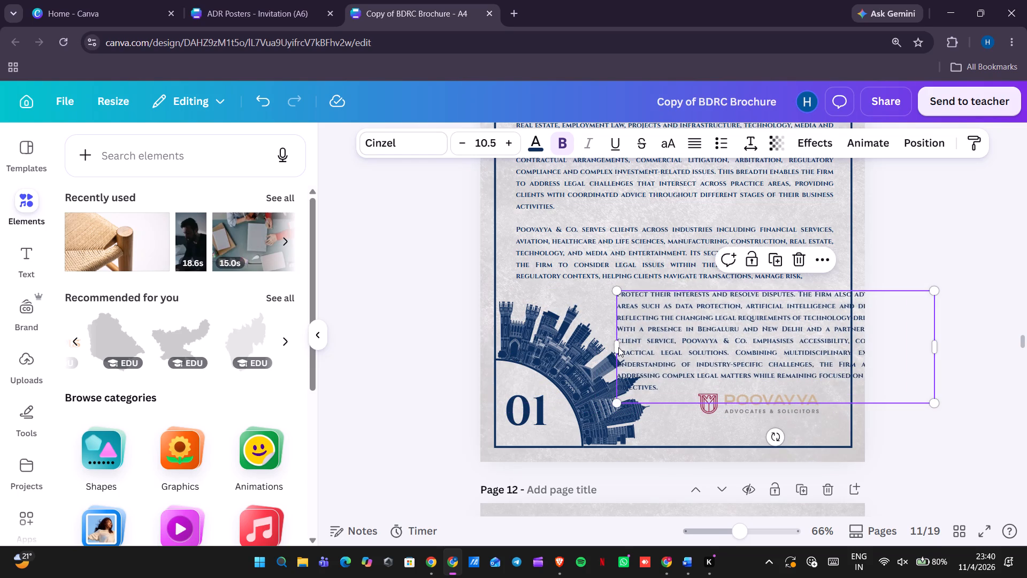
{"action": "key", "text": "ctrl+z"}
{"action": "left_click", "coordinate": [515, 347]}
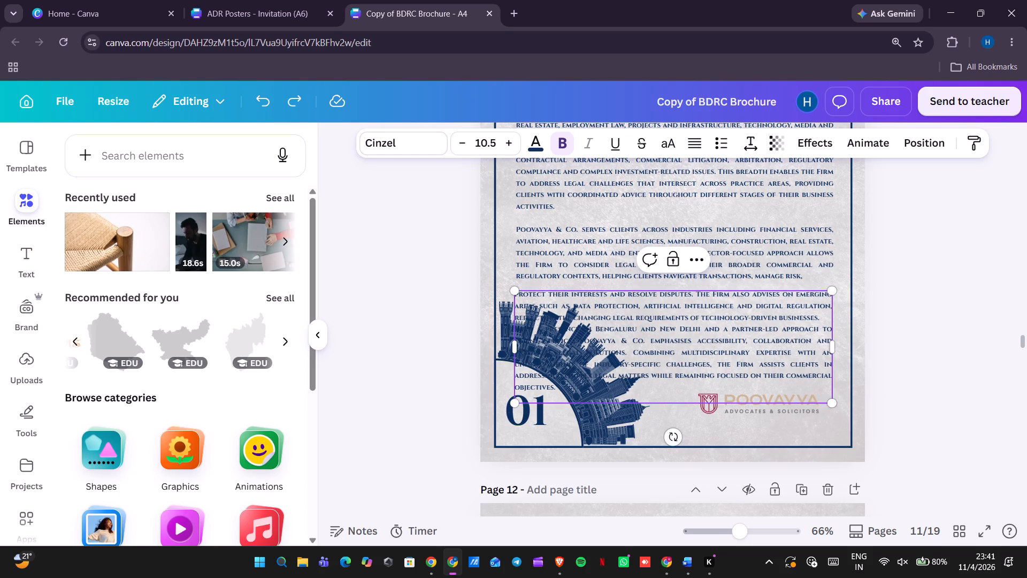
{"action": "left_click_drag", "start_coordinate": [512, 347], "coordinate": [627, 345]}
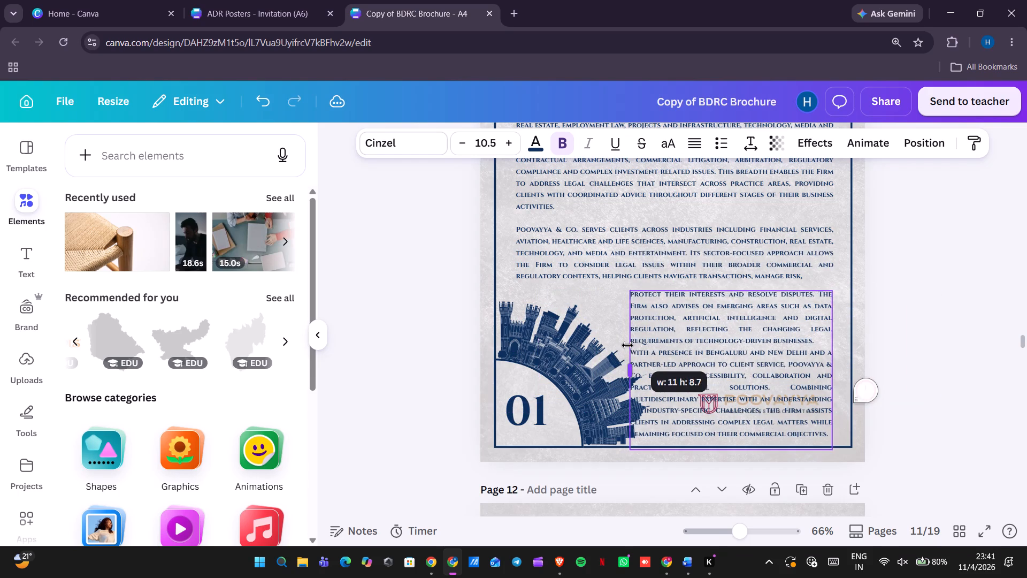
{"action": "left_click", "coordinate": [915, 279]}
Delete the closing paragraph starting "With a presence in Bengaluru and New Delhi" from the narrowed text box.
{"action": "left_click", "coordinate": [764, 362]}
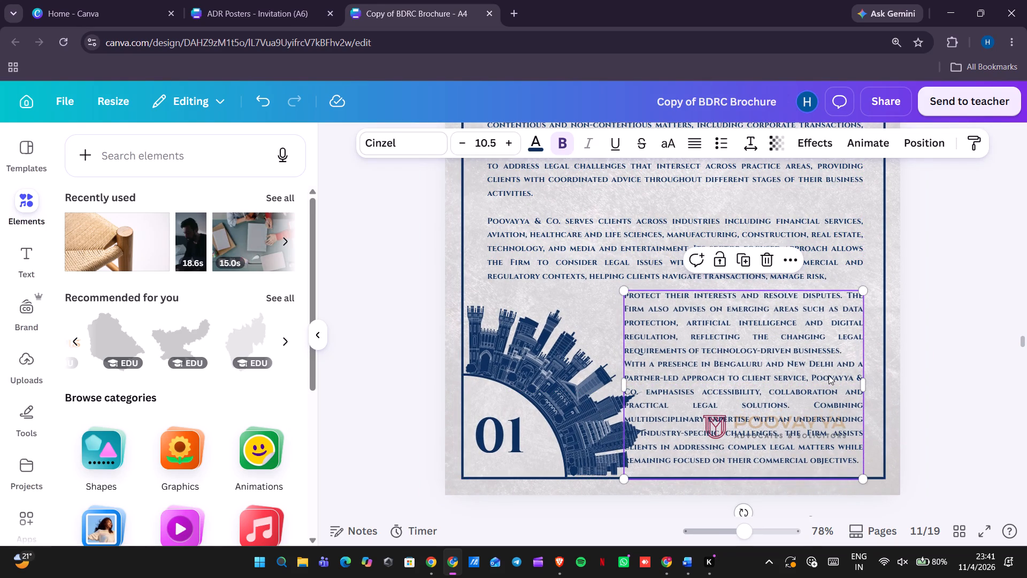
{"action": "left_click", "coordinate": [854, 348]}
{"action": "left_click_drag", "start_coordinate": [854, 347], "coordinate": [863, 455]}
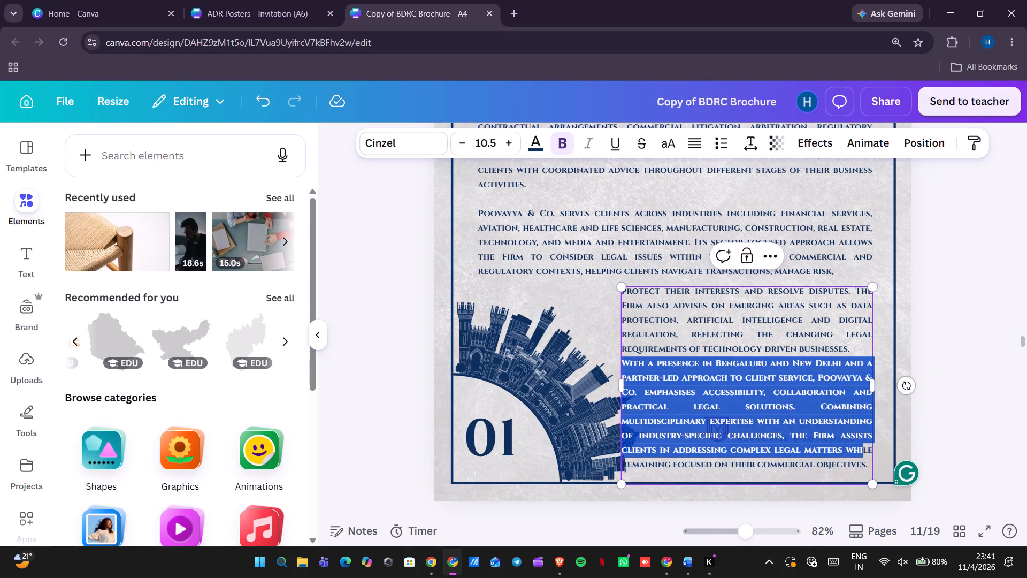
{"action": "left_click_drag", "start_coordinate": [863, 455], "coordinate": [864, 462]}
{"action": "key", "text": "BackSpace"}
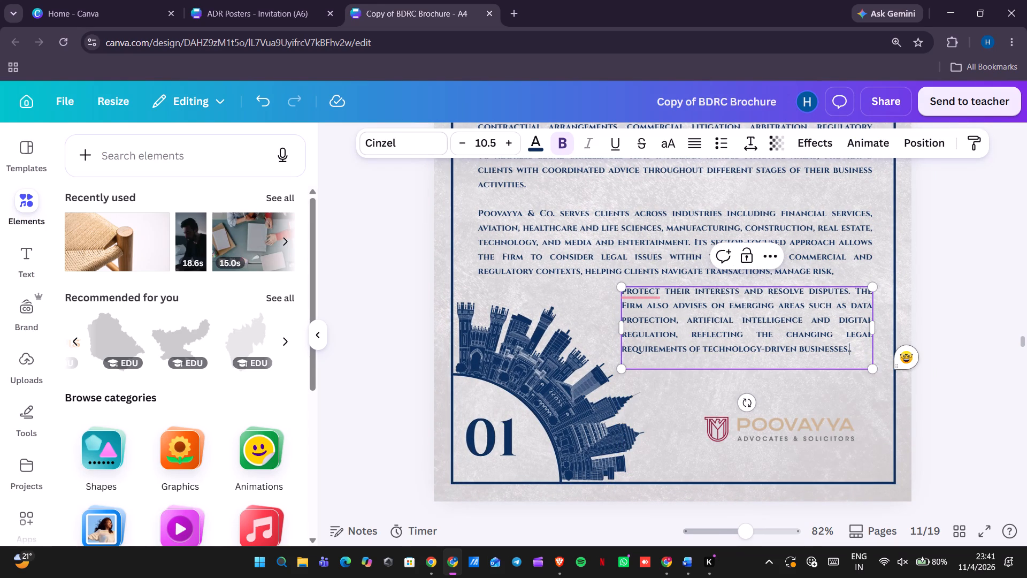
{"action": "key", "text": "Right"}
{"action": "key", "text": "BackSpace"}
{"action": "left_click", "coordinate": [999, 436]}
Enlarge the Poovayya logo on page 11 and shift it slightly up and left beneath the narrowed text.
{"action": "left_click", "coordinate": [814, 435]}
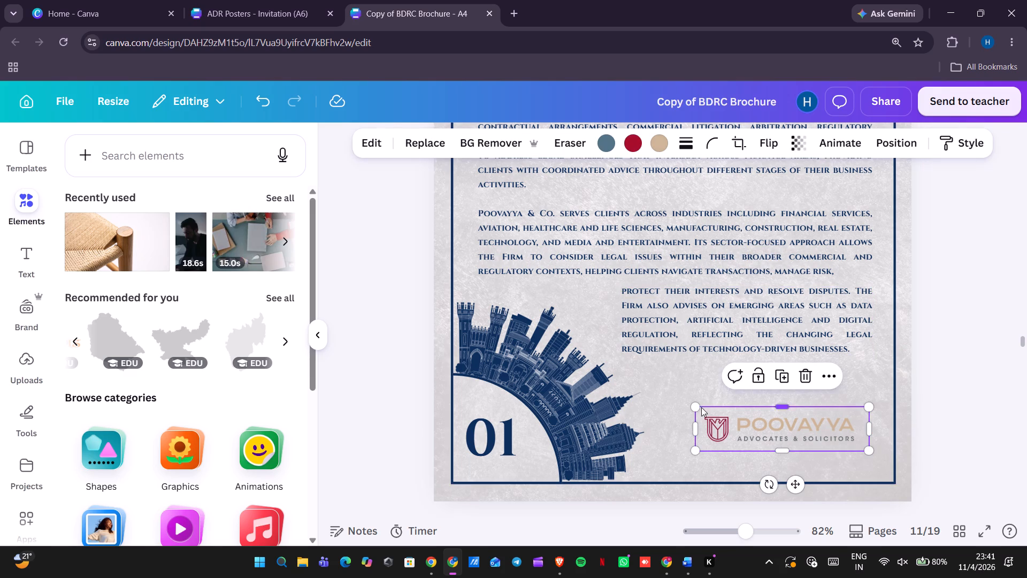
{"action": "left_click_drag", "start_coordinate": [696, 408], "coordinate": [661, 407]}
{"action": "left_click", "coordinate": [885, 381]}
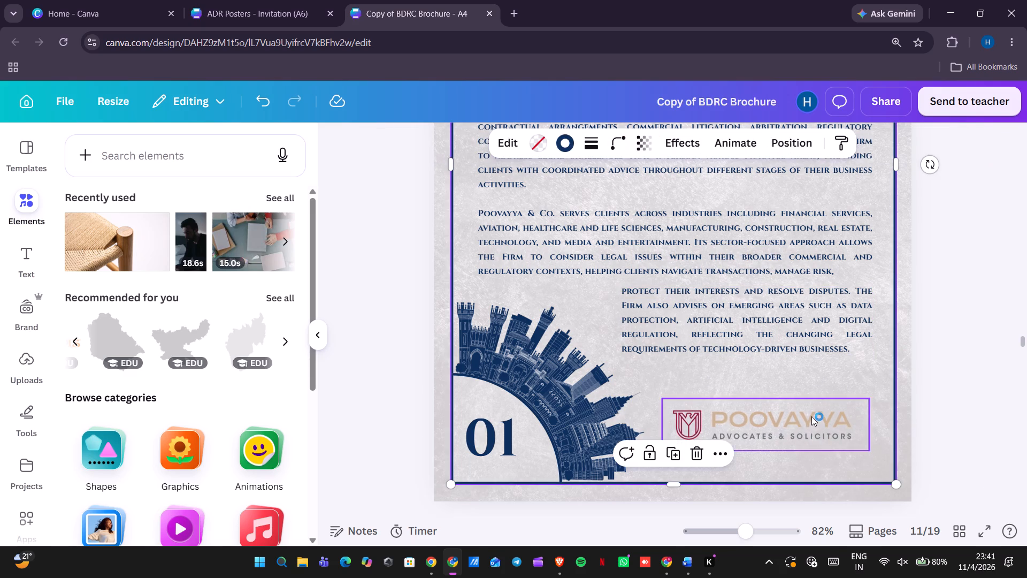
{"action": "left_click_drag", "start_coordinate": [811, 417], "coordinate": [802, 414]}
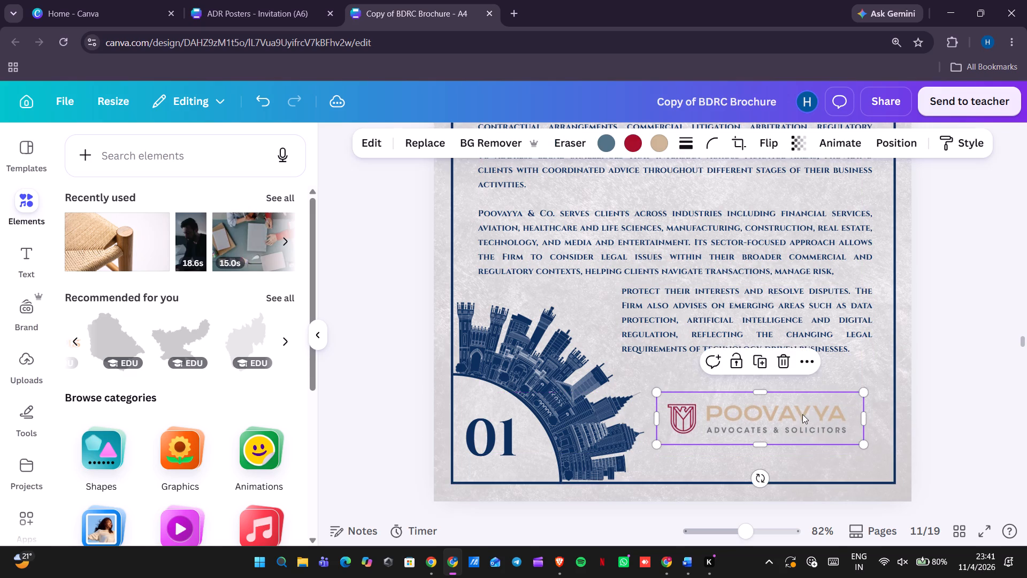
{"action": "left_click", "coordinate": [941, 390]}
Nudge the main body text box and the narrowed text box on page 11 slightly downward.
{"action": "scroll", "coordinate": [941, 390], "scroll_direction": "up", "scroll_amount": 1}
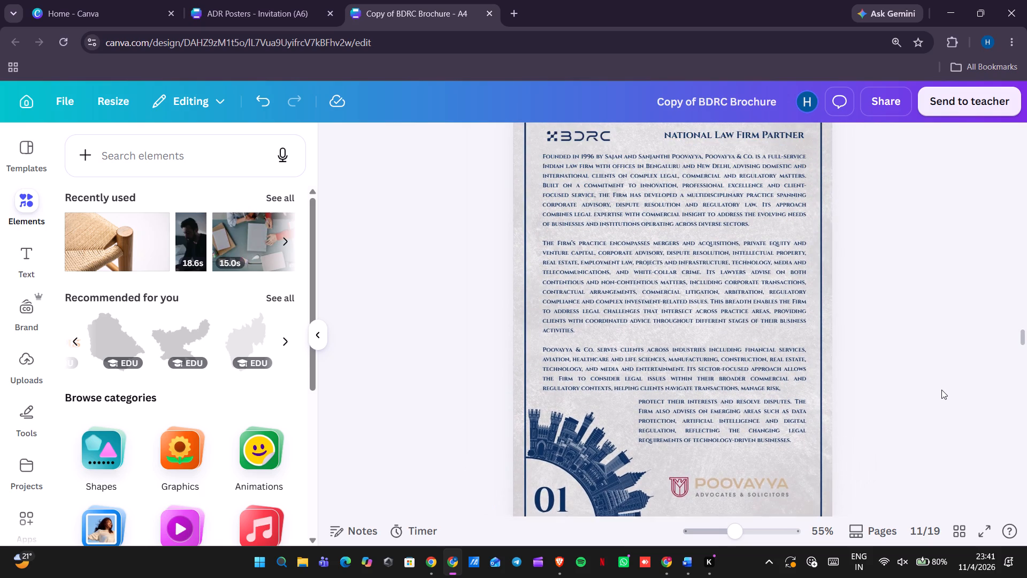
{"action": "scroll", "coordinate": [941, 390], "scroll_direction": "up", "scroll_amount": 1}
{"action": "left_click", "coordinate": [741, 288]}
{"action": "key", "text": "Down"}
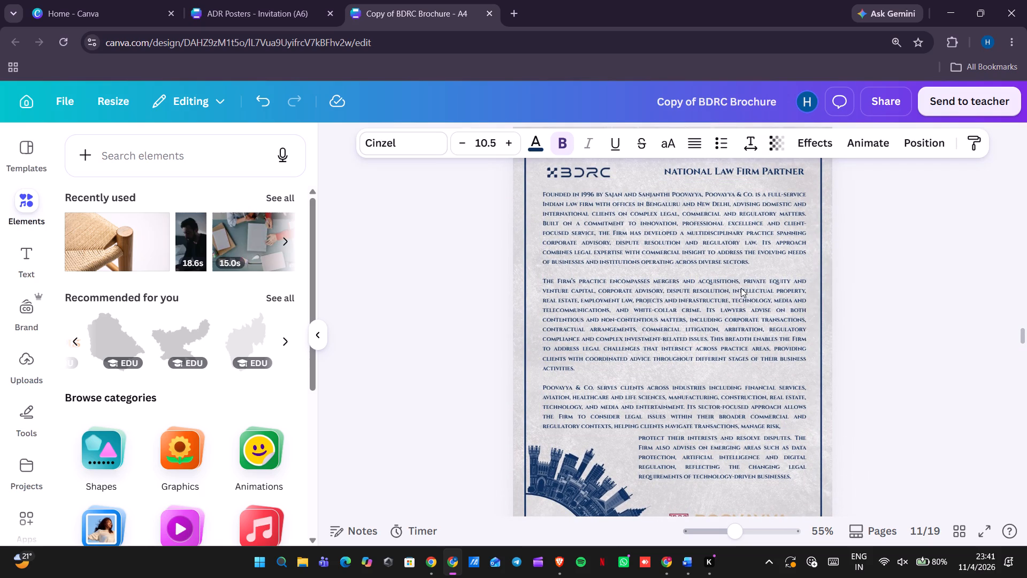
{"action": "left_click", "coordinate": [750, 439]}
{"action": "key", "text": "Down"}
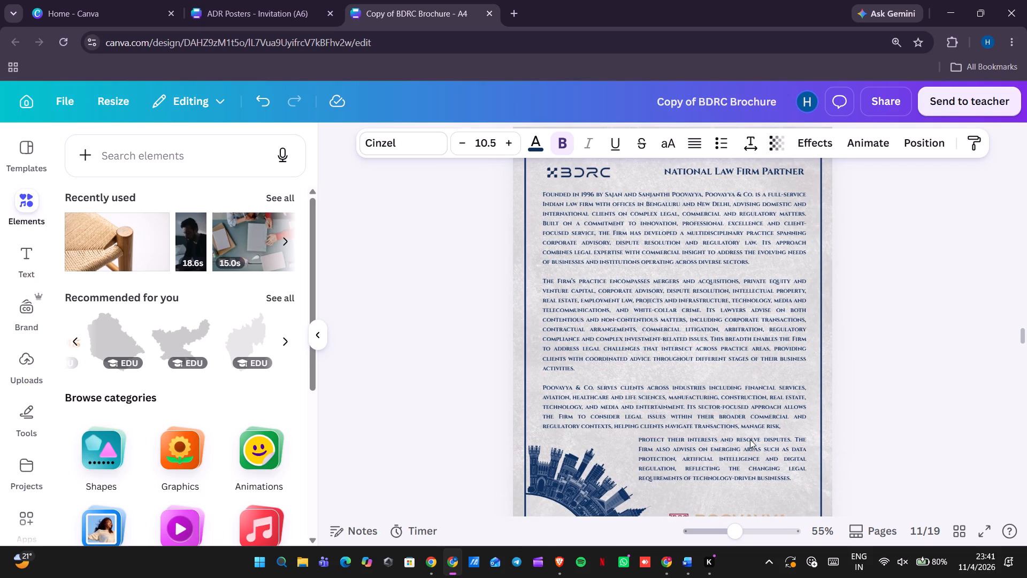
{"action": "left_click", "coordinate": [887, 426]}
Make the Luthra and Luthra body text on page 12 bold.
{"action": "scroll", "coordinate": [887, 426], "scroll_direction": "down", "scroll_amount": 5}
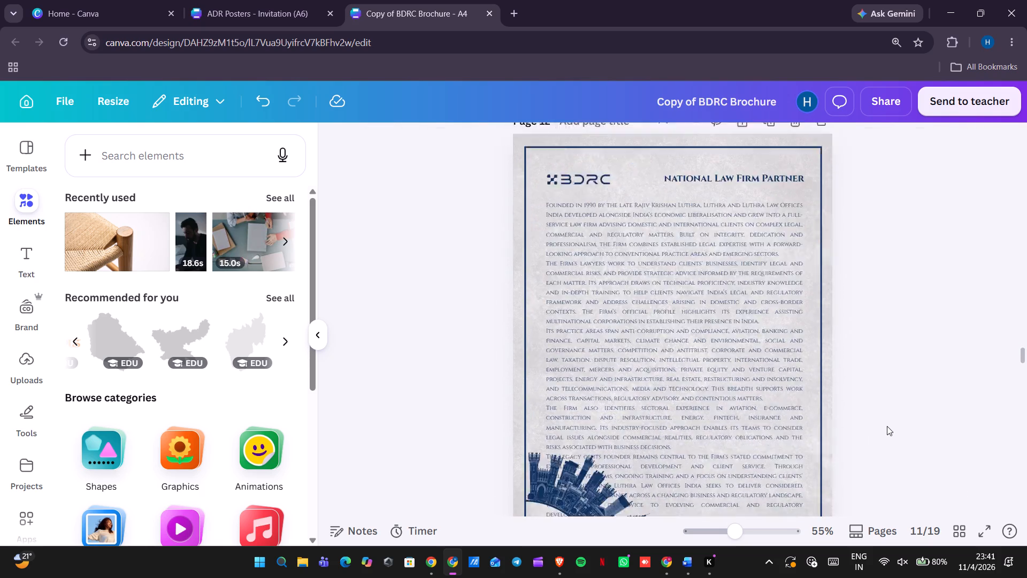
{"action": "scroll", "coordinate": [887, 426], "scroll_direction": "down", "scroll_amount": 1}
{"action": "scroll", "coordinate": [887, 426], "scroll_direction": "up", "scroll_amount": 1}
{"action": "left_click", "coordinate": [715, 343]}
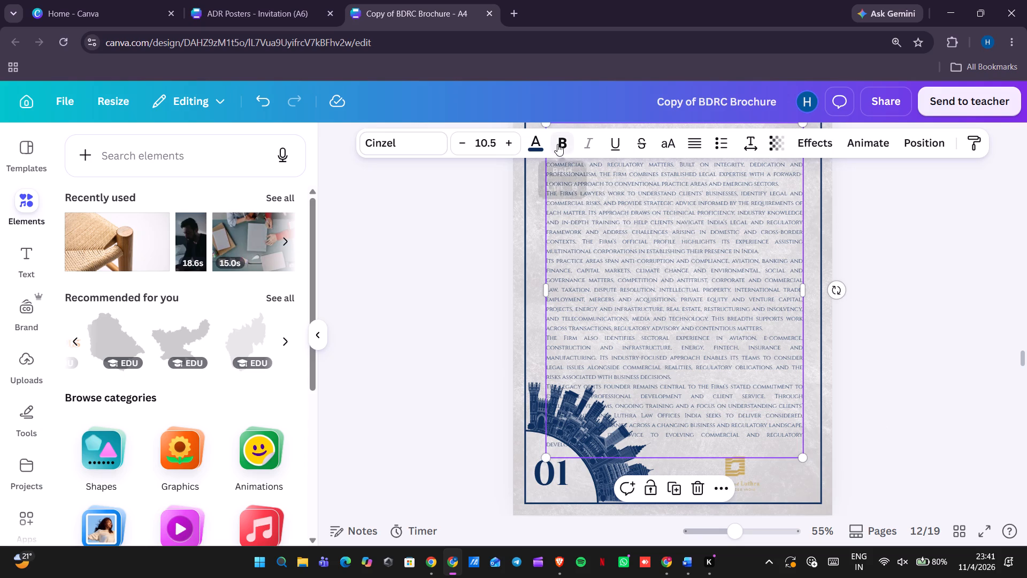
{"action": "left_click", "coordinate": [557, 144]}
Insert blank lines after the first three paragraphs of the page 12 body text, ending "emerging sectors", "presence in India" and "contentious matters".
{"action": "left_click", "coordinate": [627, 195]}
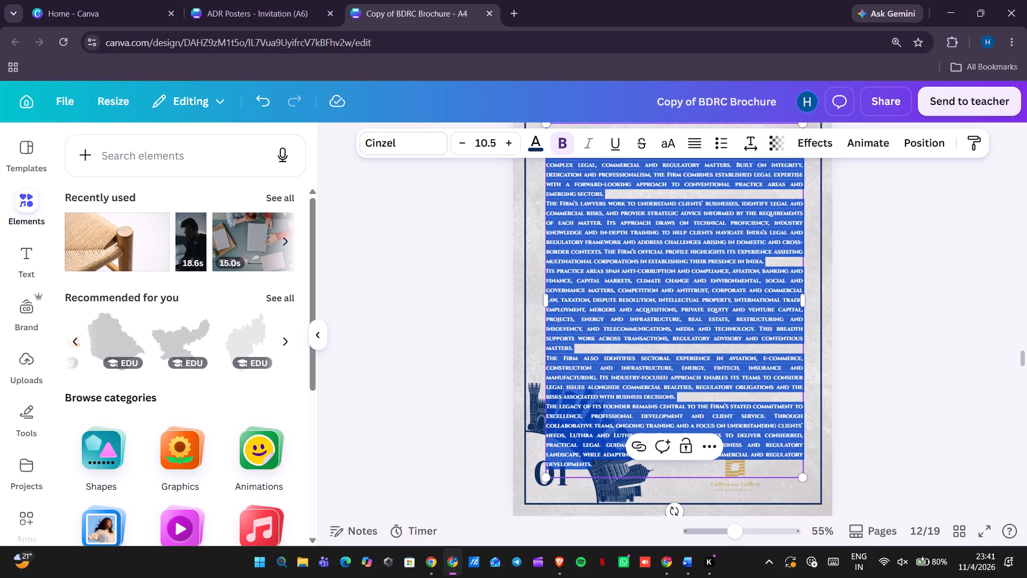
{"action": "left_click", "coordinate": [627, 195]}
{"action": "key", "text": "Return"}
{"action": "left_click", "coordinate": [784, 270]}
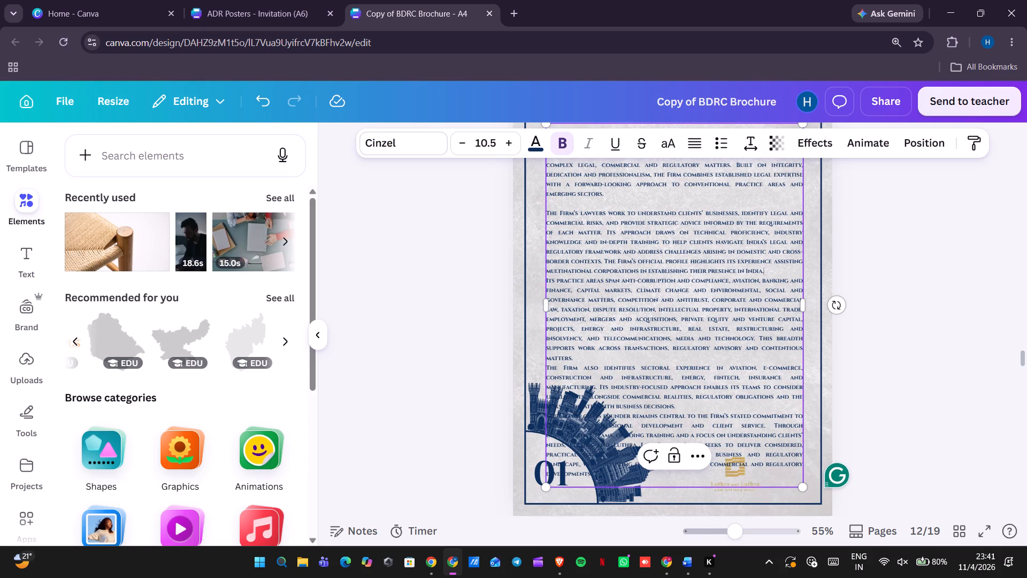
{"action": "key", "text": "Return"}
{"action": "left_click", "coordinate": [734, 368]}
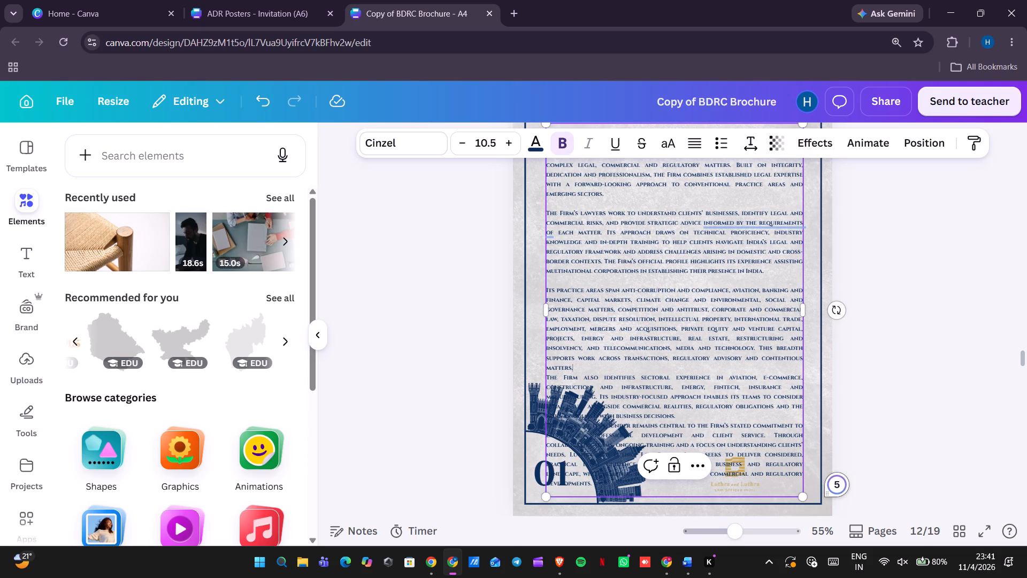
{"action": "key", "text": "Return"}
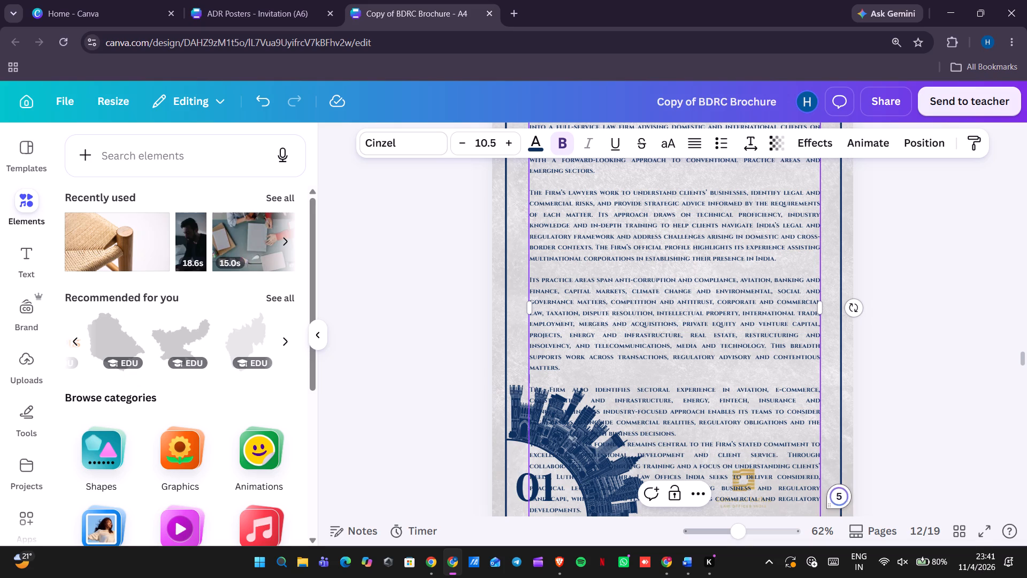
Delete the closing paragraph about the legacy of the firm's founder from the page 12 body text.
{"action": "left_click_drag", "start_coordinate": [706, 434], "coordinate": [716, 379]}
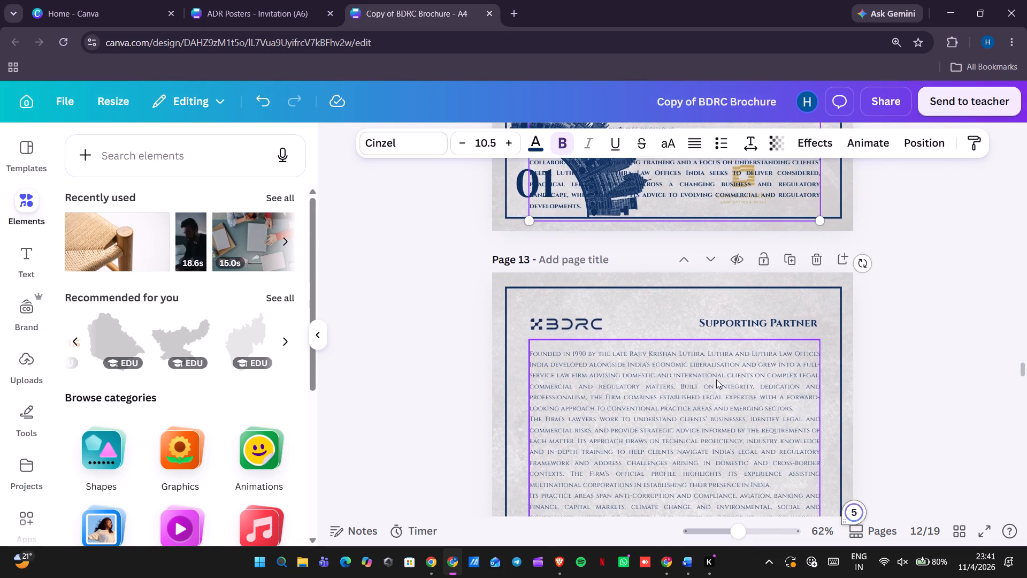
{"action": "left_click_drag", "start_coordinate": [716, 379], "coordinate": [704, 362]}
{"action": "scroll", "coordinate": [704, 362], "scroll_direction": "up", "scroll_amount": 2}
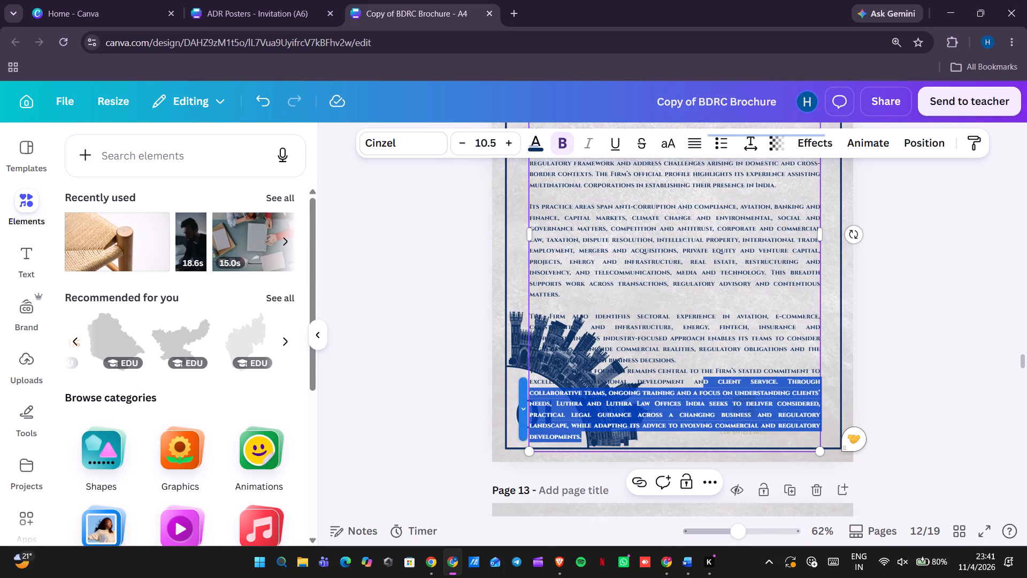
{"action": "key", "text": "BackSpace"}
{"action": "left_click_drag", "start_coordinate": [702, 378], "coordinate": [691, 366]}
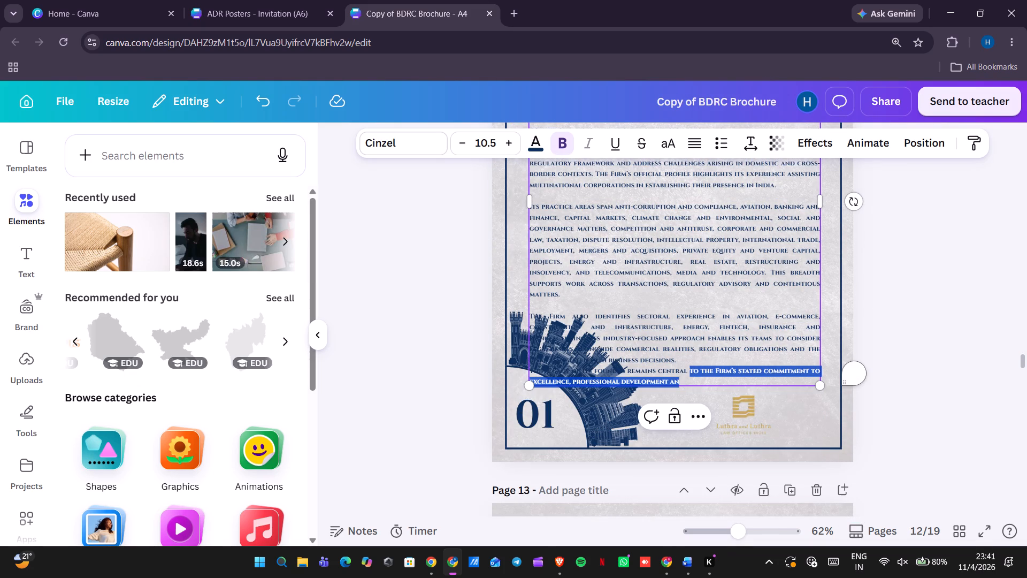
{"action": "left_click_drag", "start_coordinate": [691, 366], "coordinate": [683, 360]}
{"action": "key", "text": "BackSpace"}
Cut the paragraph starting "The Firm also identifies sectoral experience" from the page 12 body text and remove the blank lines left behind.
{"action": "left_click_drag", "start_coordinate": [683, 361], "coordinate": [531, 313]}
{"action": "key", "text": "ctrl+x"}
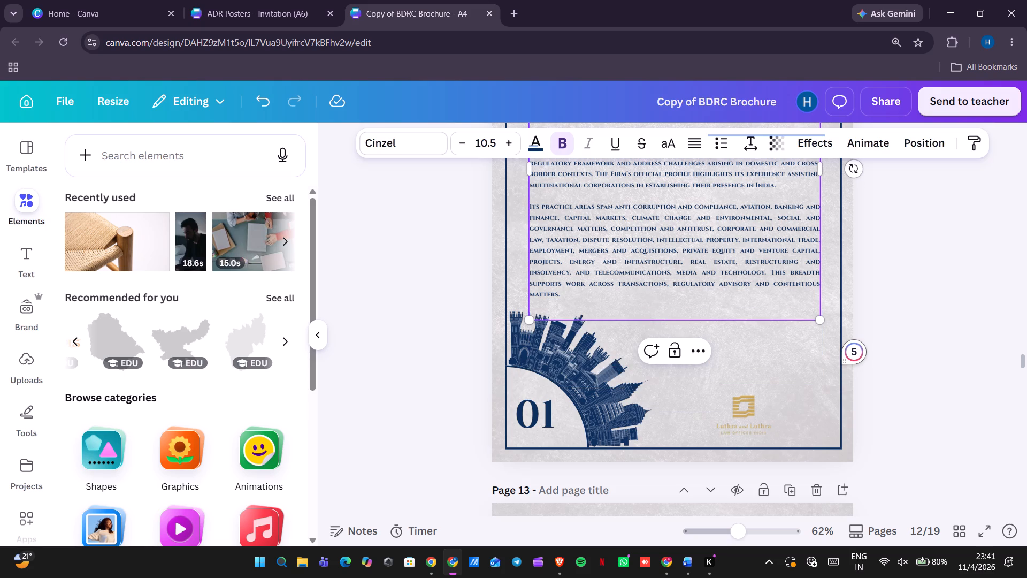
{"action": "key", "text": "BackSpace"}
{"action": "key", "text": "BackSpace"}
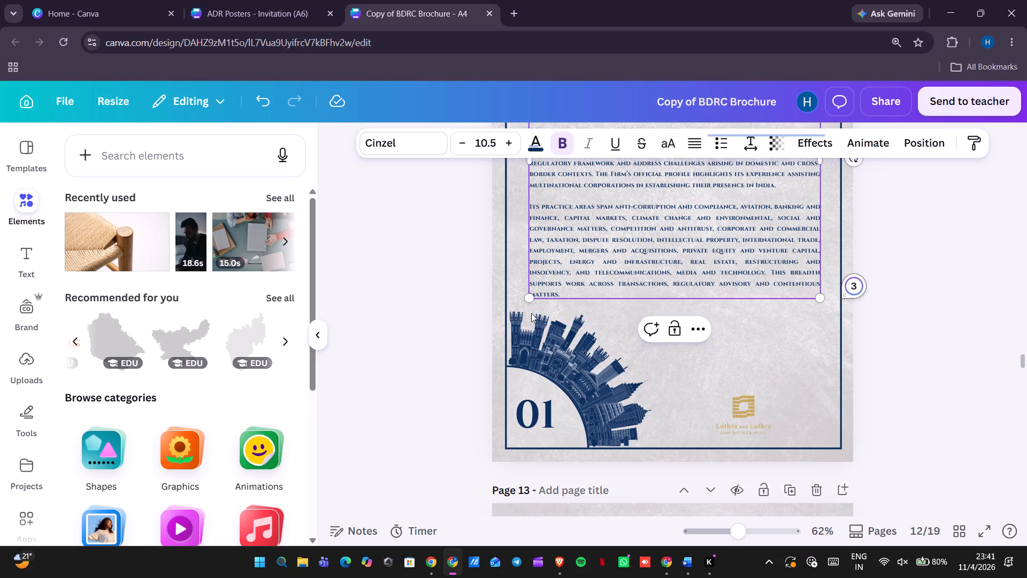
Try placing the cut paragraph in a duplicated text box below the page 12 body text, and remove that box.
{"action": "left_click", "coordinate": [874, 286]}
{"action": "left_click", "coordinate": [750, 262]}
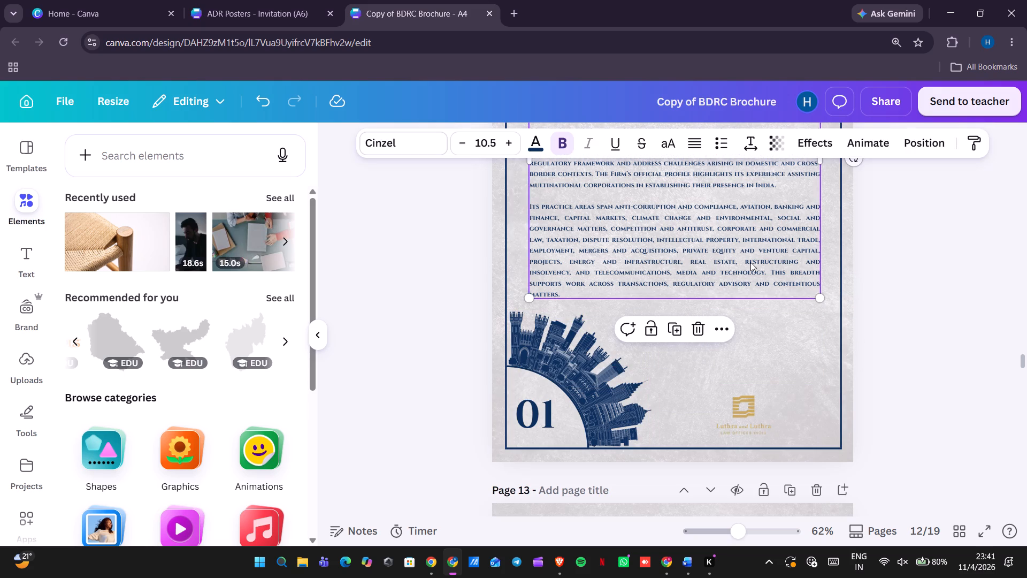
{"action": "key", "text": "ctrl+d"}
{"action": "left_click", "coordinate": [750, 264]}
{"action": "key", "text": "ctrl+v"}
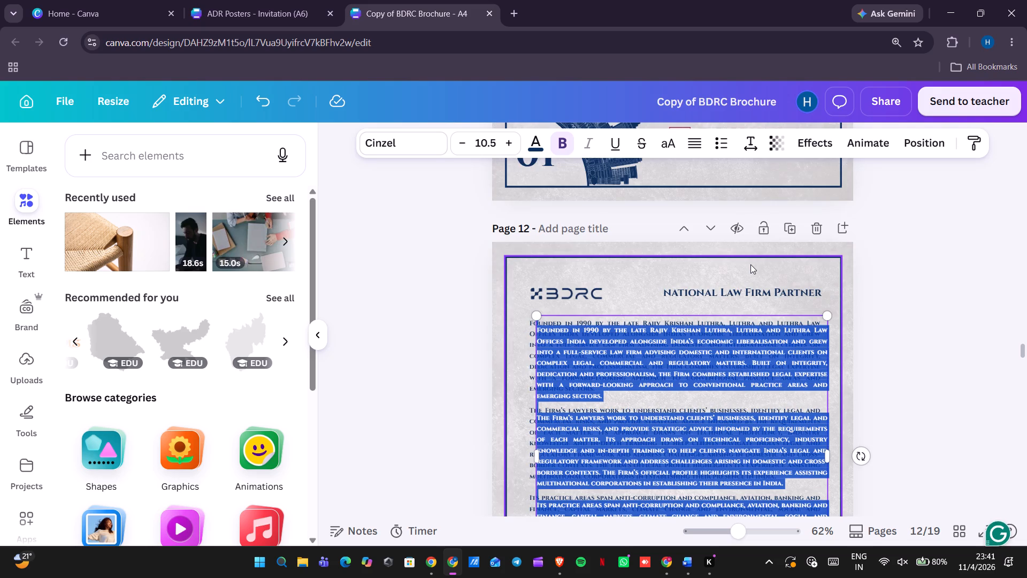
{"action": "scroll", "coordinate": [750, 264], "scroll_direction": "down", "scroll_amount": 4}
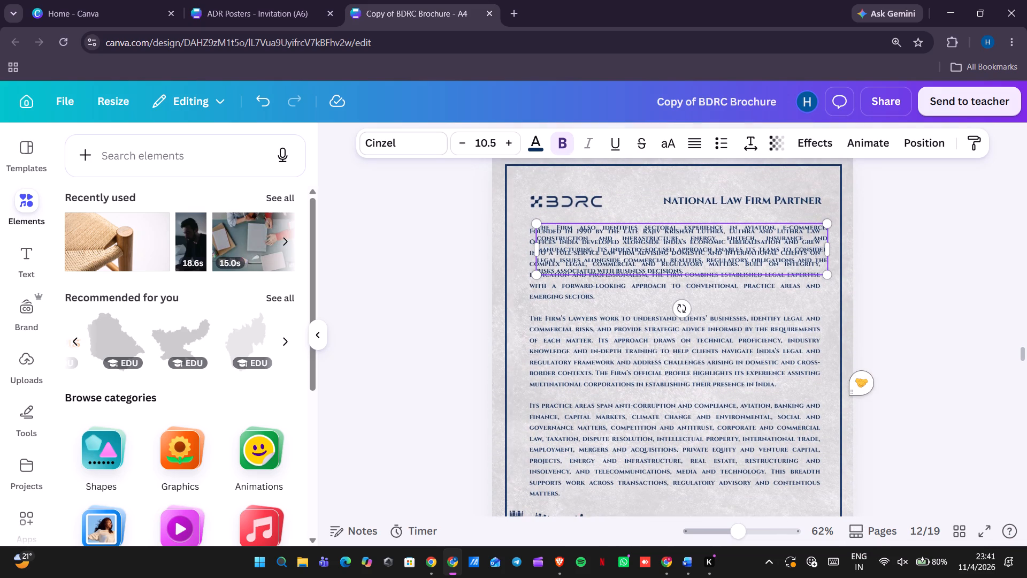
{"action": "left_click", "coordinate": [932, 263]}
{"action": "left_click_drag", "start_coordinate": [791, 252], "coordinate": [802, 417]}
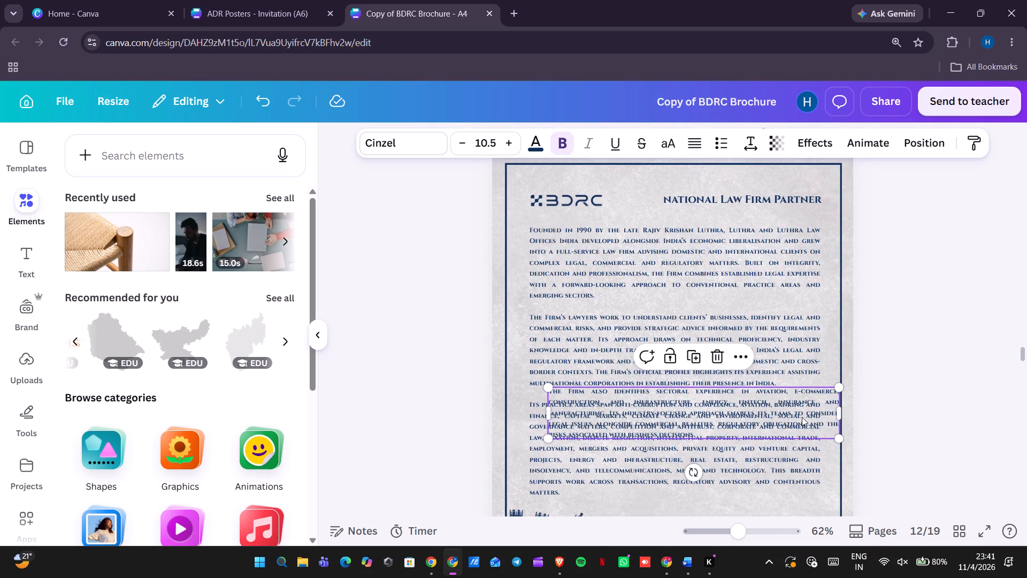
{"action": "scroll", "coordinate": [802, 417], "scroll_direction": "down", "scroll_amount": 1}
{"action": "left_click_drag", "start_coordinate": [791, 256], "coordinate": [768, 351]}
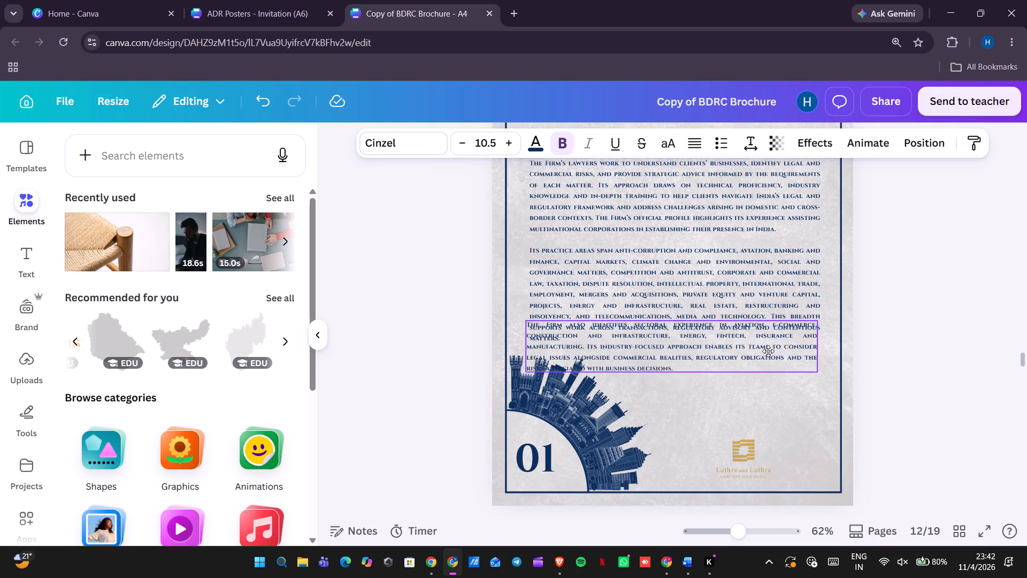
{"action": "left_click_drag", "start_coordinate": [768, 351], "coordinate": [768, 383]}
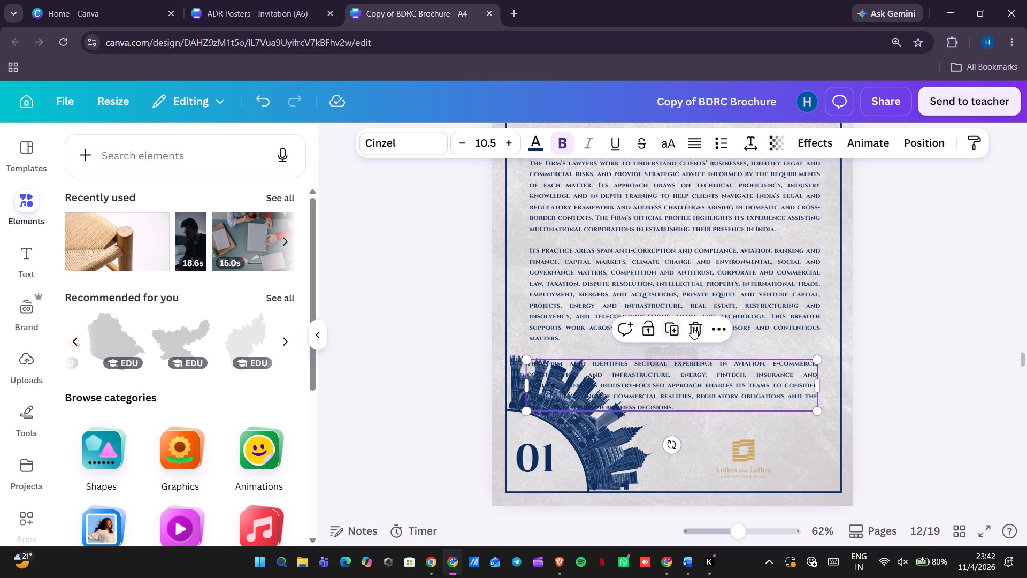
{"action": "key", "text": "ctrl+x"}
Enlarge the Luthra and Luthra logo on page 12 and place it in the free space beside the skyline graphic.
{"action": "left_click", "coordinate": [749, 450]}
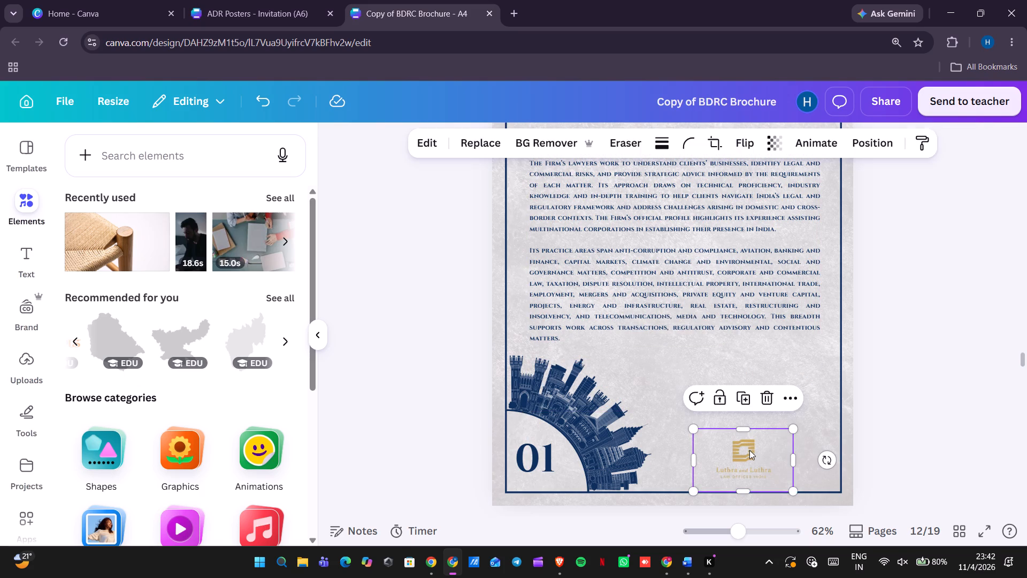
{"action": "left_click_drag", "start_coordinate": [691, 429], "coordinate": [606, 383]}
{"action": "left_click", "coordinate": [972, 374]}
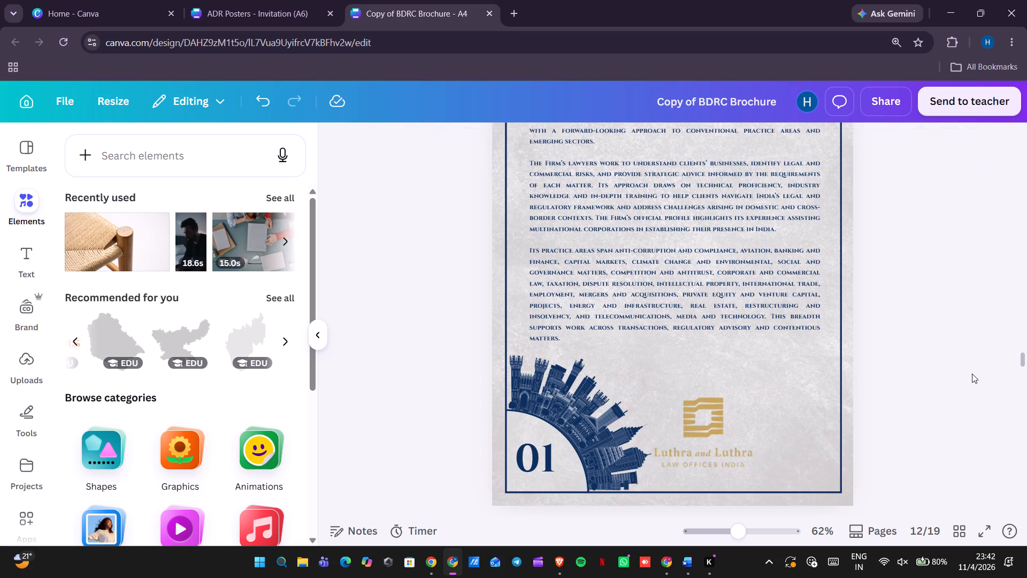
{"action": "left_click_drag", "start_coordinate": [701, 438], "coordinate": [744, 438]}
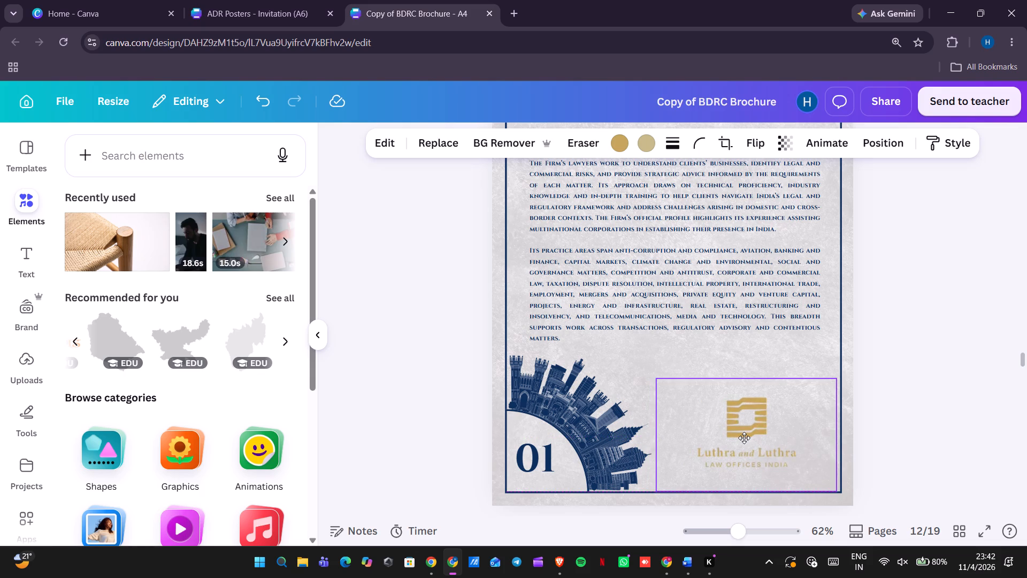
{"action": "left_click_drag", "start_coordinate": [744, 438], "coordinate": [744, 441]}
{"action": "left_click", "coordinate": [901, 346]}
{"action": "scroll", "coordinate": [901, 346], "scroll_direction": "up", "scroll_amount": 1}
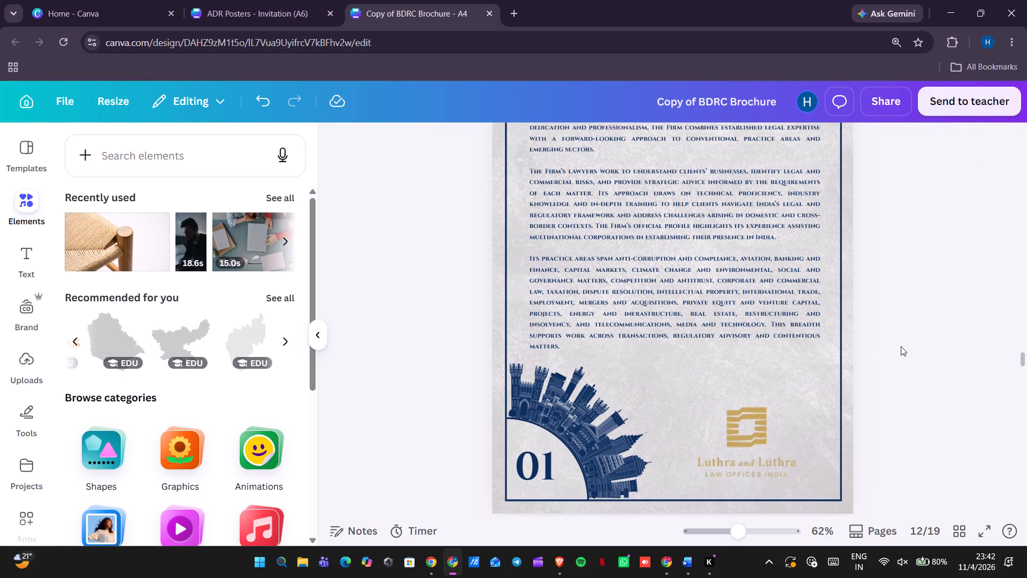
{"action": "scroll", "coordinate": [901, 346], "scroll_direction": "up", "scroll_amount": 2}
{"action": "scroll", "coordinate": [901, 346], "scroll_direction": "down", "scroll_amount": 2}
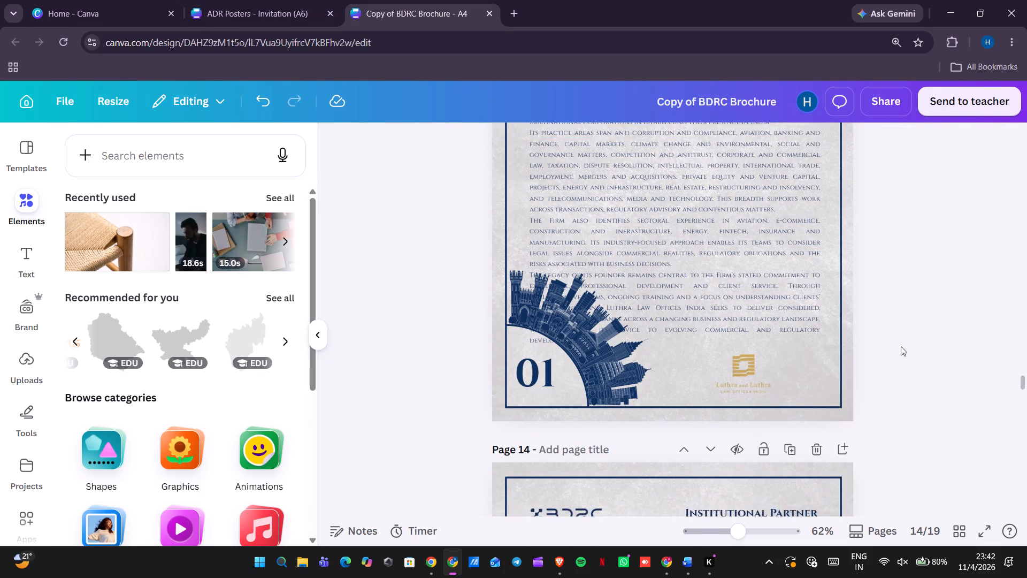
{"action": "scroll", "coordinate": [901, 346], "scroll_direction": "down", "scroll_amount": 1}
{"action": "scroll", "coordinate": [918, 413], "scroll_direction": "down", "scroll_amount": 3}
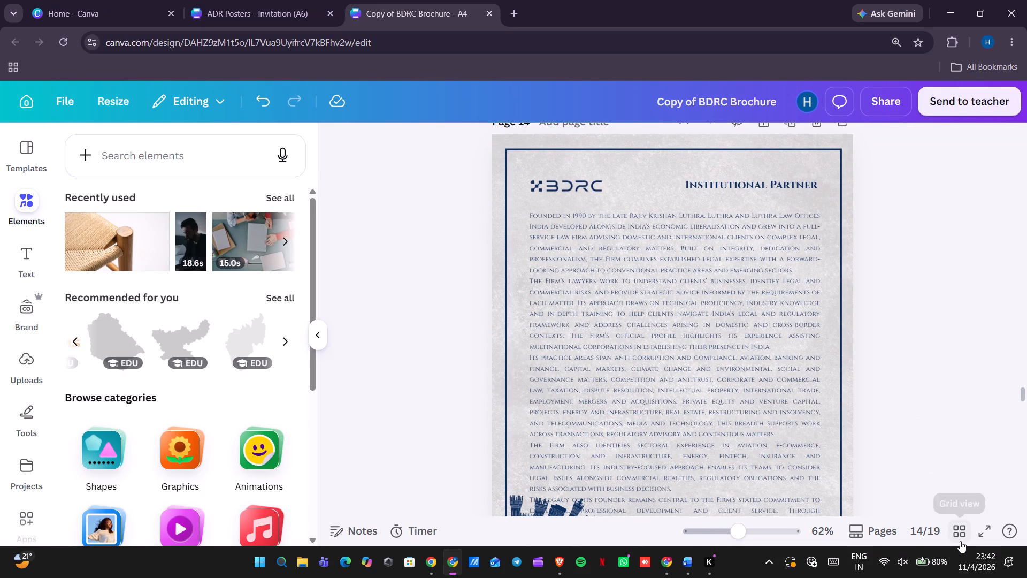
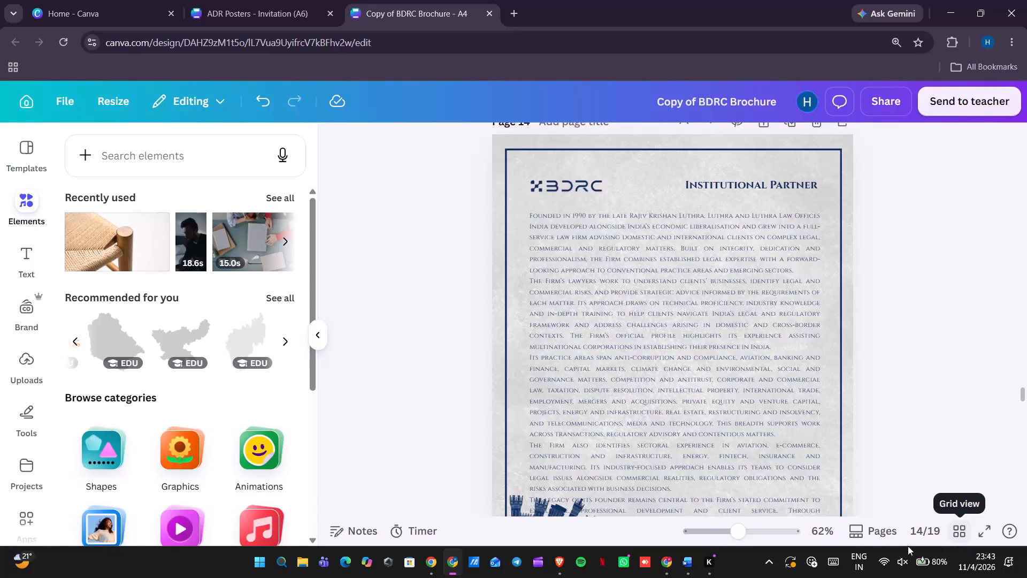
Change the large section number on page 6, the MRP Advisory page, to 05.
{"action": "scroll", "coordinate": [927, 448], "scroll_direction": "down", "scroll_amount": 2}
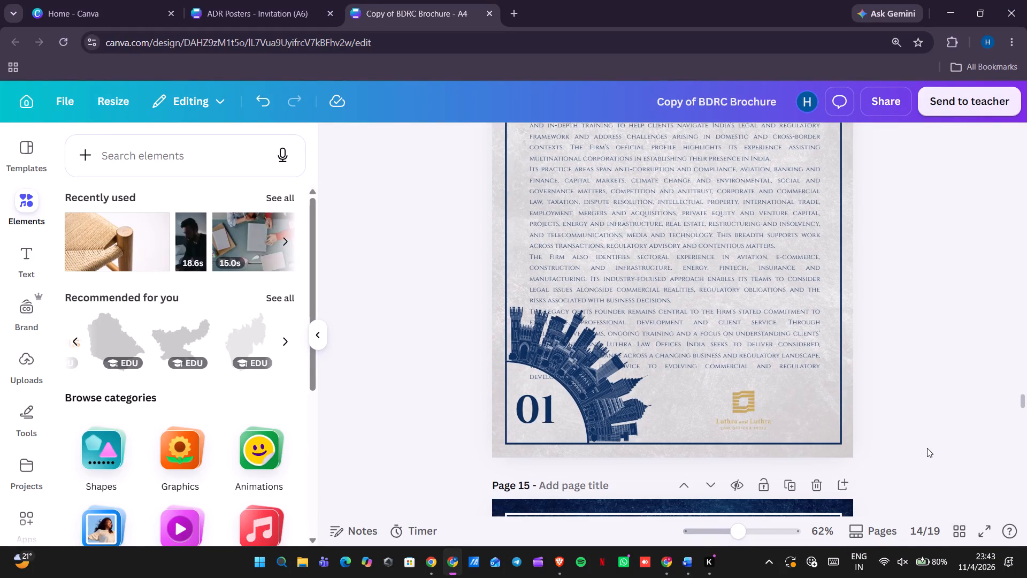
{"action": "left_click", "coordinate": [955, 536]}
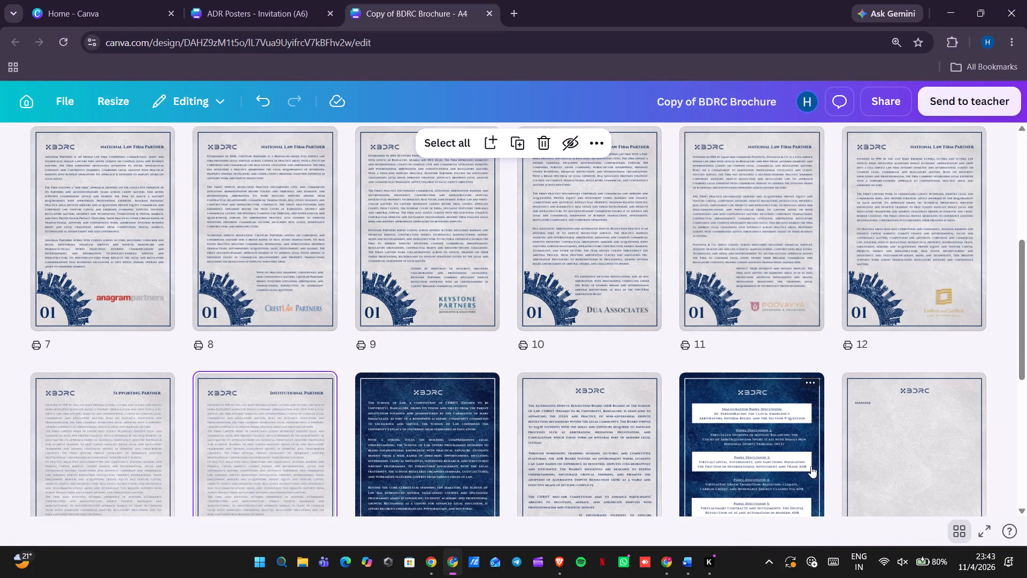
{"action": "scroll", "coordinate": [811, 466], "scroll_direction": "down", "scroll_amount": 2}
{"action": "scroll", "coordinate": [811, 466], "scroll_direction": "up", "scroll_amount": 3}
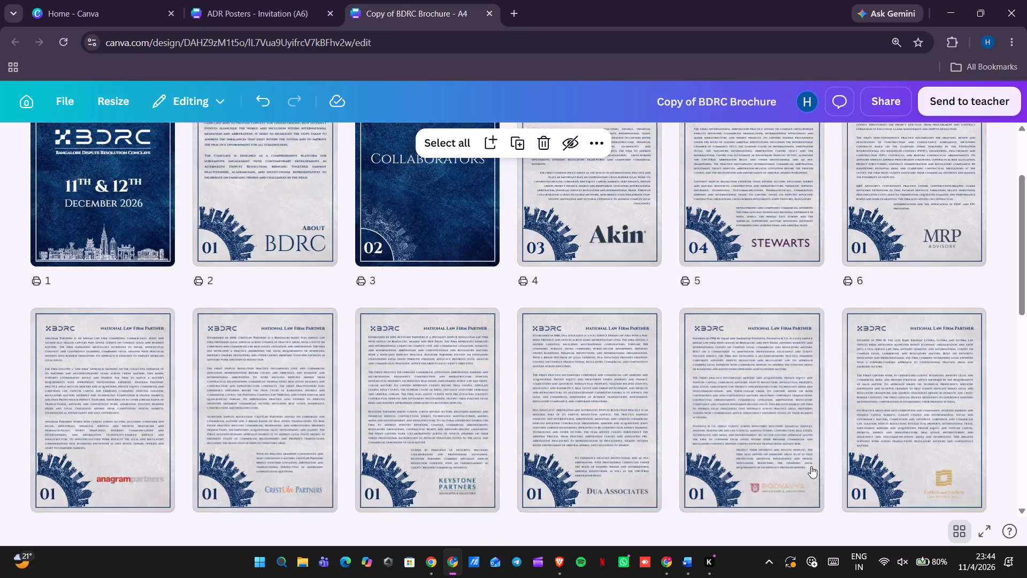
{"action": "scroll", "coordinate": [811, 466], "scroll_direction": "up", "scroll_amount": 1}
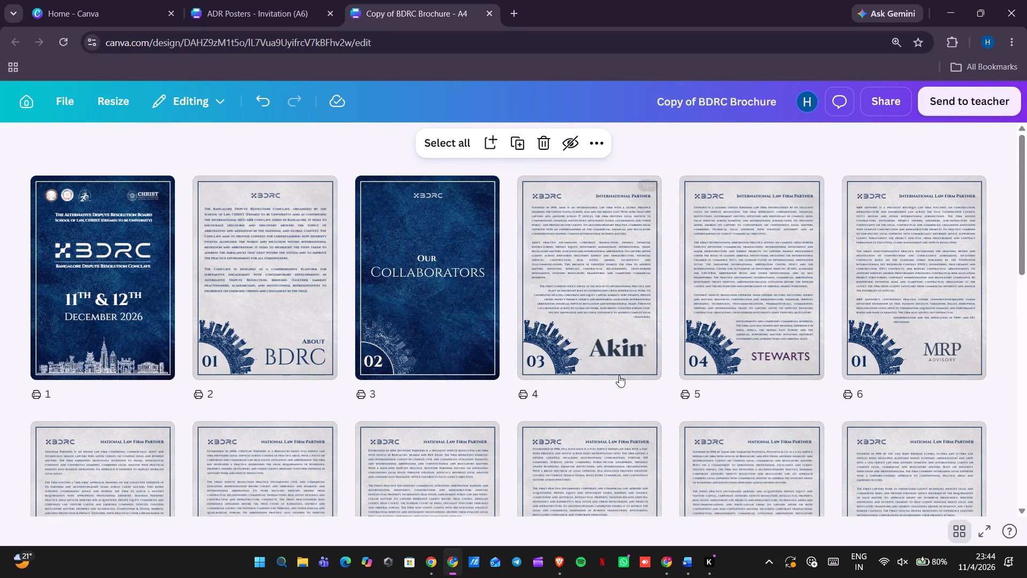
{"action": "scroll", "coordinate": [619, 375], "scroll_direction": "down", "scroll_amount": 1}
{"action": "double_click", "coordinate": [841, 291]}
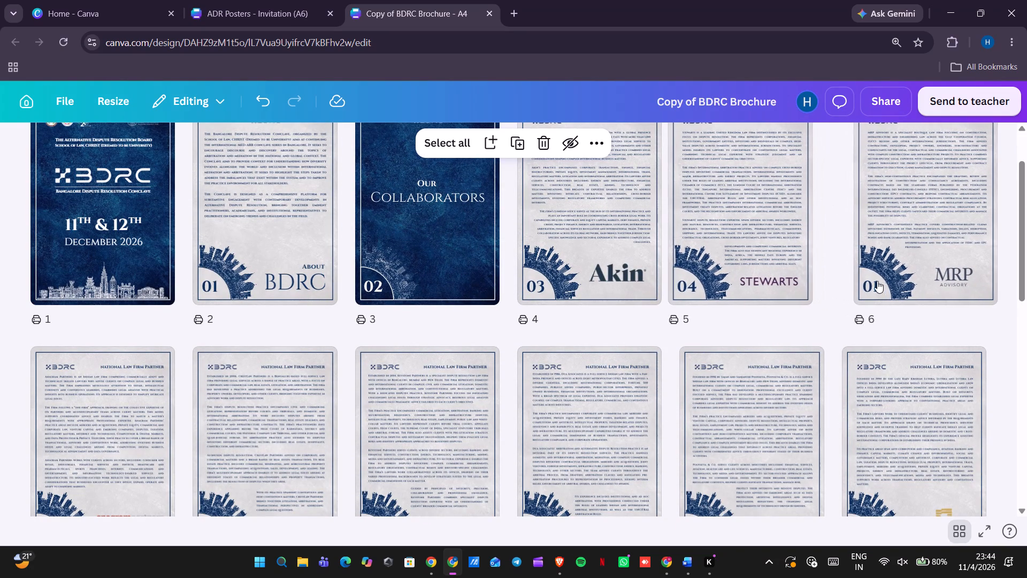
{"action": "left_click", "coordinate": [877, 281]}
{"action": "double_click", "coordinate": [877, 281]}
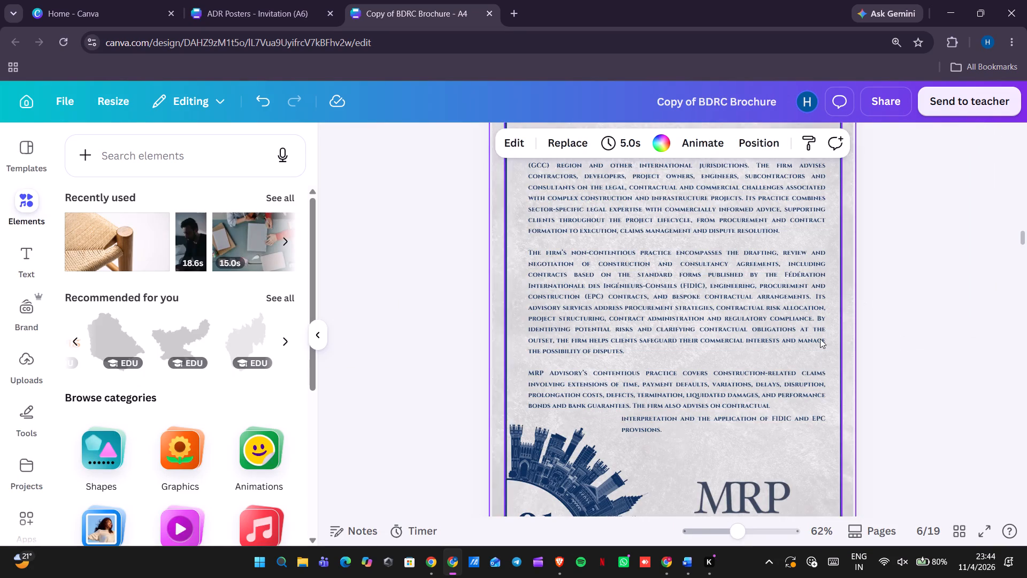
{"action": "scroll", "coordinate": [820, 339], "scroll_direction": "down", "scroll_amount": 1}
{"action": "left_click", "coordinate": [560, 384]}
{"action": "left_click", "coordinate": [560, 384]}
{"action": "left_click", "coordinate": [561, 389]}
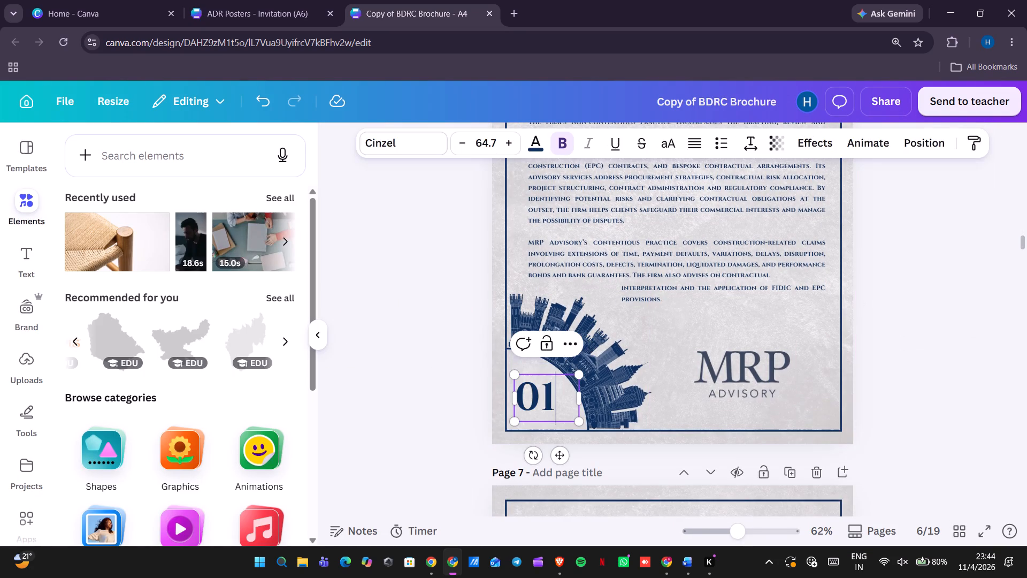
{"action": "key", "text": "BackSpace"}
{"action": "key", "text": "5"}
Change the large section number on page 7, the Anagram Partners page, to 06.
{"action": "scroll", "coordinate": [561, 389], "scroll_direction": "down", "scroll_amount": 4}
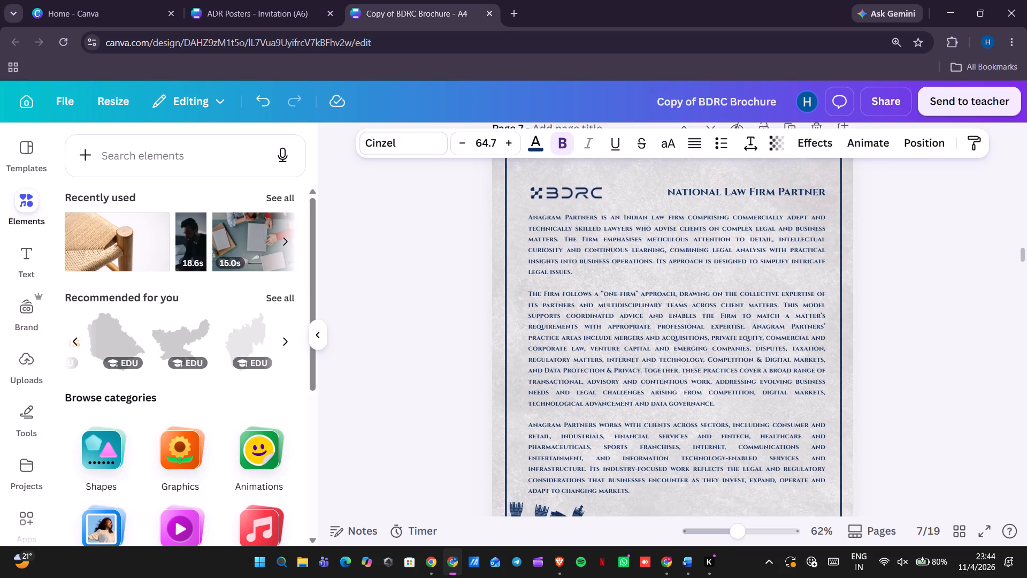
{"action": "scroll", "coordinate": [561, 389], "scroll_direction": "down", "scroll_amount": 1}
{"action": "double_click", "coordinate": [563, 489]}
{"action": "left_click", "coordinate": [563, 489]}
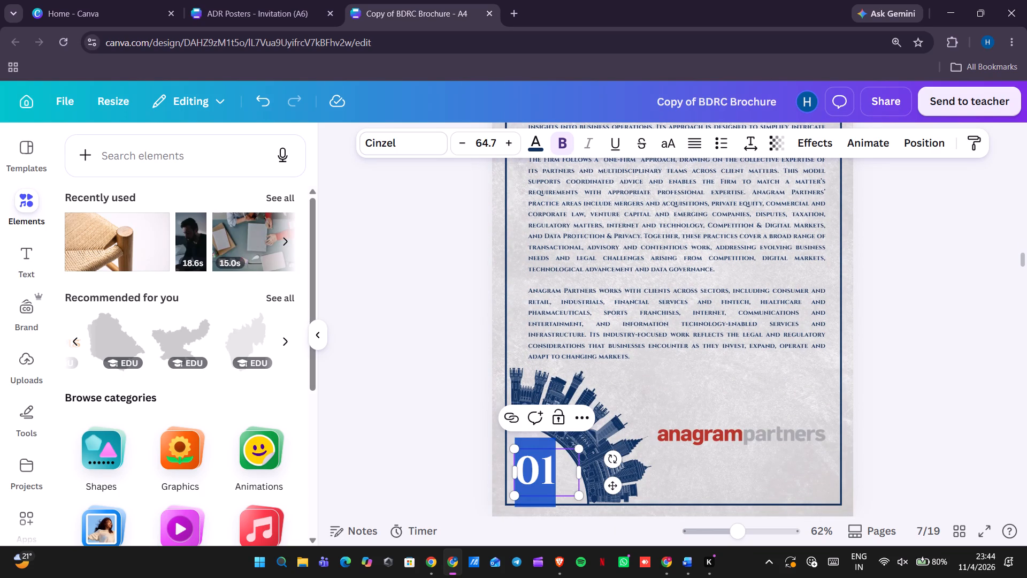
{"action": "left_click", "coordinate": [563, 489]}
{"action": "key", "text": "BackSpace"}
{"action": "key", "text": "6"}
Change the large section number on page 8, the CrestLaw Partners page, to 07.
{"action": "scroll", "coordinate": [563, 489], "scroll_direction": "down", "scroll_amount": 2}
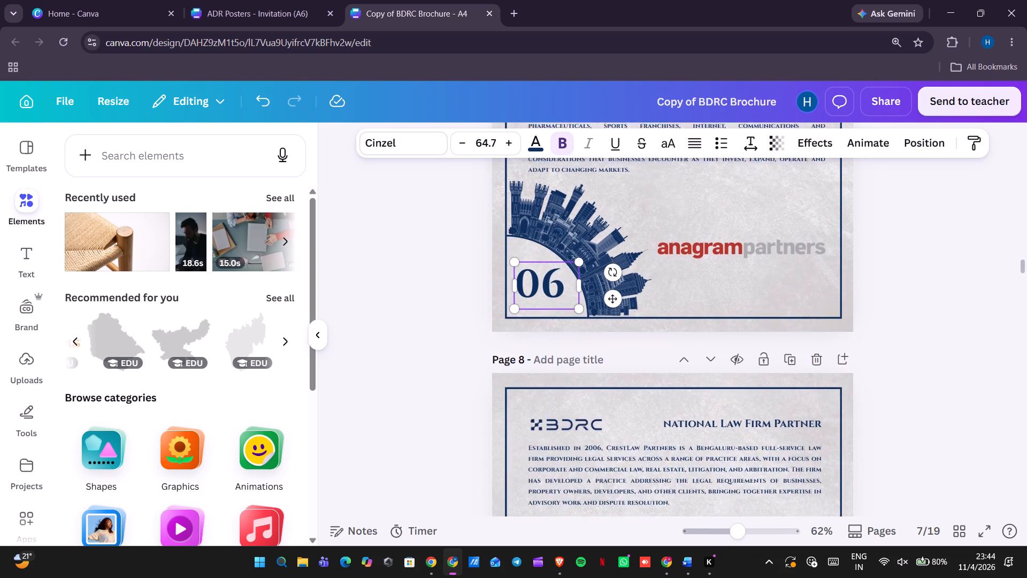
{"action": "scroll", "coordinate": [563, 489], "scroll_direction": "down", "scroll_amount": 3}
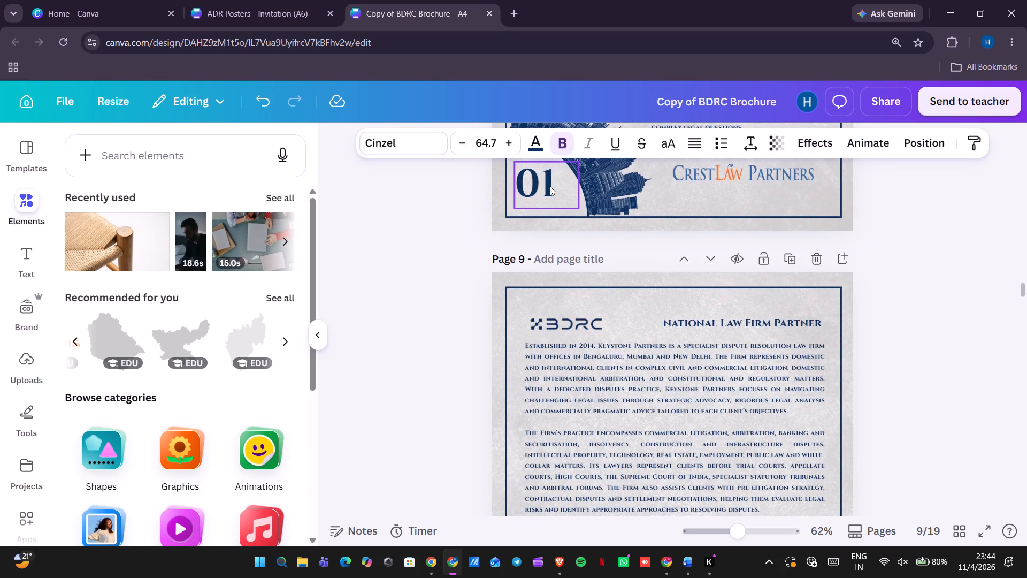
{"action": "double_click", "coordinate": [550, 186]}
{"action": "left_click", "coordinate": [553, 188]}
{"action": "key", "text": "BackSpace"}
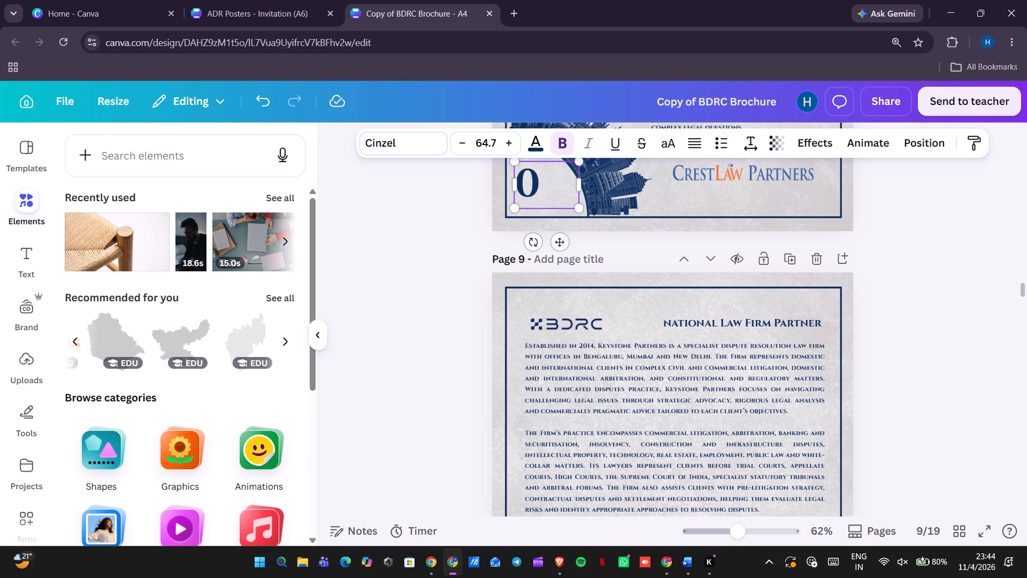
{"action": "key", "text": "7"}
Change the large section number on page 9, the Keystone Partners page, to 08.
{"action": "scroll", "coordinate": [553, 188], "scroll_direction": "down", "scroll_amount": 3}
{"action": "scroll", "coordinate": [579, 359], "scroll_direction": "down", "scroll_amount": 1}
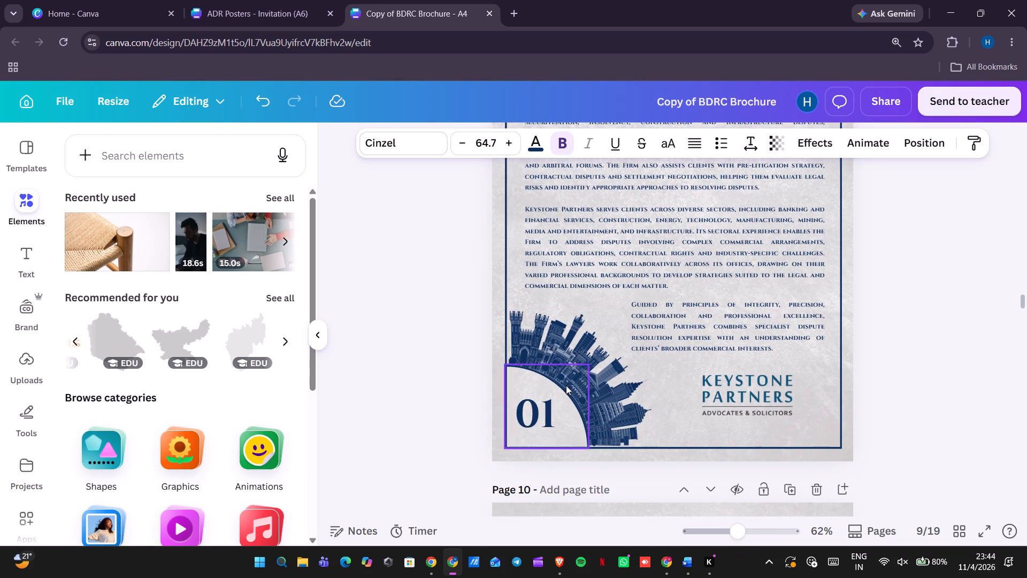
{"action": "double_click", "coordinate": [561, 404]}
{"action": "left_click", "coordinate": [561, 404]}
{"action": "key", "text": "BackSpace"}
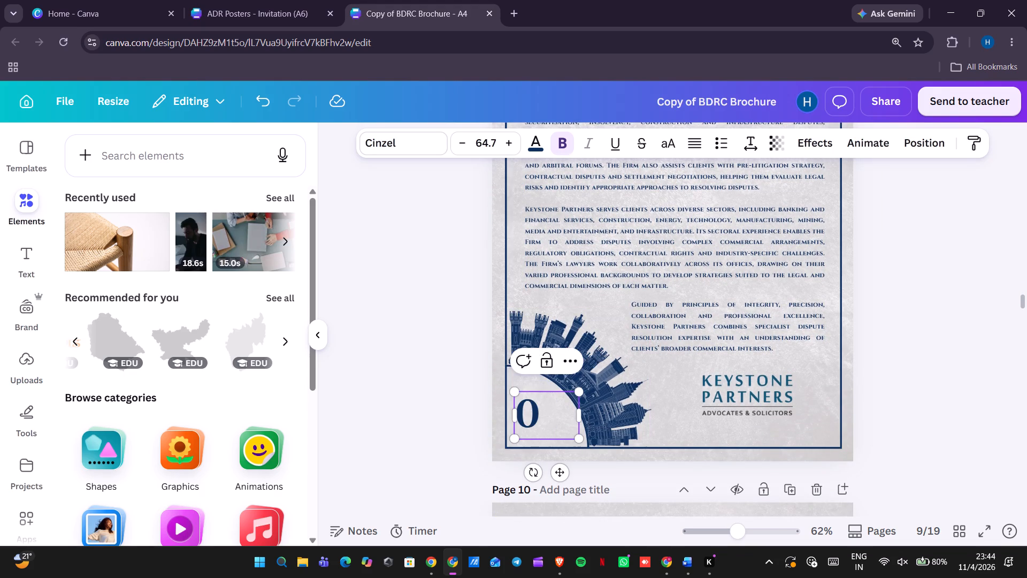
{"action": "key", "text": "6"}
{"action": "scroll", "coordinate": [561, 404], "scroll_direction": "down", "scroll_amount": 1}
{"action": "key", "text": "BackSpace"}
{"action": "key", "text": "8"}
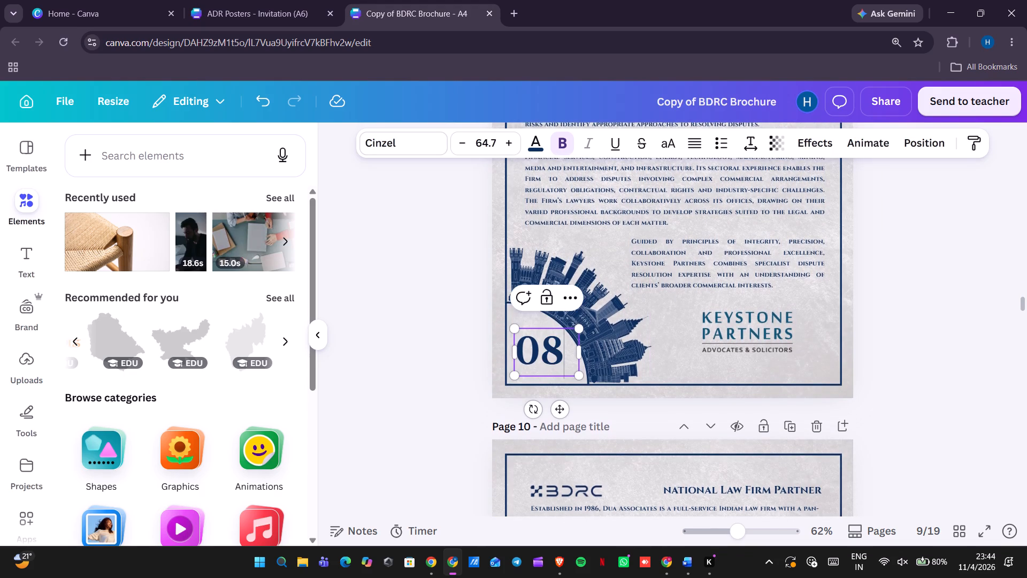
Change the large section number on page 10, the Dua Associates page, to 09.
{"action": "scroll", "coordinate": [561, 404], "scroll_direction": "down", "scroll_amount": 4}
{"action": "double_click", "coordinate": [543, 364]}
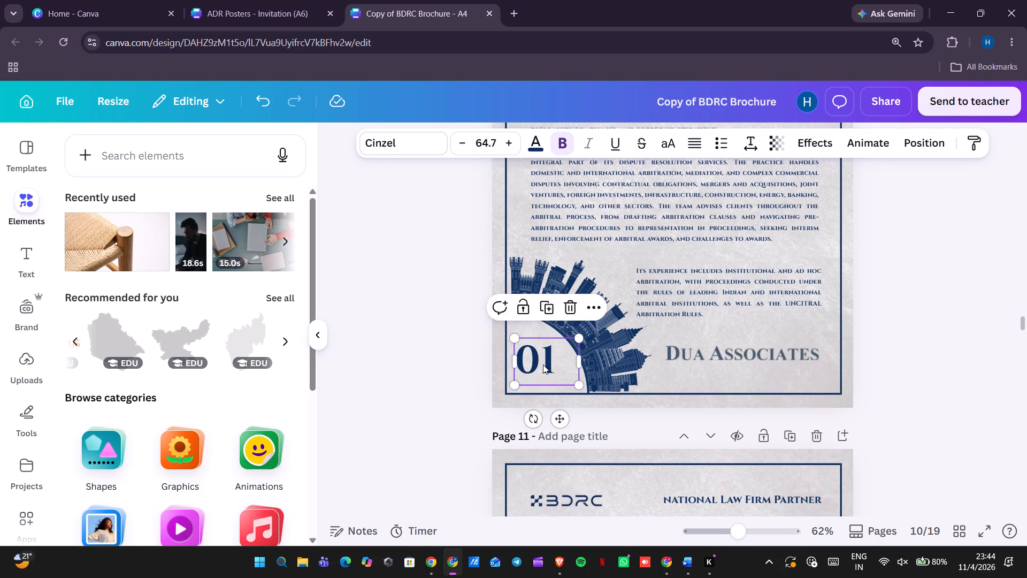
{"action": "left_click", "coordinate": [559, 364]}
{"action": "key", "text": "BackSpace"}
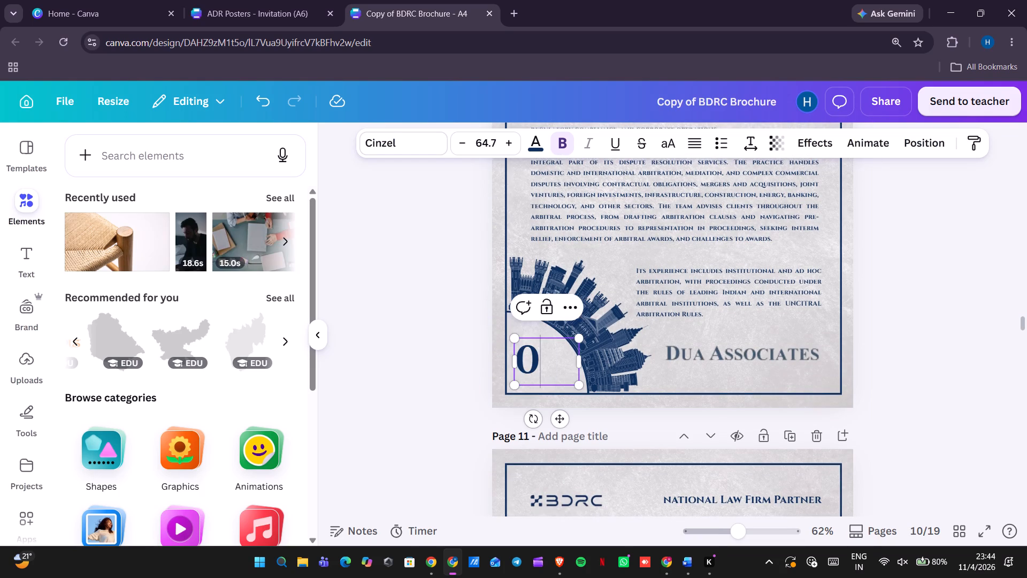
{"action": "key", "text": "9"}
Replace the large section number on page 11, the Poovayya page, with 10.
{"action": "scroll", "coordinate": [559, 364], "scroll_direction": "up", "scroll_amount": 2}
{"action": "scroll", "coordinate": [559, 364], "scroll_direction": "down", "scroll_amount": 2}
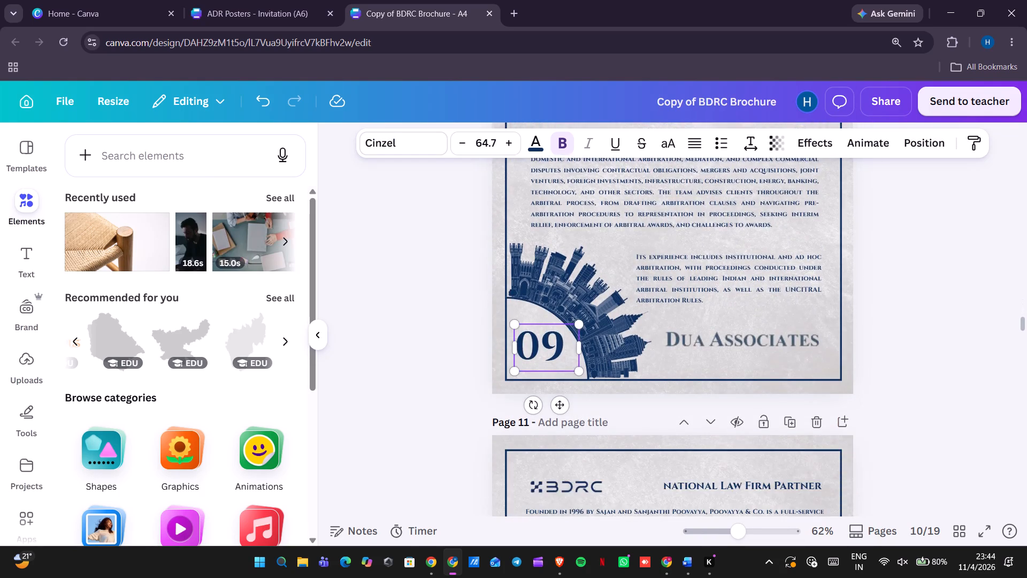
{"action": "scroll", "coordinate": [559, 364], "scroll_direction": "down", "scroll_amount": 3}
{"action": "scroll", "coordinate": [606, 325], "scroll_direction": "up", "scroll_amount": 1}
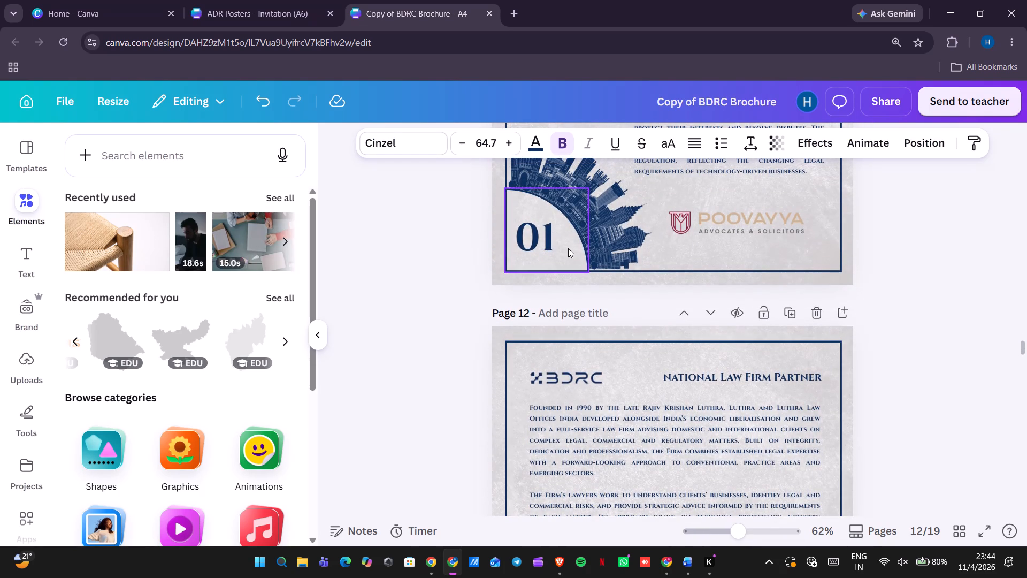
{"action": "double_click", "coordinate": [567, 248]}
{"action": "type", "text": "10"}
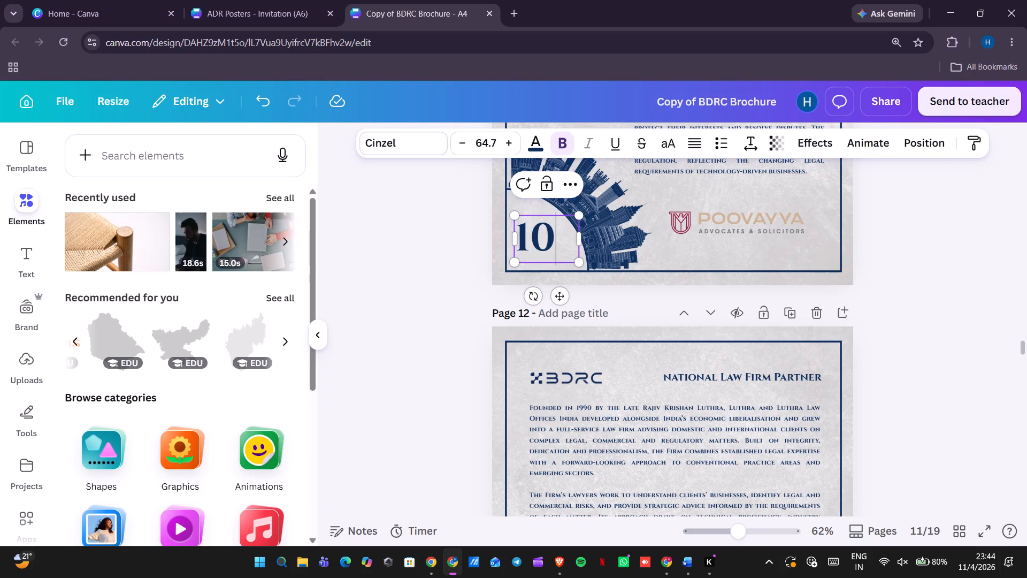
Replace the large section number on page 12, the Luthra and Luthra page, with 11.
{"action": "scroll", "coordinate": [567, 248], "scroll_direction": "down", "scroll_amount": 4}
{"action": "double_click", "coordinate": [543, 482]}
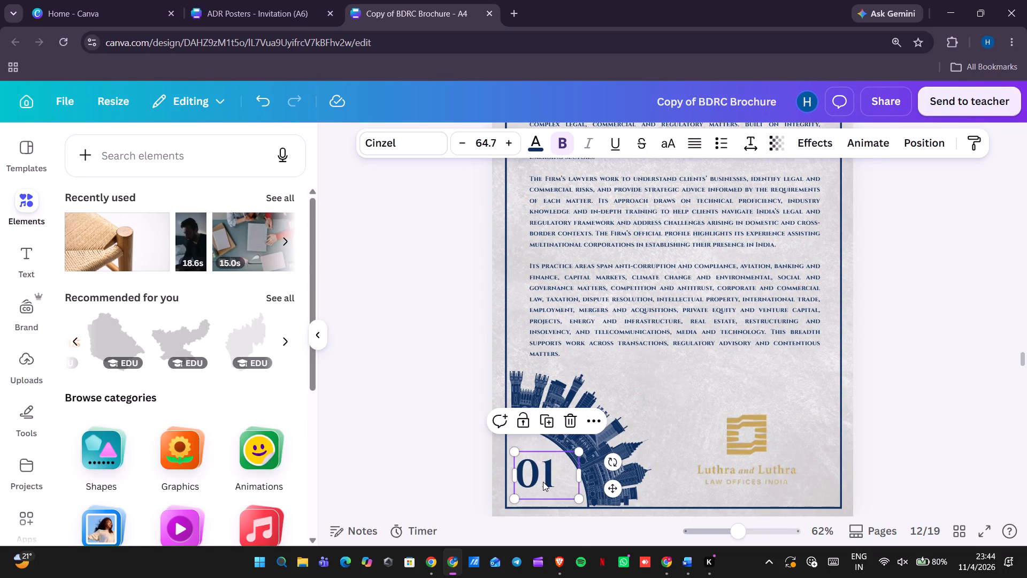
{"action": "type", "text": "11"}
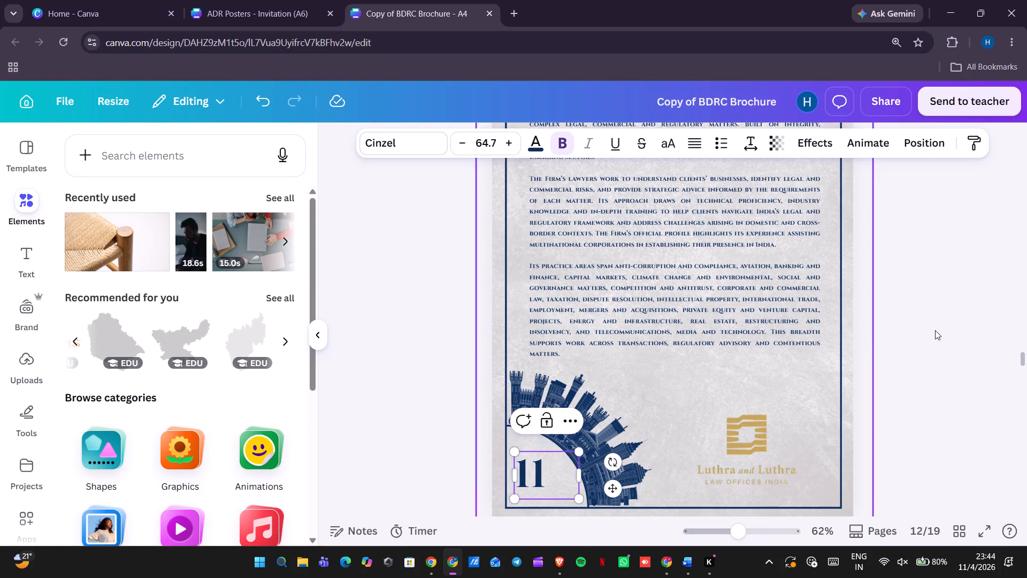
{"action": "left_click", "coordinate": [937, 331]}
Replace the section number on page 15, About School of Law, with 00 and widen its text box to fit one line.
{"action": "left_click", "coordinate": [952, 534]}
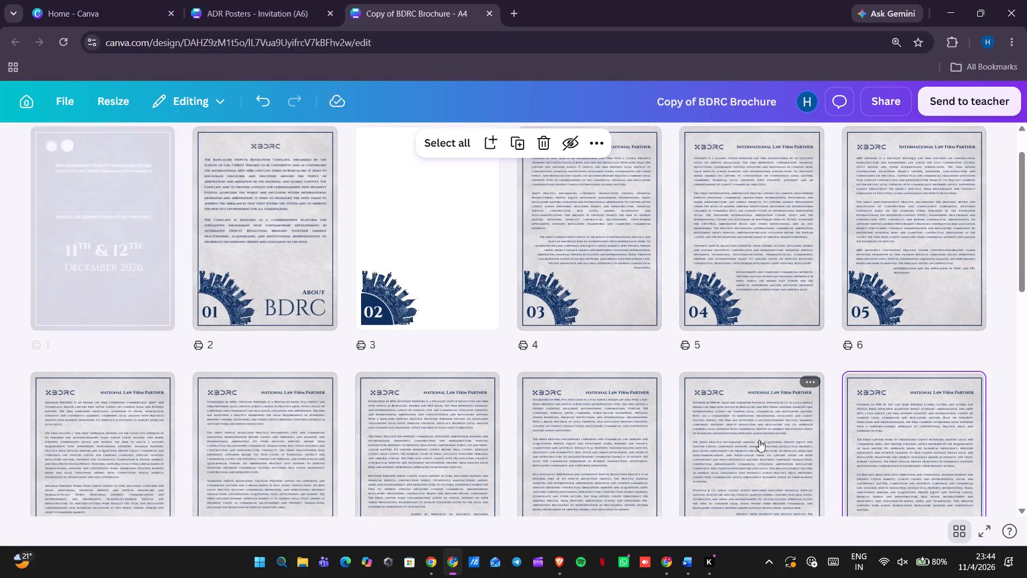
{"action": "scroll", "coordinate": [759, 440], "scroll_direction": "down", "scroll_amount": 3}
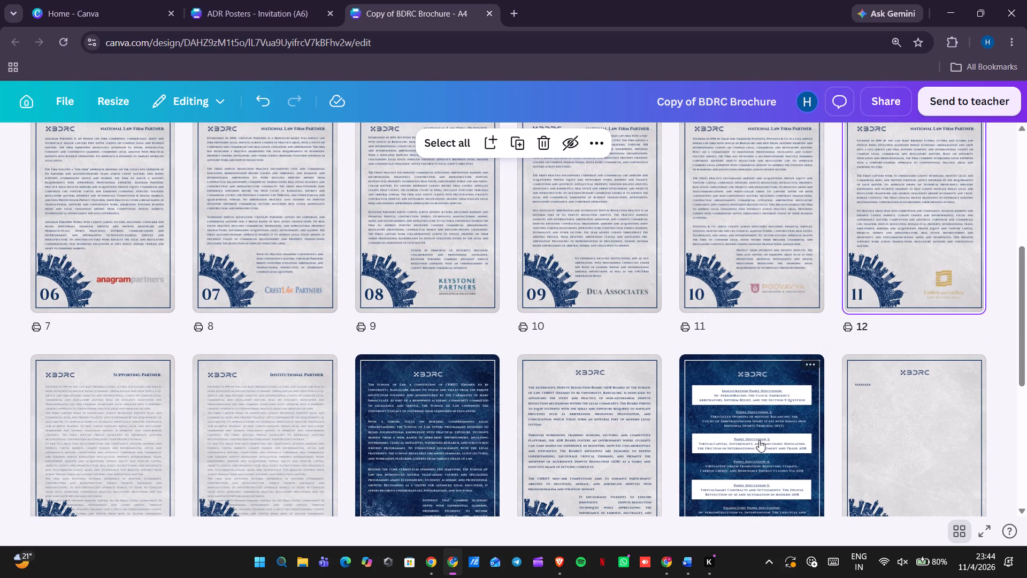
{"action": "scroll", "coordinate": [759, 440], "scroll_direction": "down", "scroll_amount": 1}
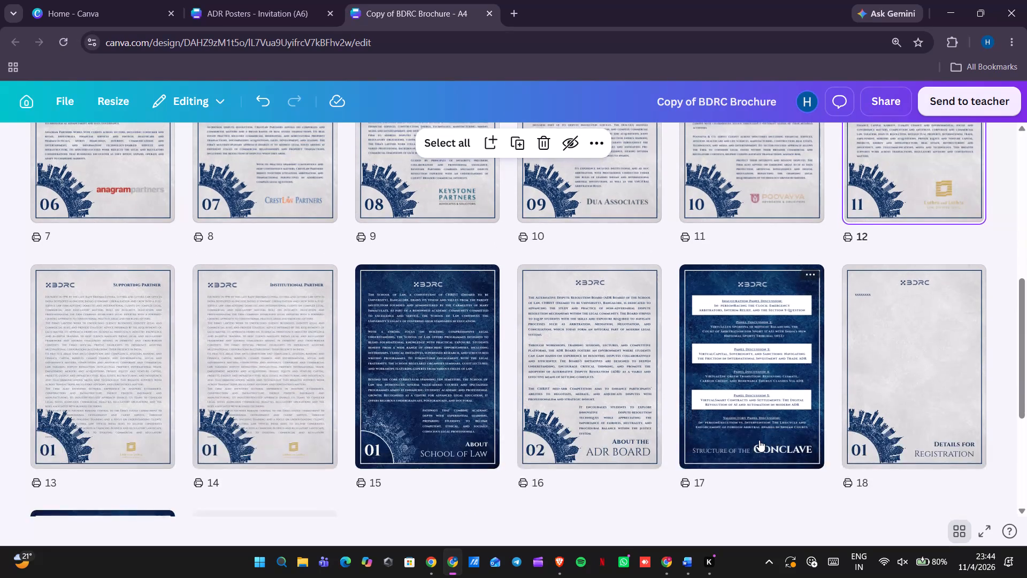
{"action": "scroll", "coordinate": [759, 440], "scroll_direction": "down", "scroll_amount": 1}
{"action": "scroll", "coordinate": [759, 440], "scroll_direction": "up", "scroll_amount": 2}
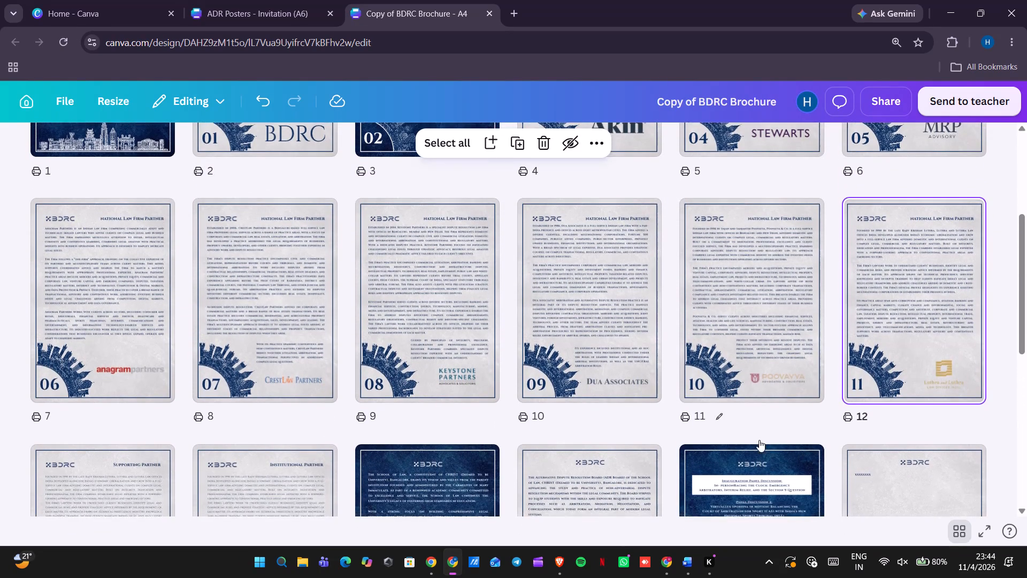
{"action": "scroll", "coordinate": [759, 440], "scroll_direction": "down", "scroll_amount": 3}
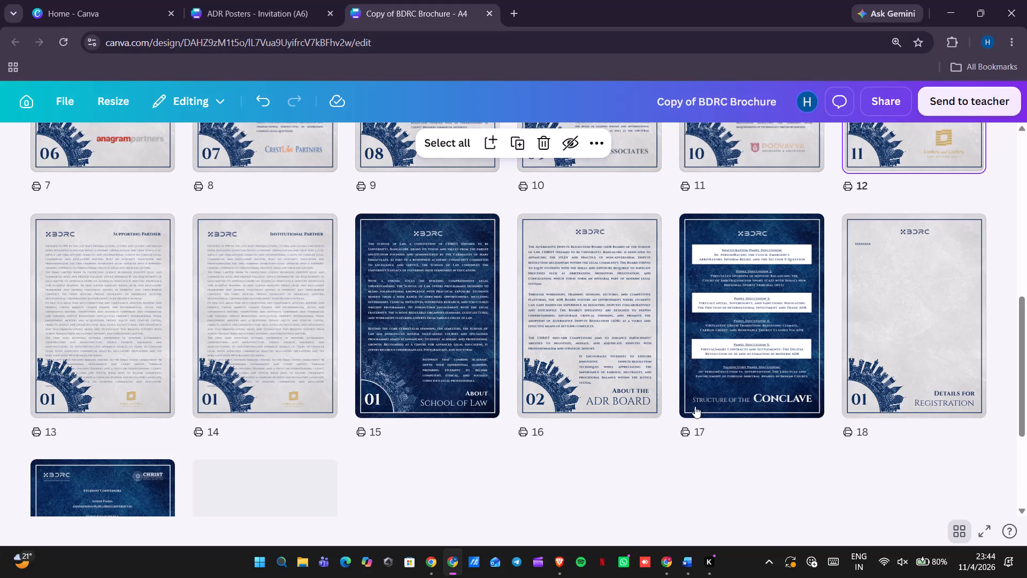
{"action": "double_click", "coordinate": [474, 340]}
{"action": "scroll", "coordinate": [511, 379], "scroll_direction": "down", "scroll_amount": 1}
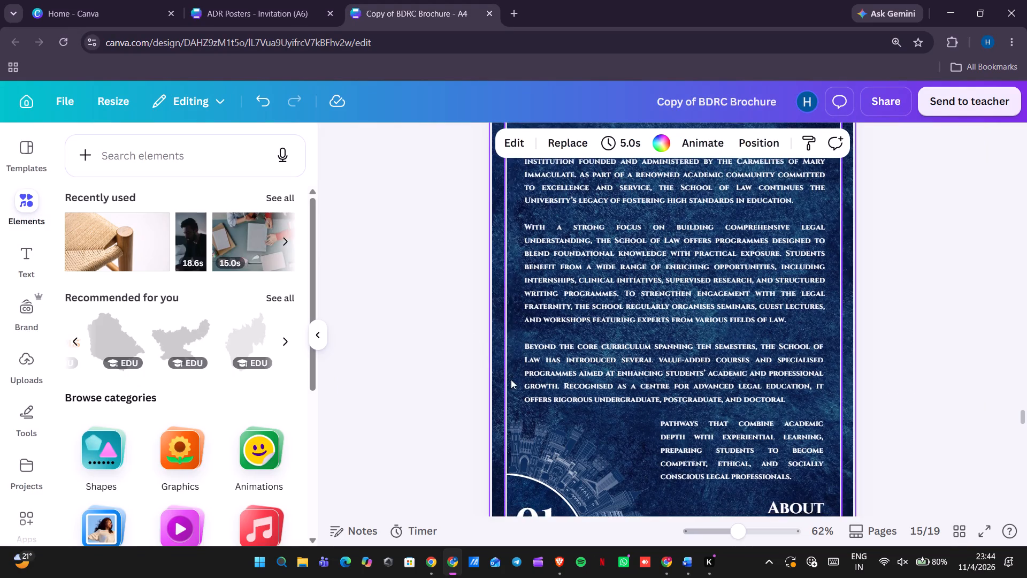
{"action": "scroll", "coordinate": [511, 379], "scroll_direction": "down", "scroll_amount": 1}
{"action": "double_click", "coordinate": [537, 432]}
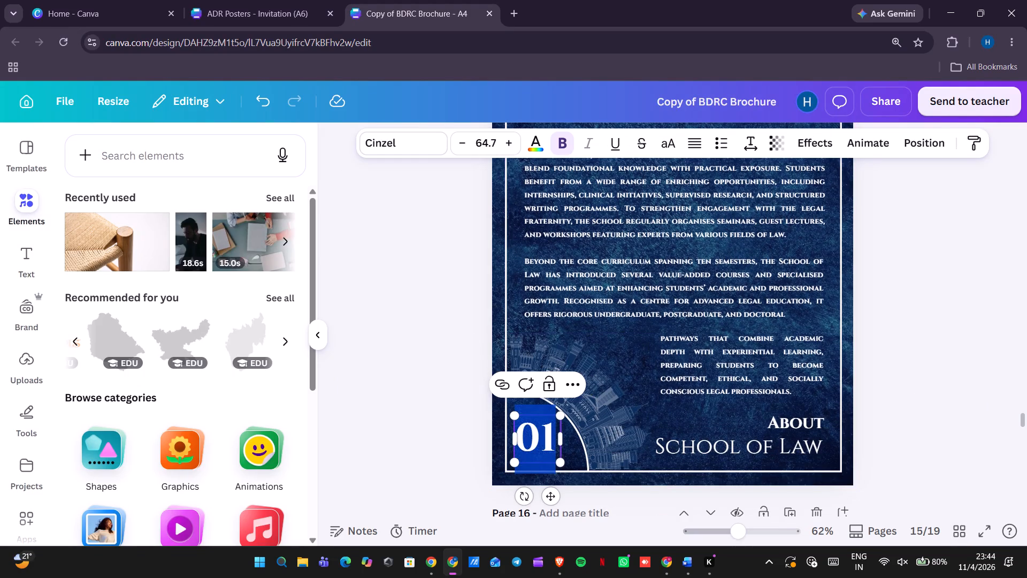
{"action": "type", "text": "00"}
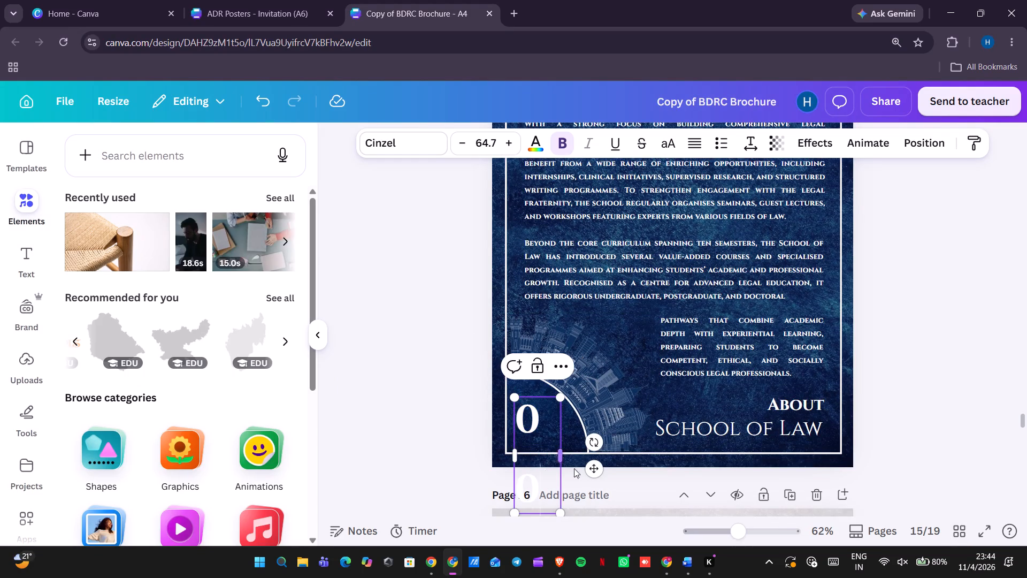
{"action": "left_click_drag", "start_coordinate": [564, 460], "coordinate": [572, 457]}
Replace the section number on page 16, About the ADR Board, with the placeholder 00.
{"action": "scroll", "coordinate": [572, 457], "scroll_direction": "down", "scroll_amount": 1}
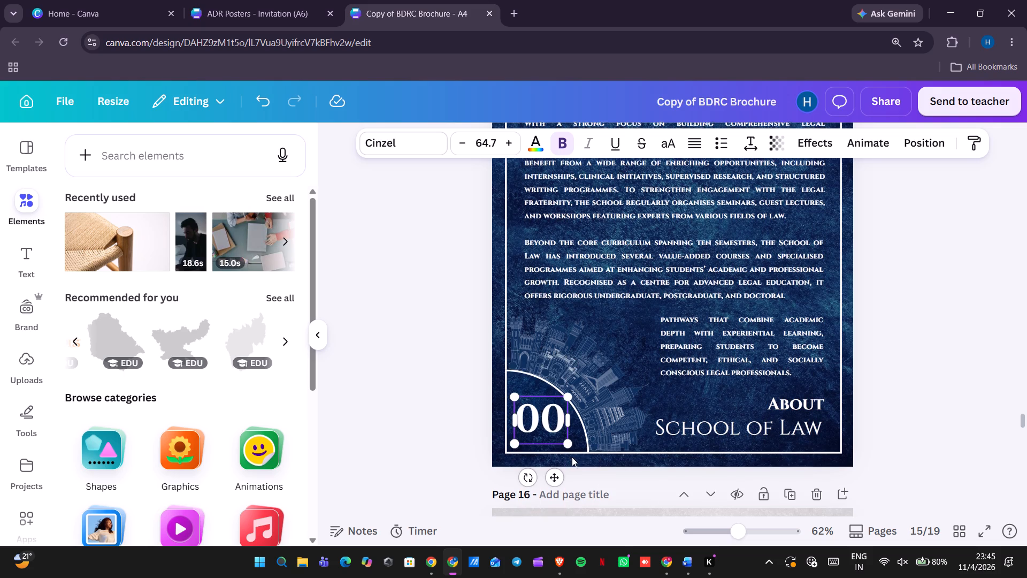
{"action": "scroll", "coordinate": [572, 457], "scroll_direction": "down", "scroll_amount": 3}
{"action": "double_click", "coordinate": [550, 467]}
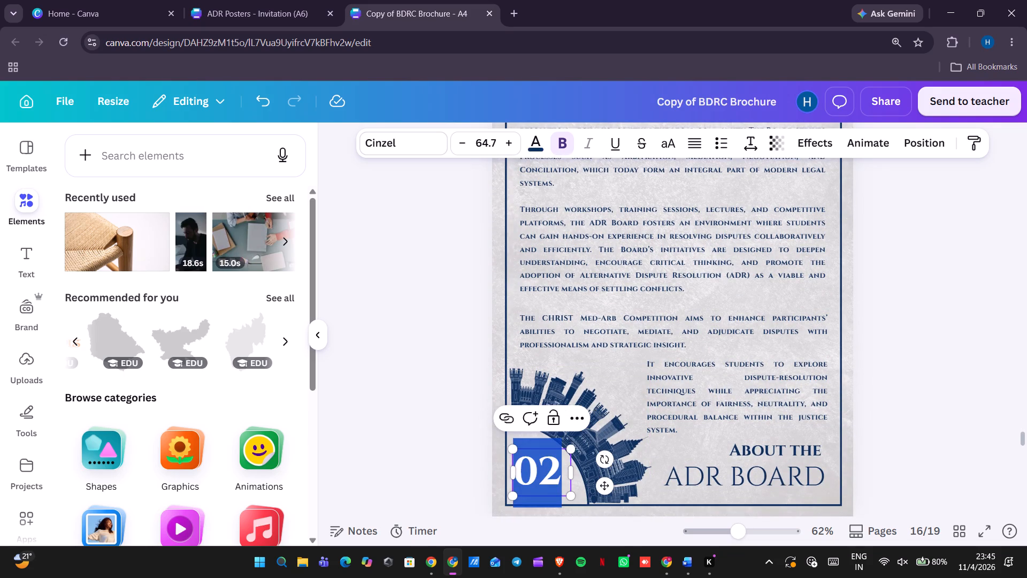
{"action": "type", "text": "00"}
Replace the section number on page 18, Details for Registration, with 00 and widen its text box to fit one line.
{"action": "scroll", "coordinate": [550, 459], "scroll_direction": "down", "scroll_amount": 3}
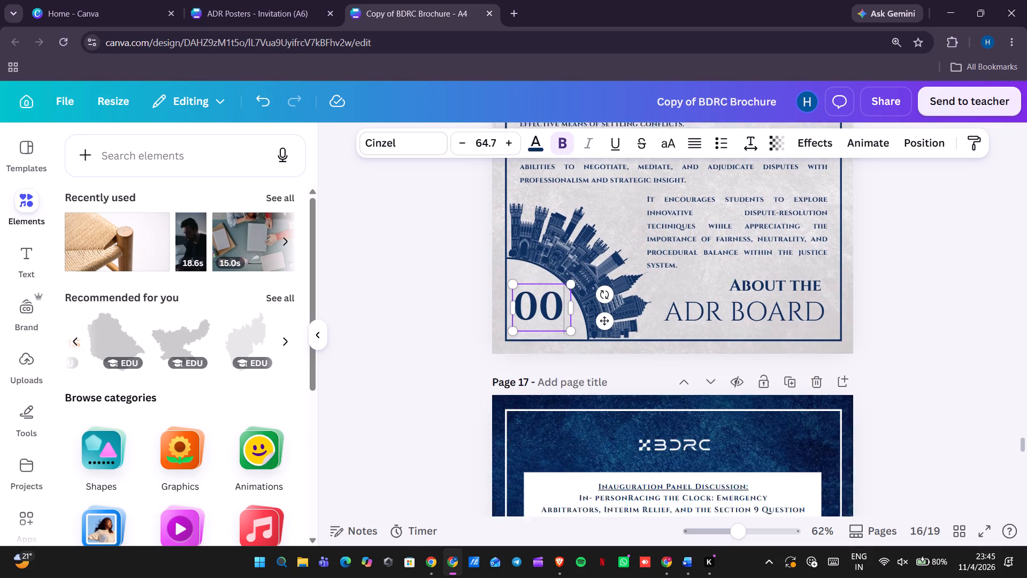
{"action": "scroll", "coordinate": [550, 455], "scroll_direction": "down", "scroll_amount": 3}
{"action": "scroll", "coordinate": [550, 455], "scroll_direction": "up", "scroll_amount": 3}
{"action": "scroll", "coordinate": [550, 455], "scroll_direction": "down", "scroll_amount": 1}
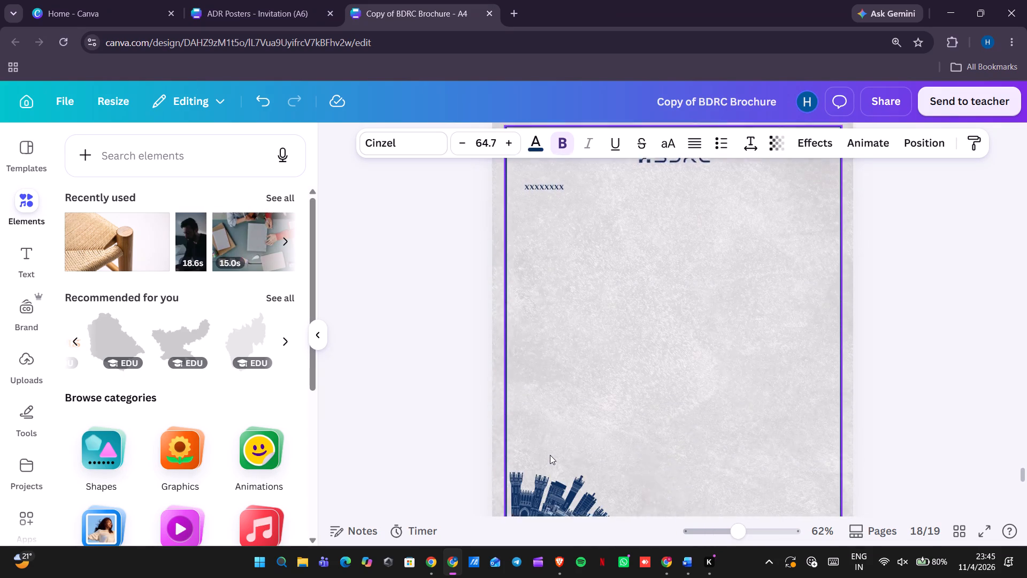
{"action": "scroll", "coordinate": [550, 455], "scroll_direction": "down", "scroll_amount": 2}
{"action": "double_click", "coordinate": [540, 470]}
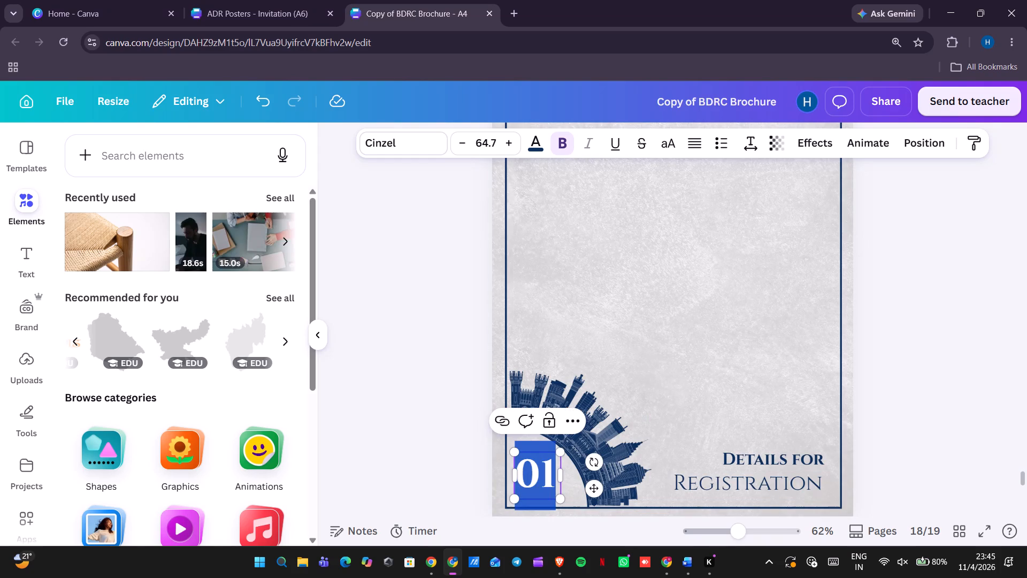
{"action": "type", "text": "00"}
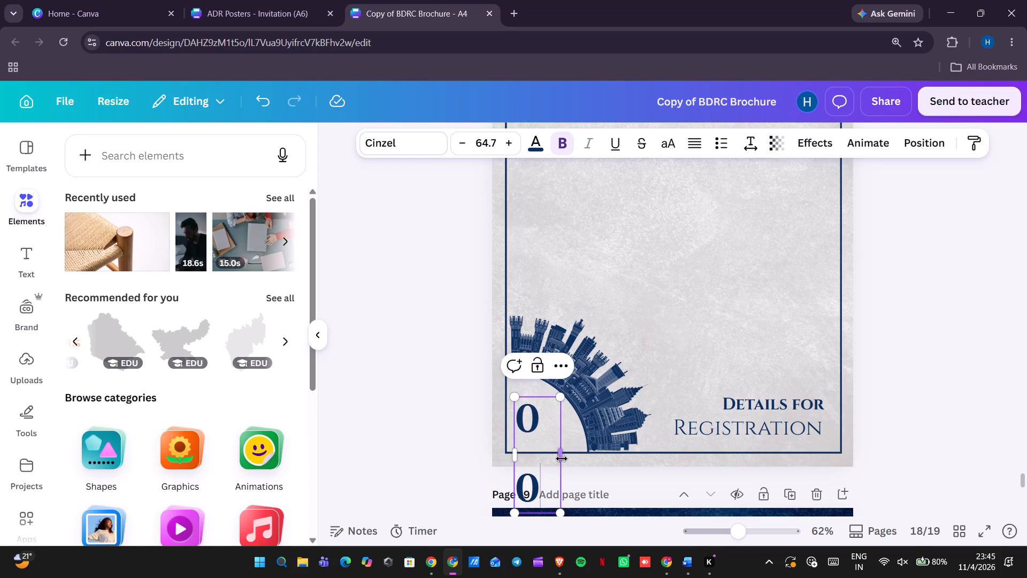
{"action": "left_click_drag", "start_coordinate": [562, 458], "coordinate": [576, 456]}
{"action": "scroll", "coordinate": [421, 475], "scroll_direction": "down", "scroll_amount": 5}
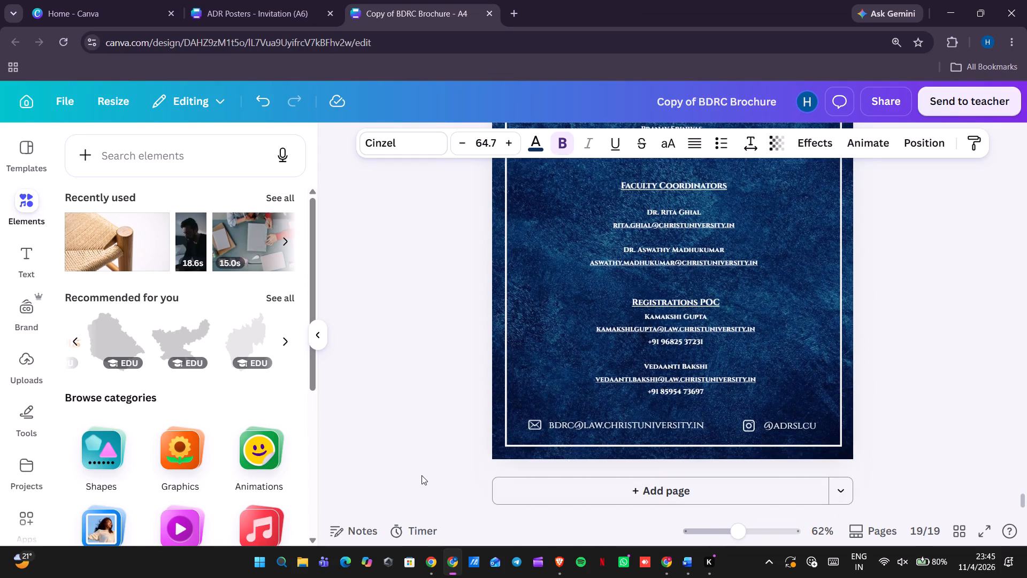
Rename the design as BDRC Brochure by removing the "Copy of" prefix from its title.
{"action": "left_click", "coordinate": [413, 406]}
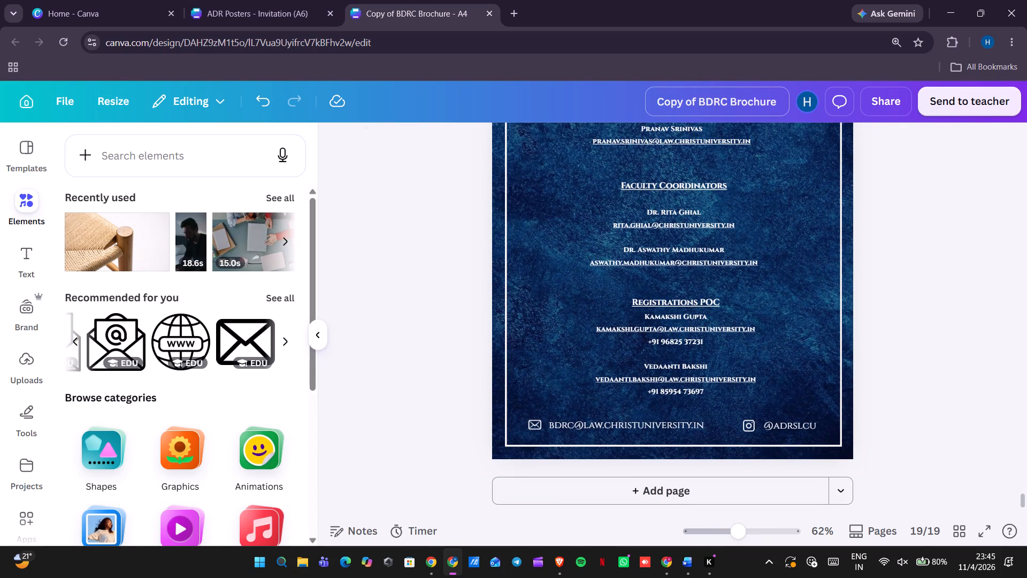
{"action": "left_click", "coordinate": [679, 105]}
{"action": "left_click_drag", "start_coordinate": [701, 104], "coordinate": [646, 115]}
{"action": "key", "text": "BackSpace"}
{"action": "left_click", "coordinate": [938, 149]}
{"action": "double_click", "coordinate": [899, 101]}
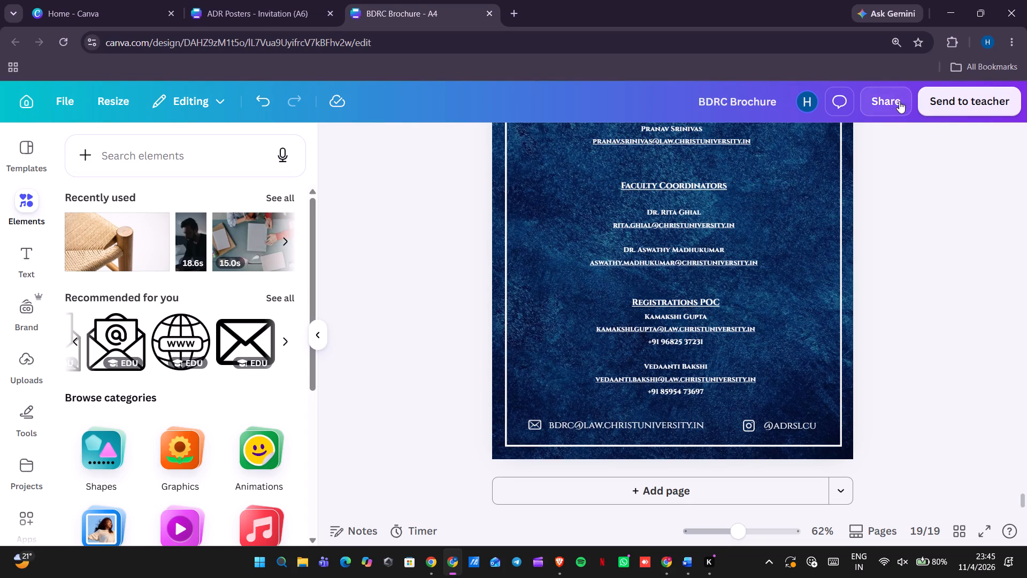
{"action": "left_click", "coordinate": [888, 112]}
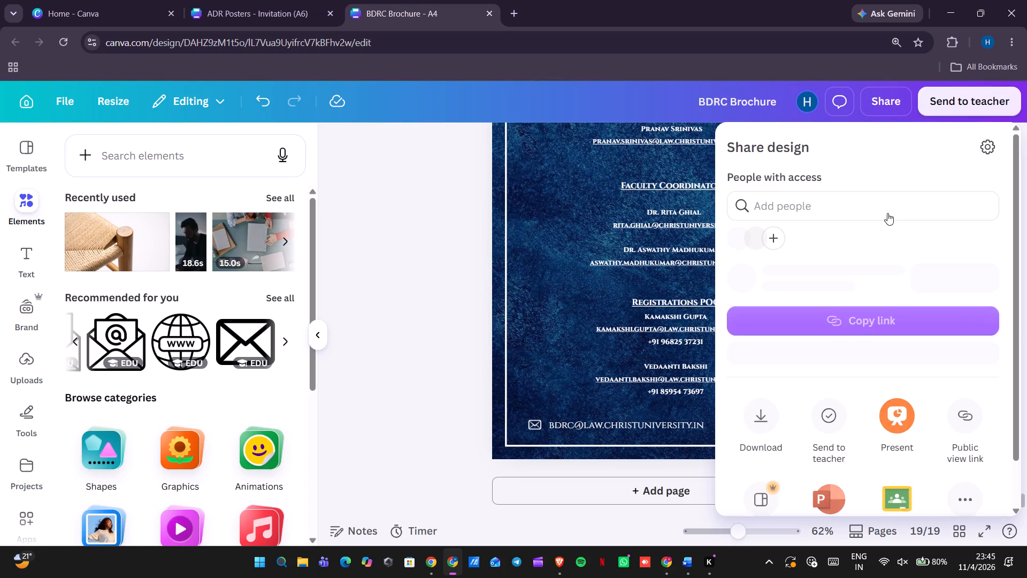